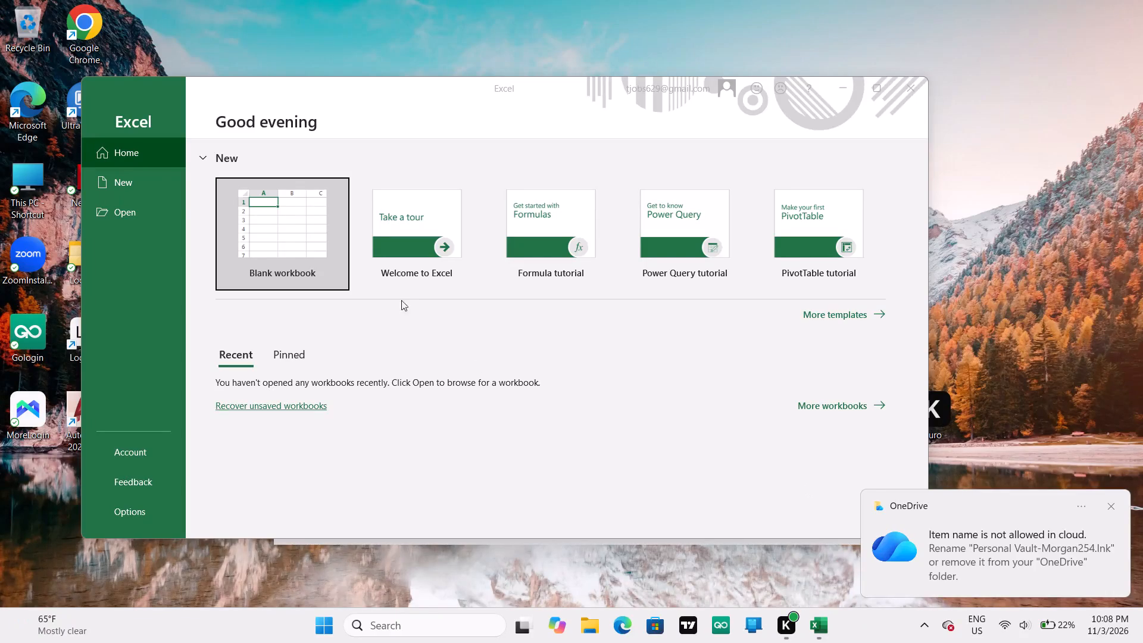
# Create a blank workbook and maximize its window.
pyautogui.click(308, 220)
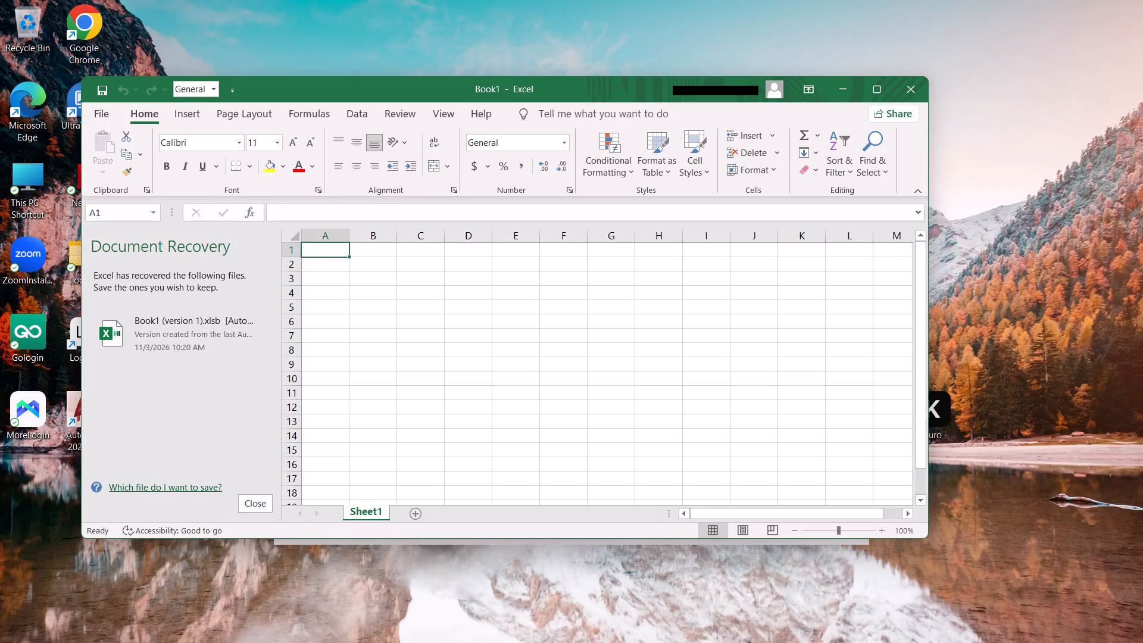
pyautogui.click(874, 88)
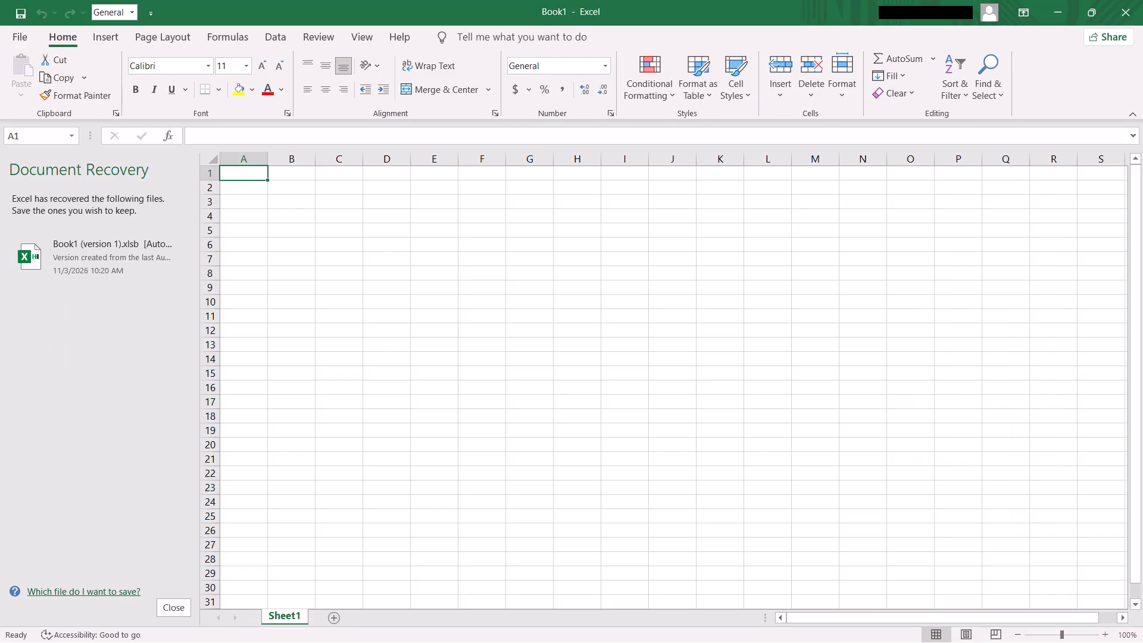
# Enter the heading STUDENT NAME in cell A1 and fit column A's width to the text.
pyautogui.click(246, 176)
pyautogui.write('STU')
pyautogui.write('DENT')
pyautogui.press('space')
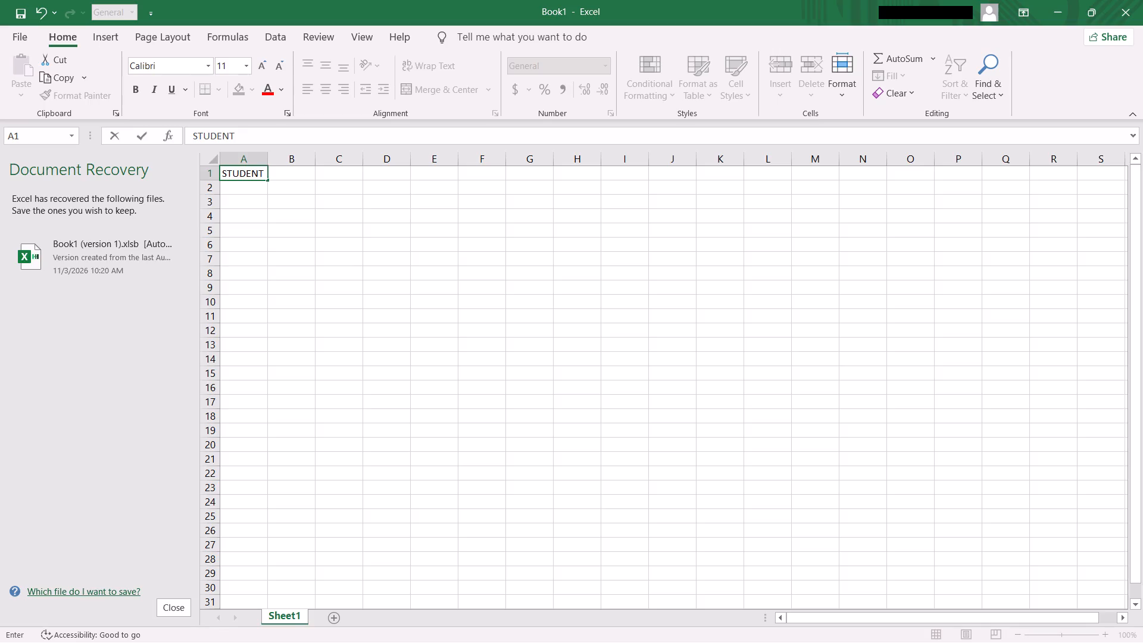
pyautogui.write('NAME')
pyautogui.press('Return')
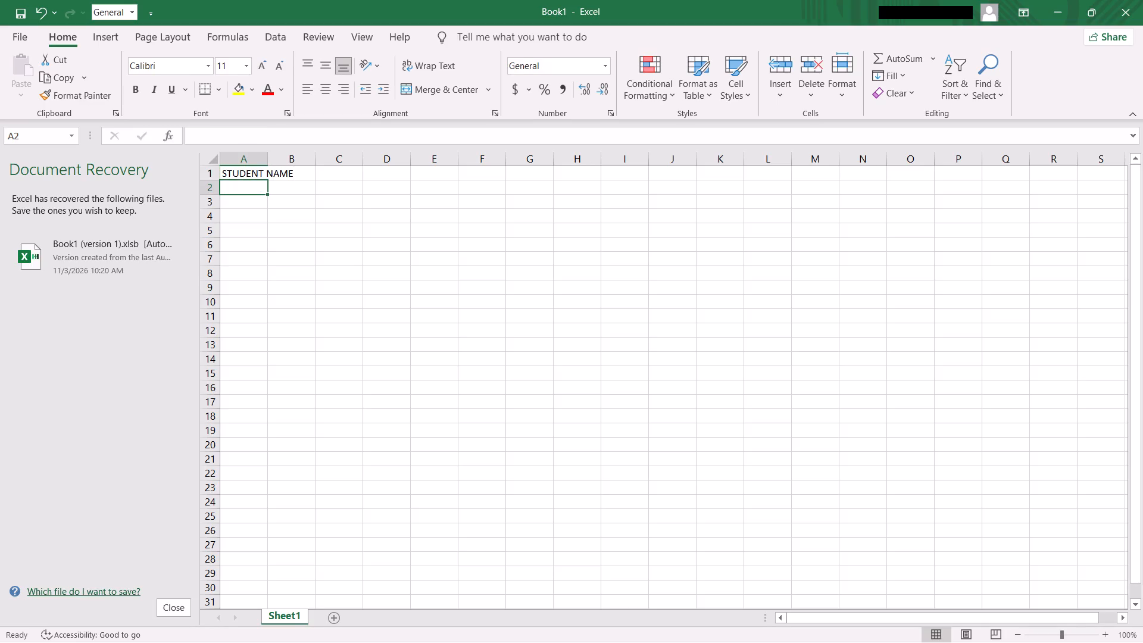
pyautogui.click(269, 164)
pyautogui.doubleClick(269, 164)
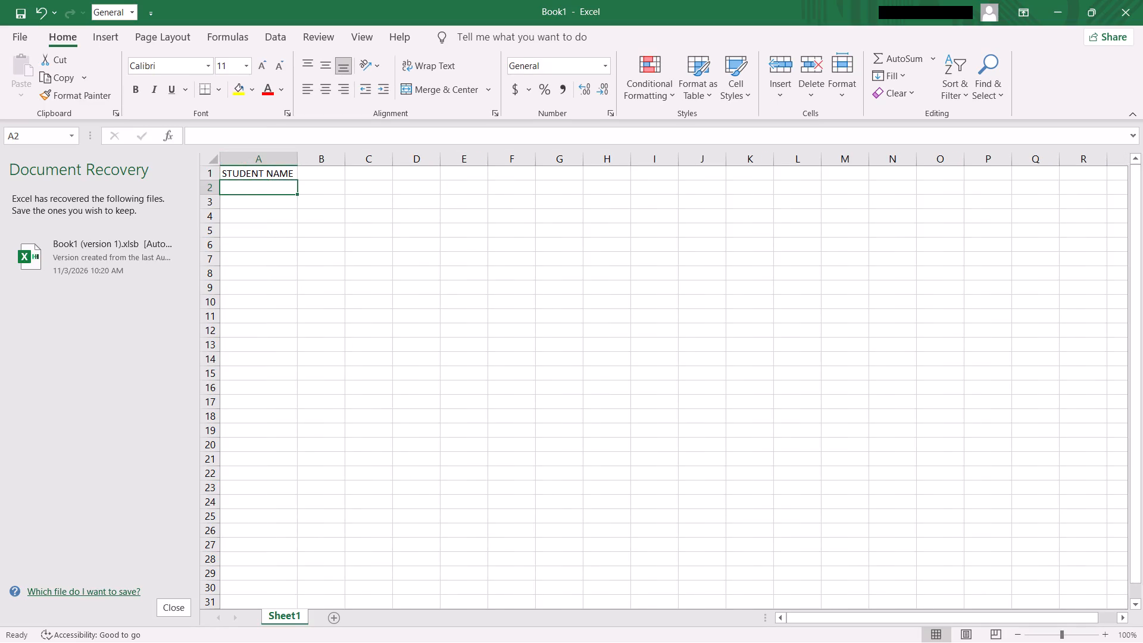
# Enter the subject headings MATHS in B1, ENGLISH in C1 and KISWAHILI in D1.
pyautogui.click(322, 176)
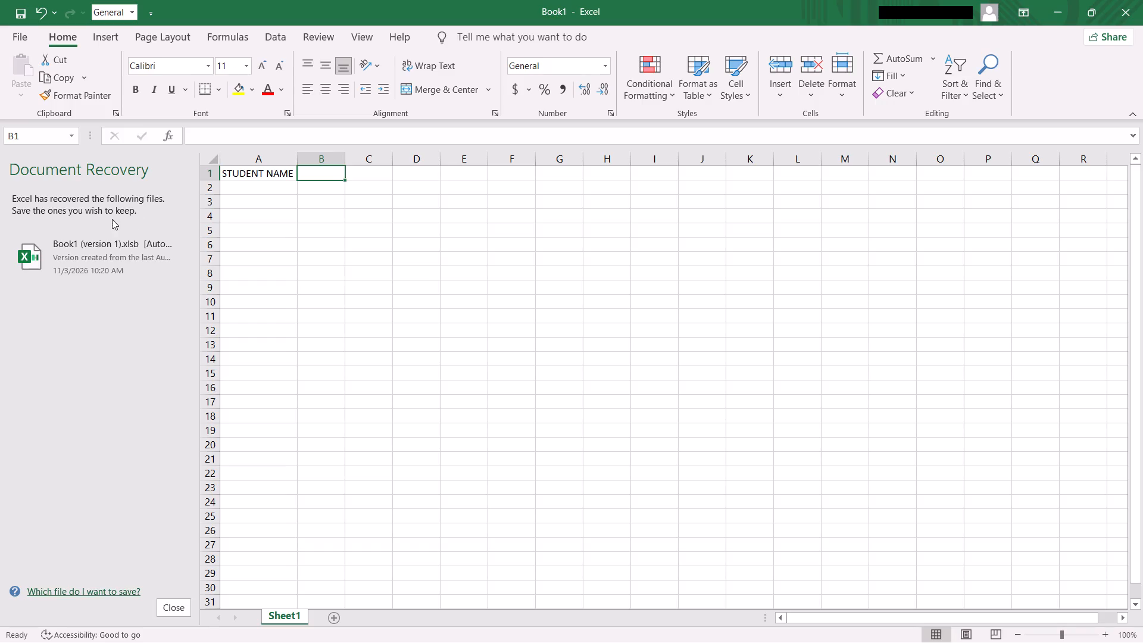
pyautogui.click(318, 170)
pyautogui.write('MATHS')
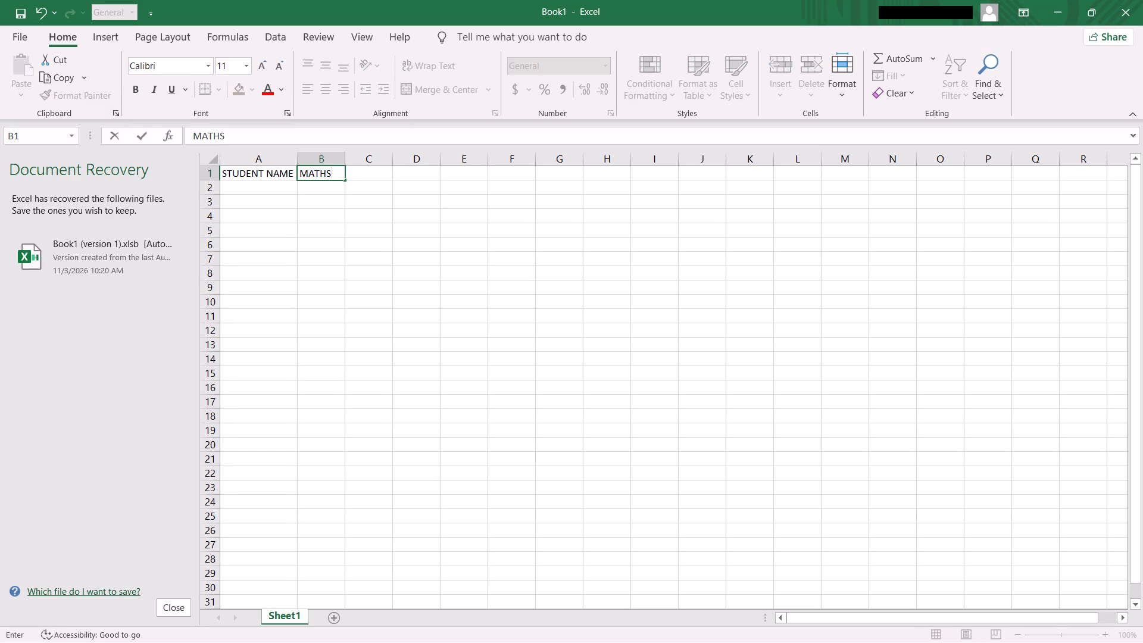
pyautogui.click(377, 177)
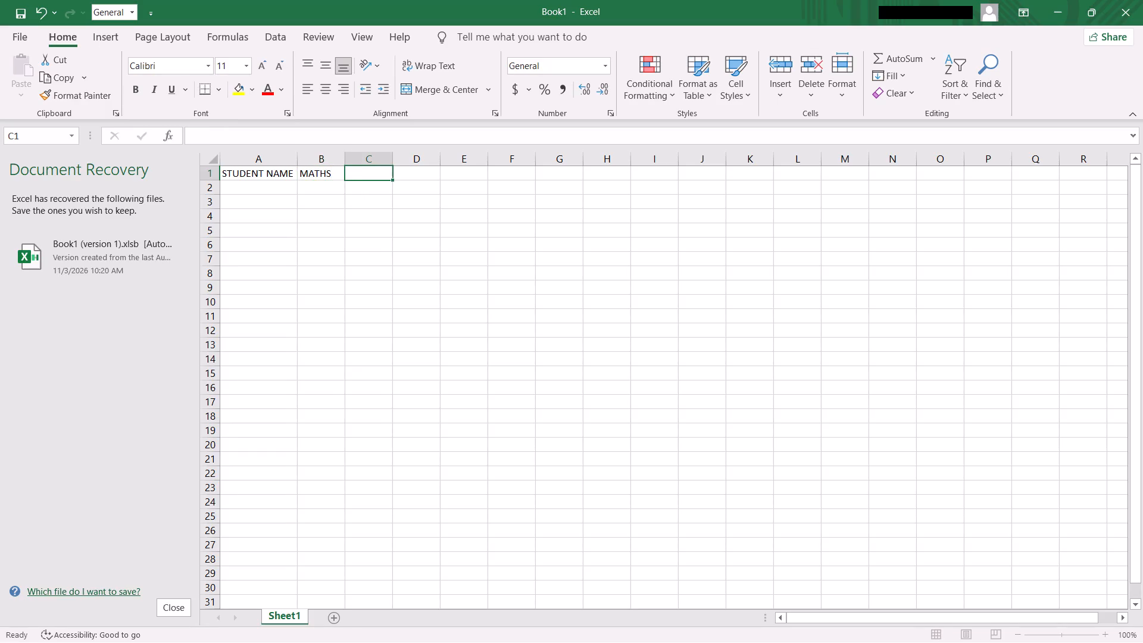
pyautogui.press('e')
pyautogui.write('NGLISH')
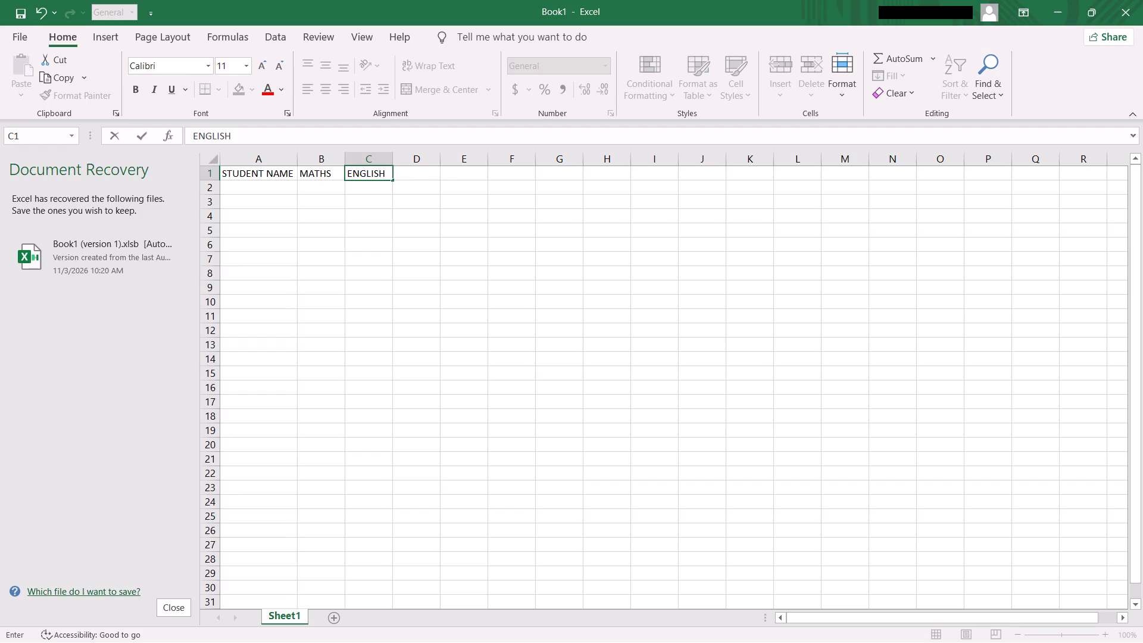
pyautogui.click(421, 177)
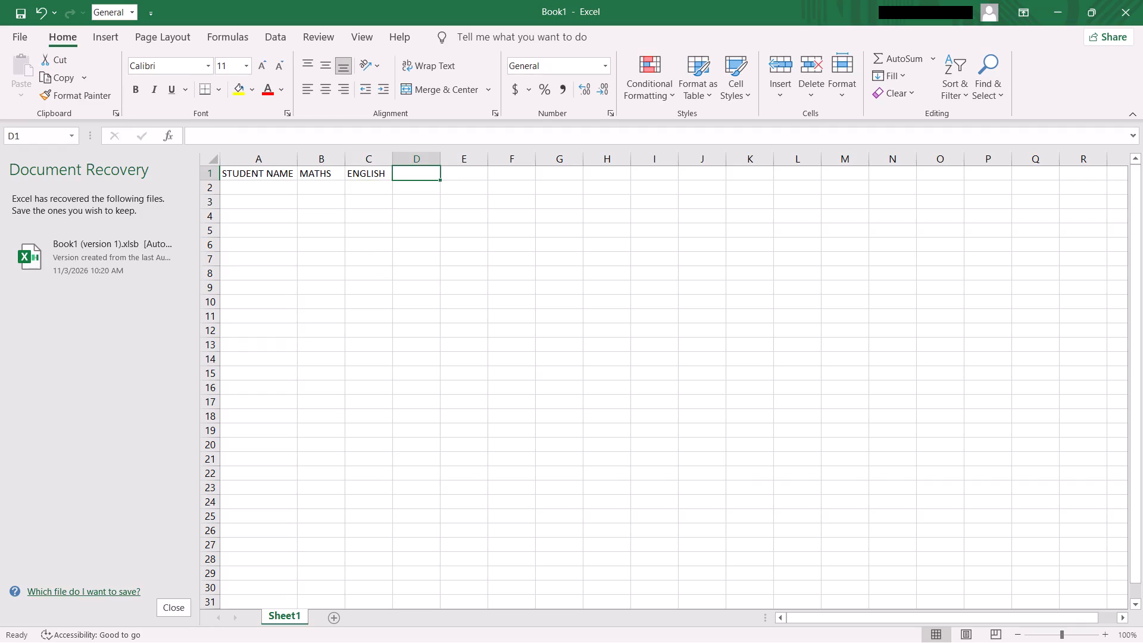
pyautogui.write('KI')
pyautogui.write('SWA')
pyautogui.write('HILI')
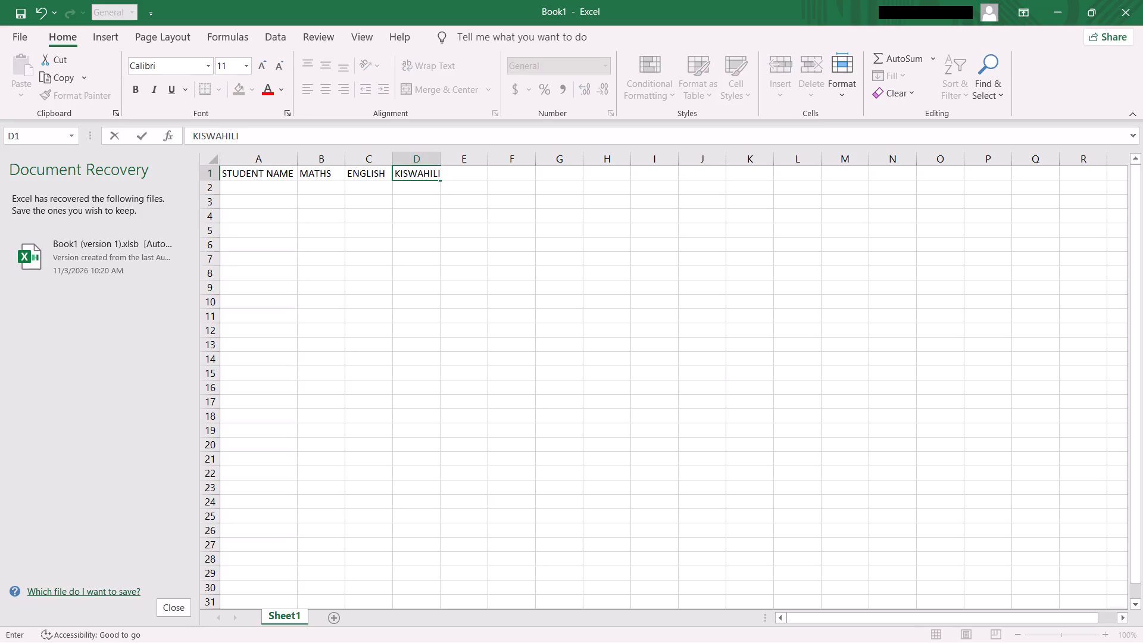
# Try to add the subject headings CHEMISRTY and PHYSICS after KISWAHILI in row 1.
pyautogui.click(479, 174)
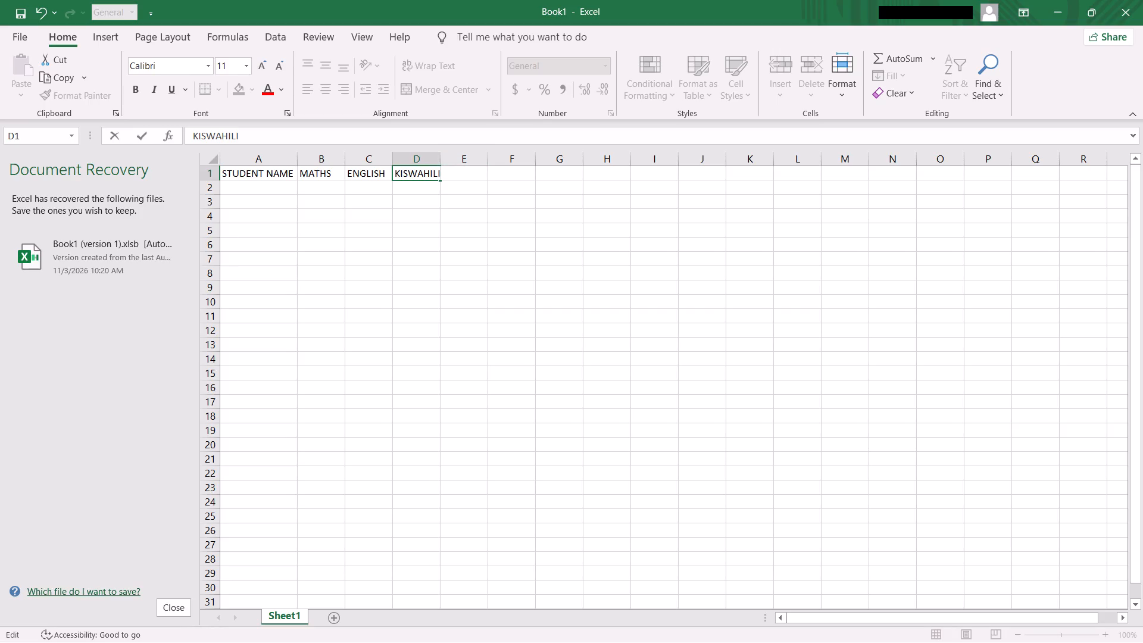
pyautogui.click(466, 176)
pyautogui.click(466, 176)
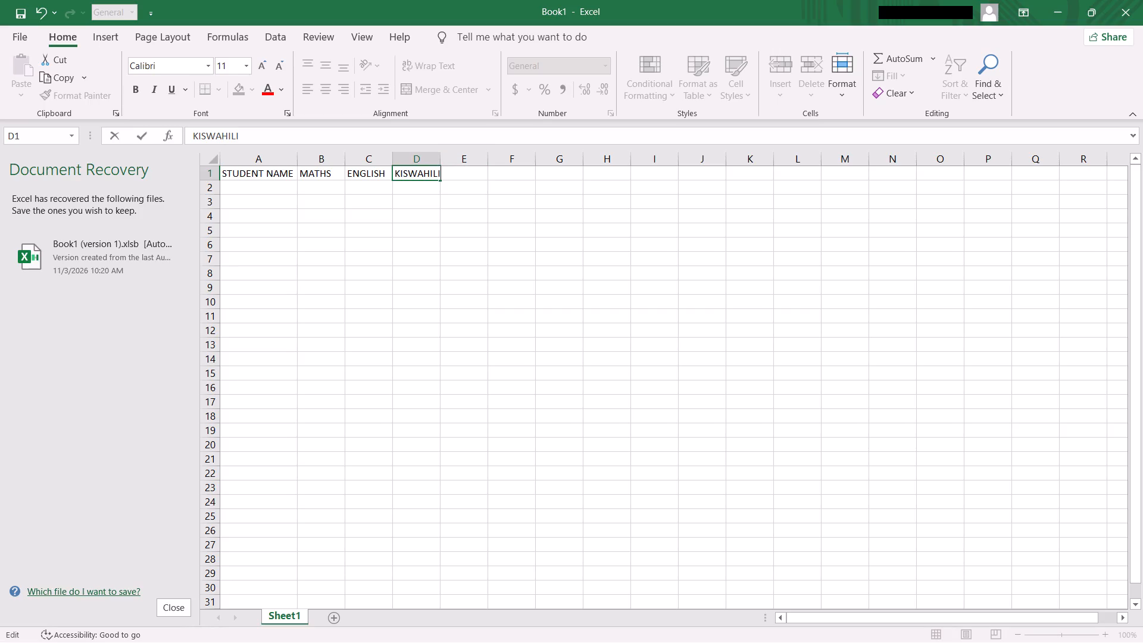
pyautogui.doubleClick(466, 176)
pyautogui.click(466, 176)
pyautogui.click(466, 176)
pyautogui.press('c')
pyautogui.write('HE')
pyautogui.write('MISRTY')
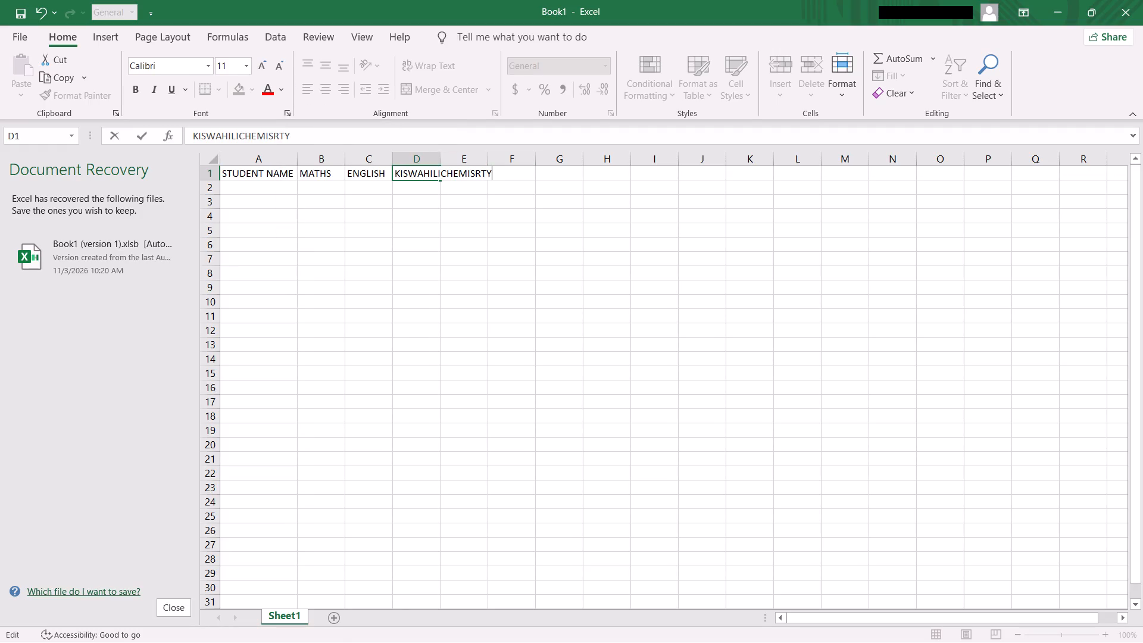
pyautogui.write('PHYSICS')
pyautogui.click(551, 176)
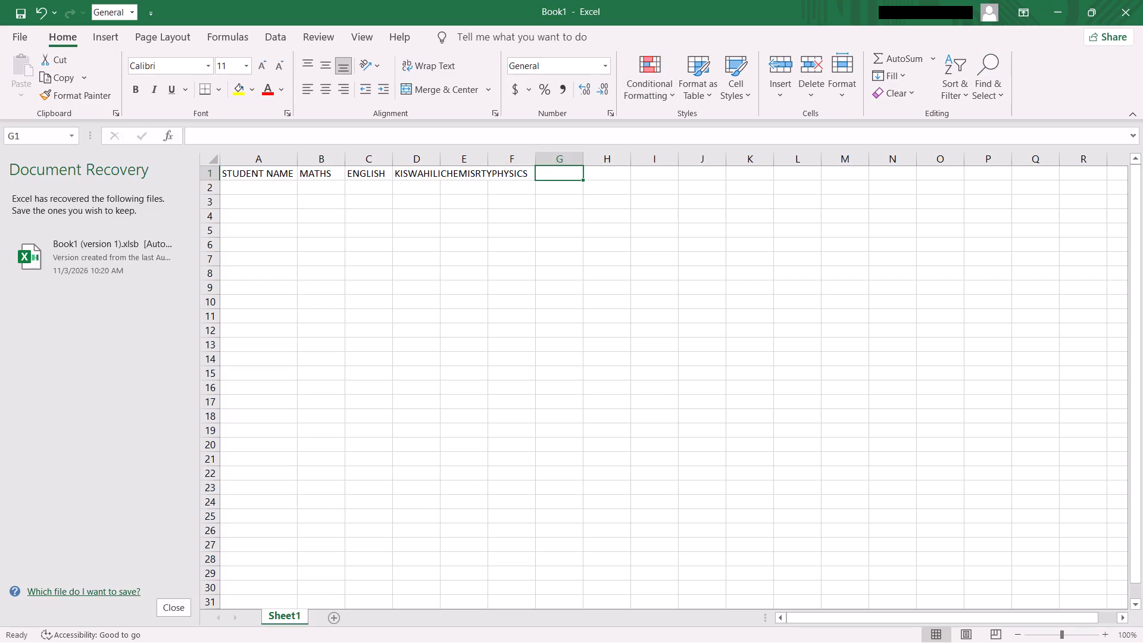
# Widen columns D and E for the longer heading text.
pyautogui.click(441, 164)
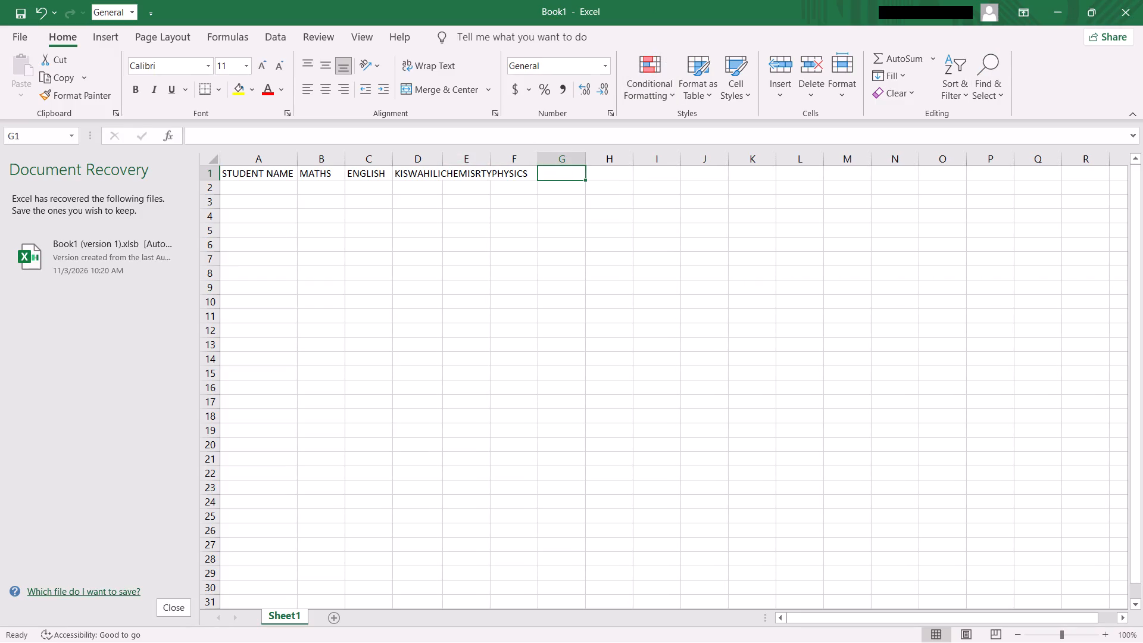
pyautogui.moveTo(442, 164); pyautogui.dragTo(448, 164)
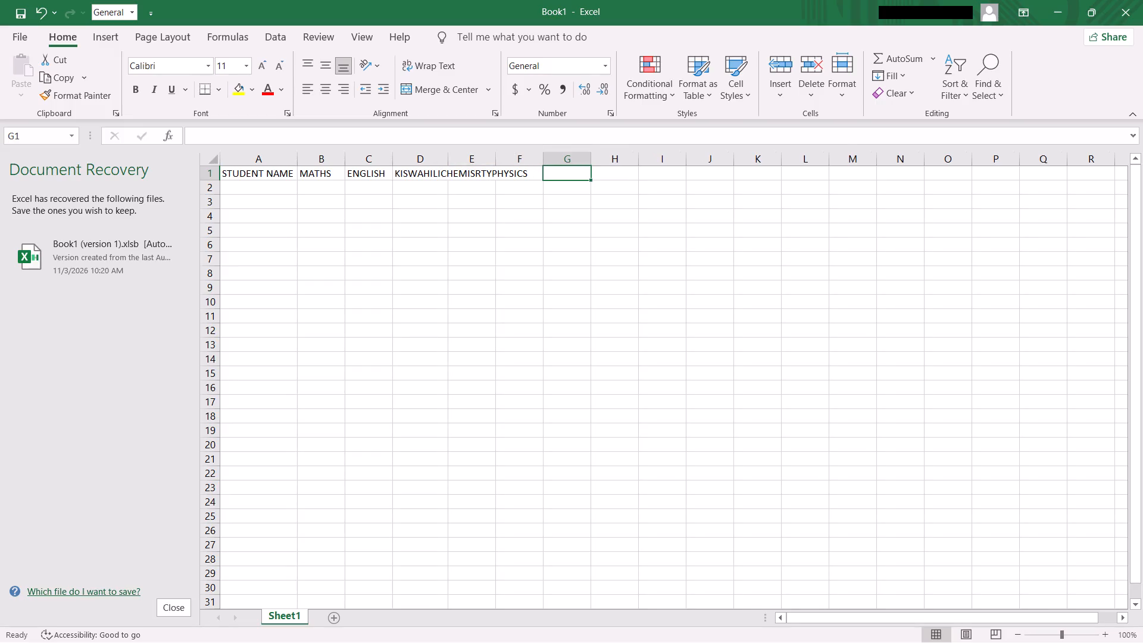
pyautogui.moveTo(497, 164); pyautogui.dragTo(531, 165)
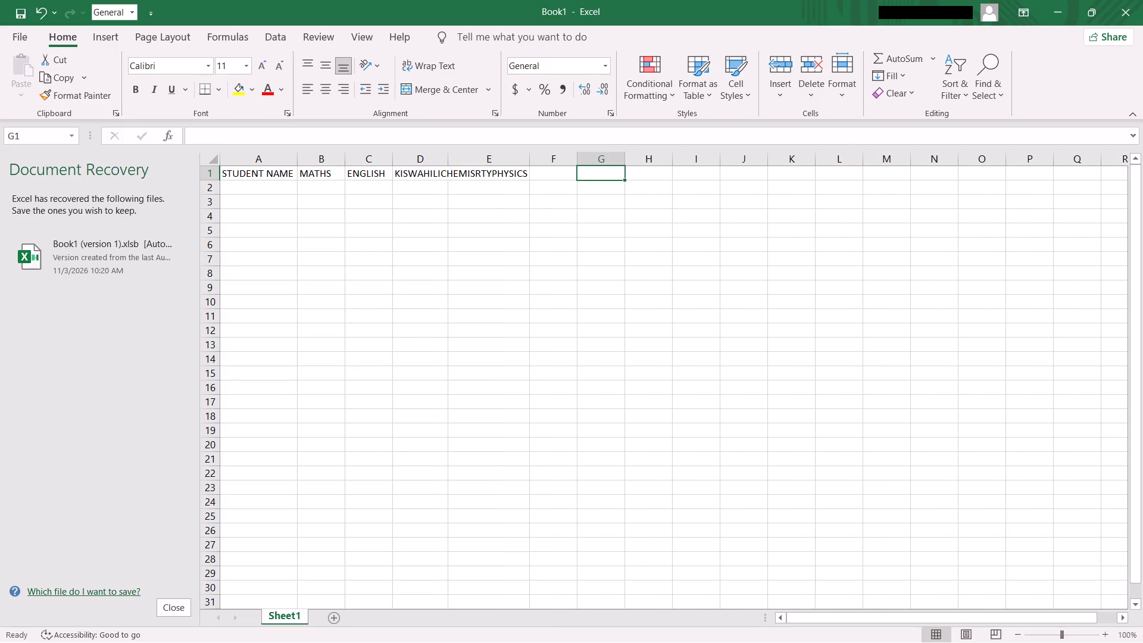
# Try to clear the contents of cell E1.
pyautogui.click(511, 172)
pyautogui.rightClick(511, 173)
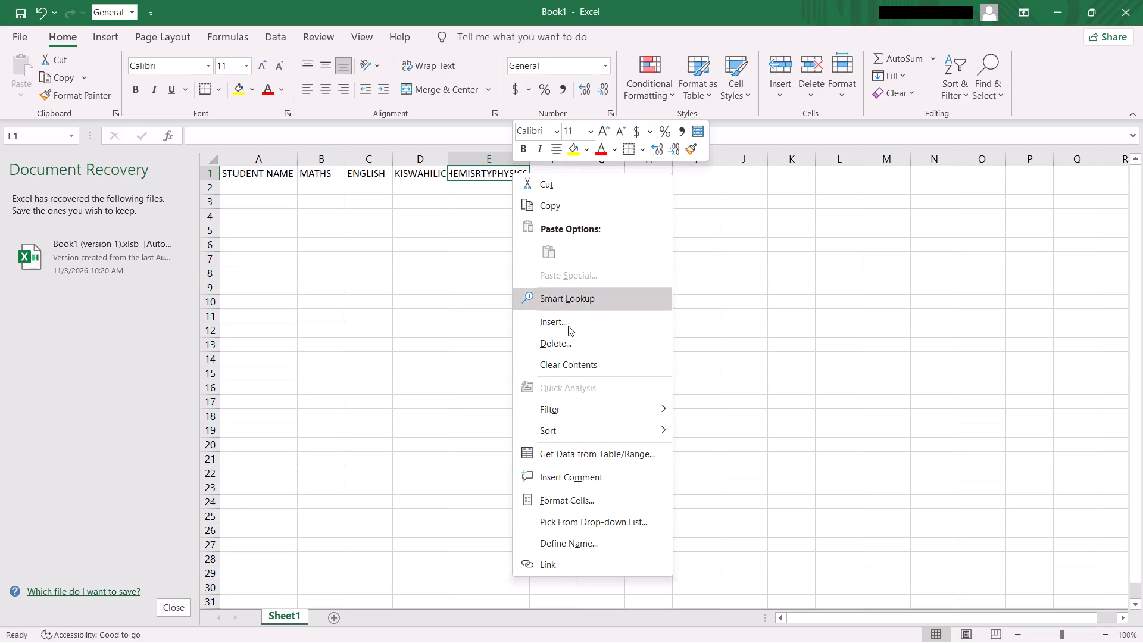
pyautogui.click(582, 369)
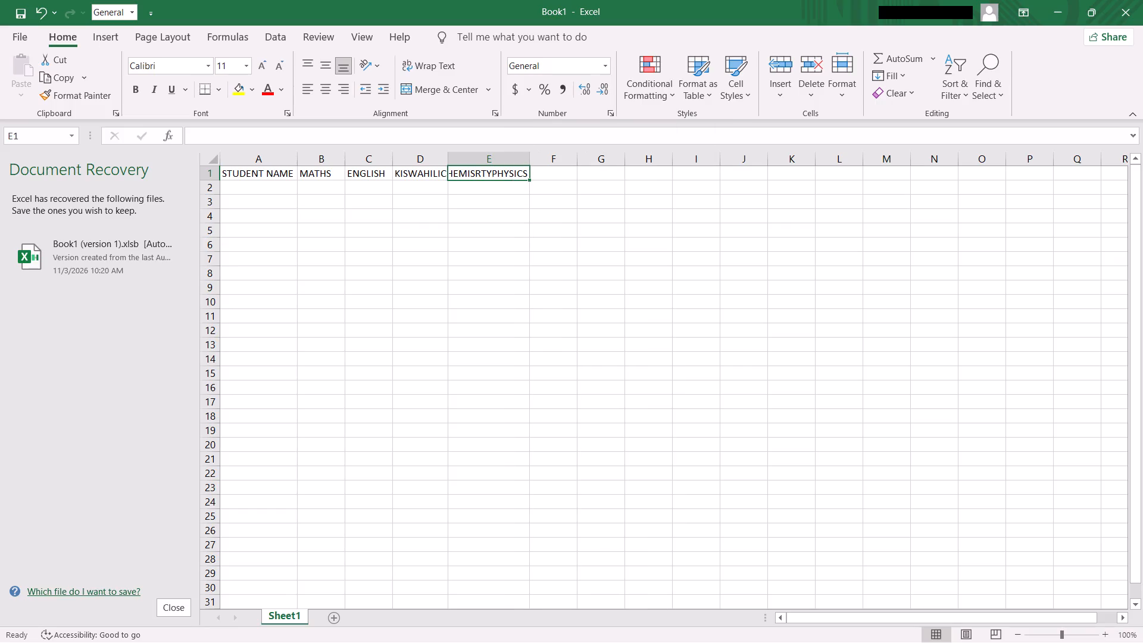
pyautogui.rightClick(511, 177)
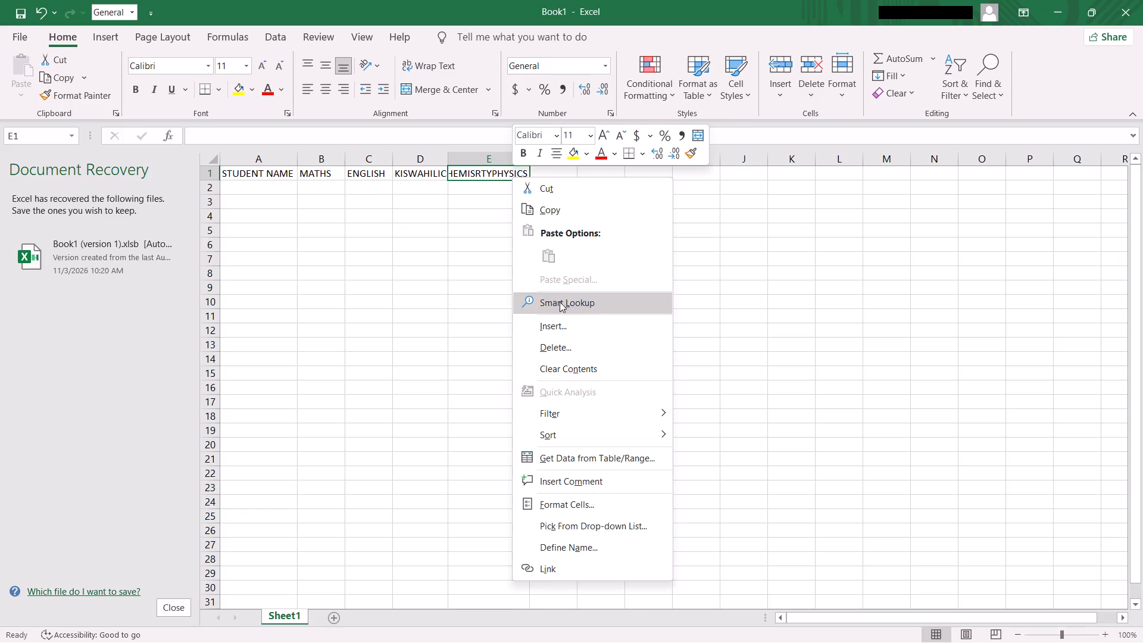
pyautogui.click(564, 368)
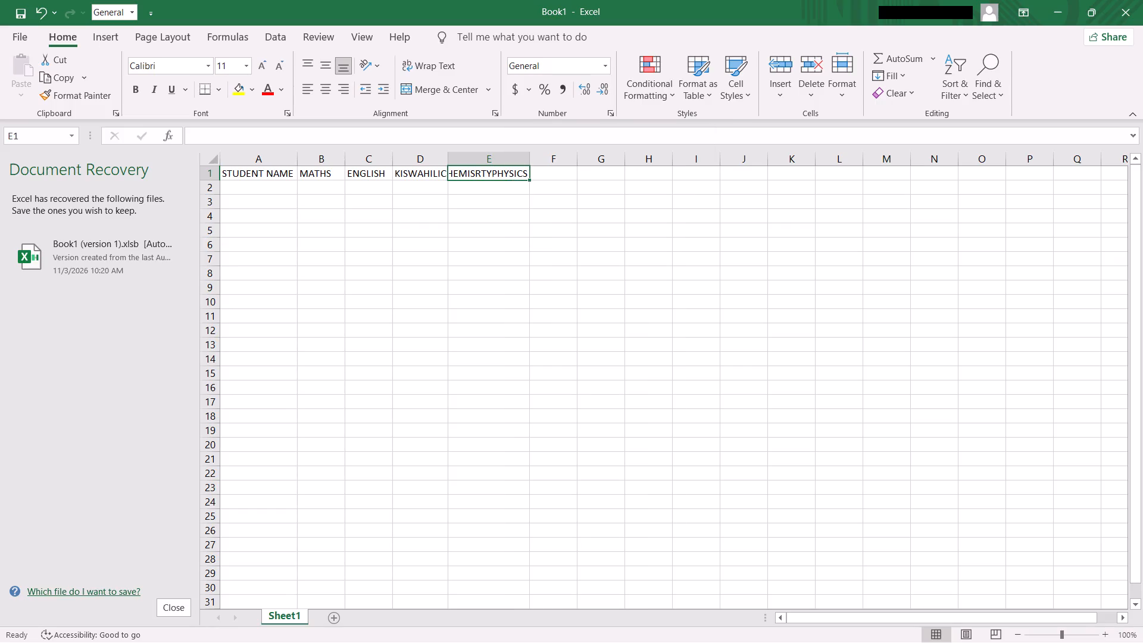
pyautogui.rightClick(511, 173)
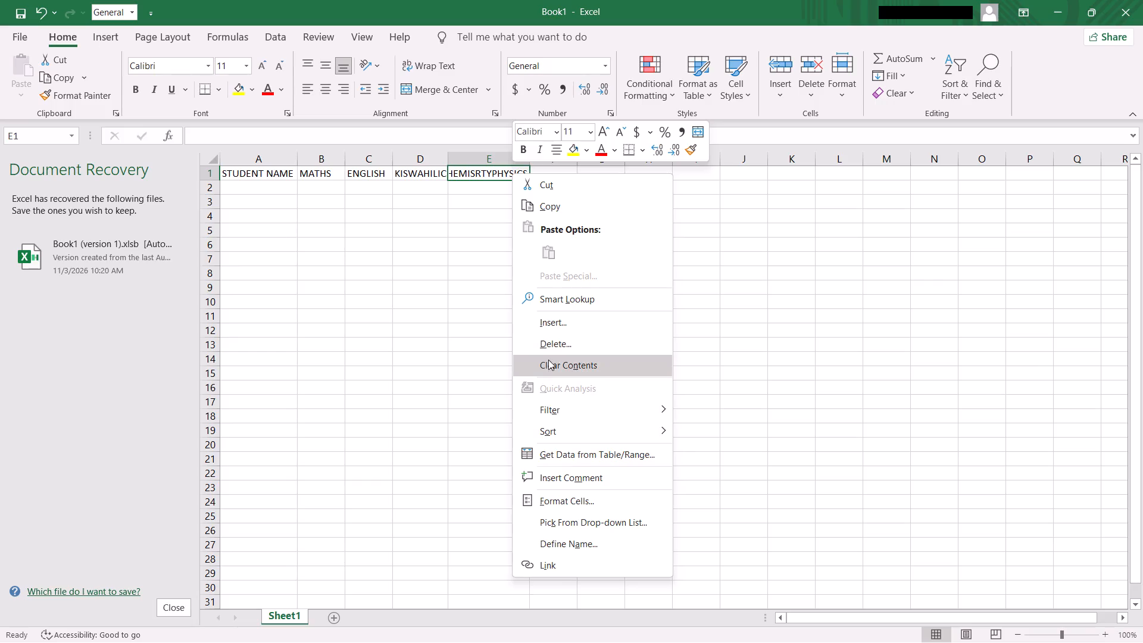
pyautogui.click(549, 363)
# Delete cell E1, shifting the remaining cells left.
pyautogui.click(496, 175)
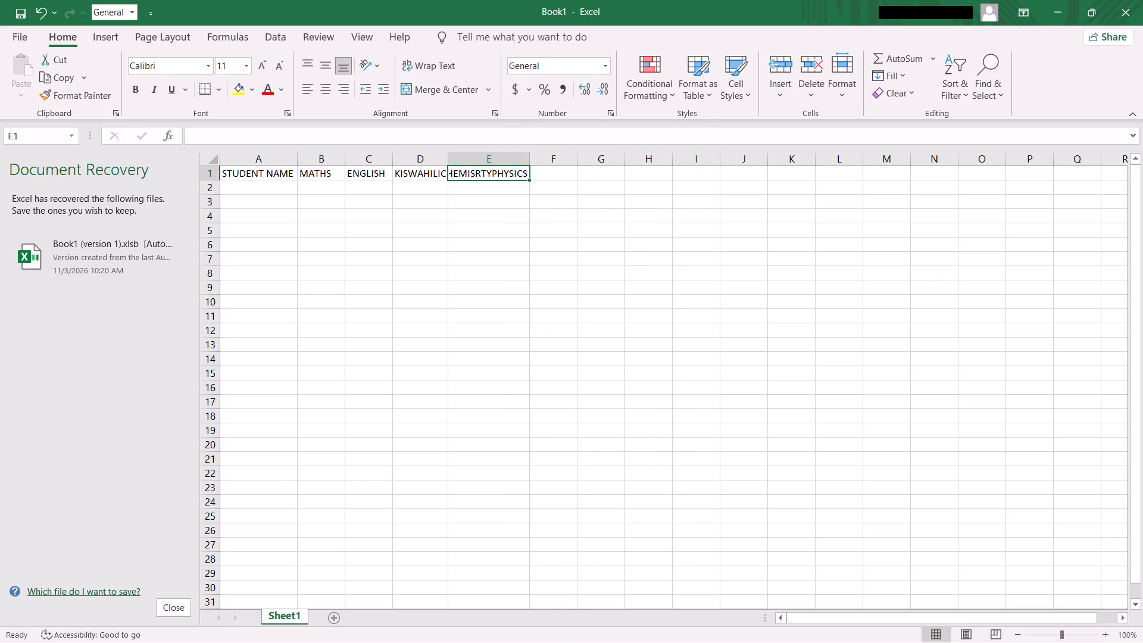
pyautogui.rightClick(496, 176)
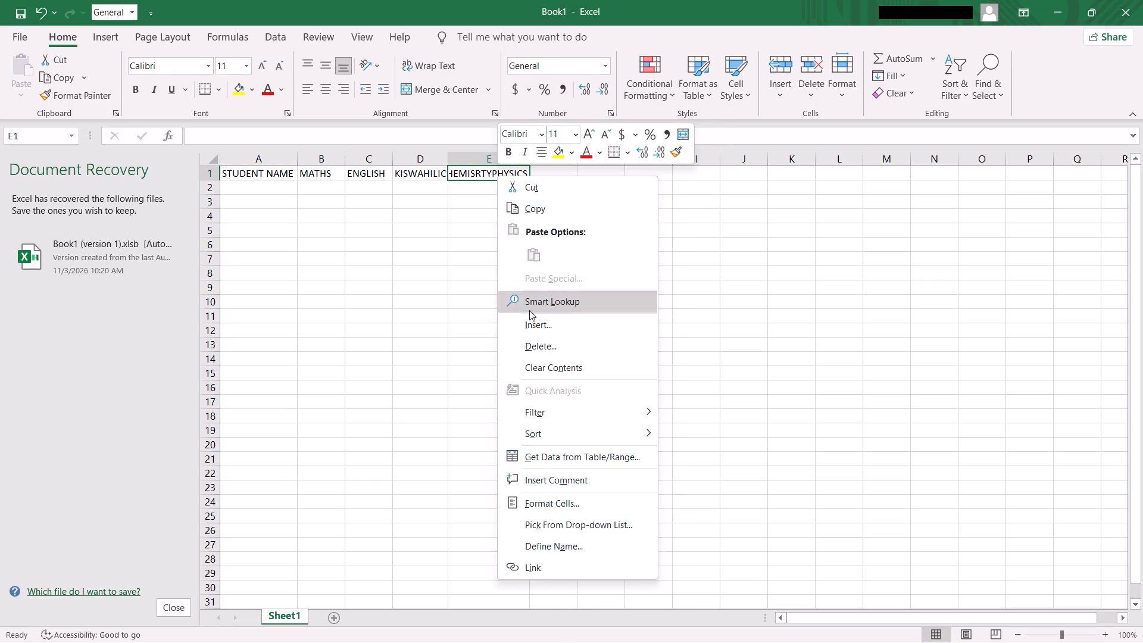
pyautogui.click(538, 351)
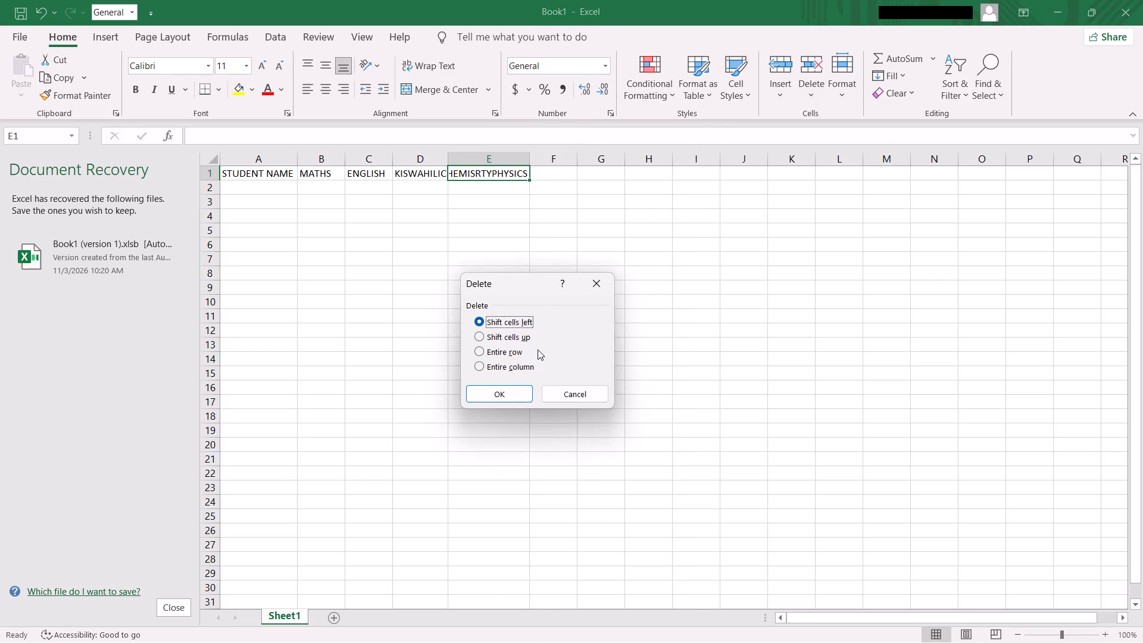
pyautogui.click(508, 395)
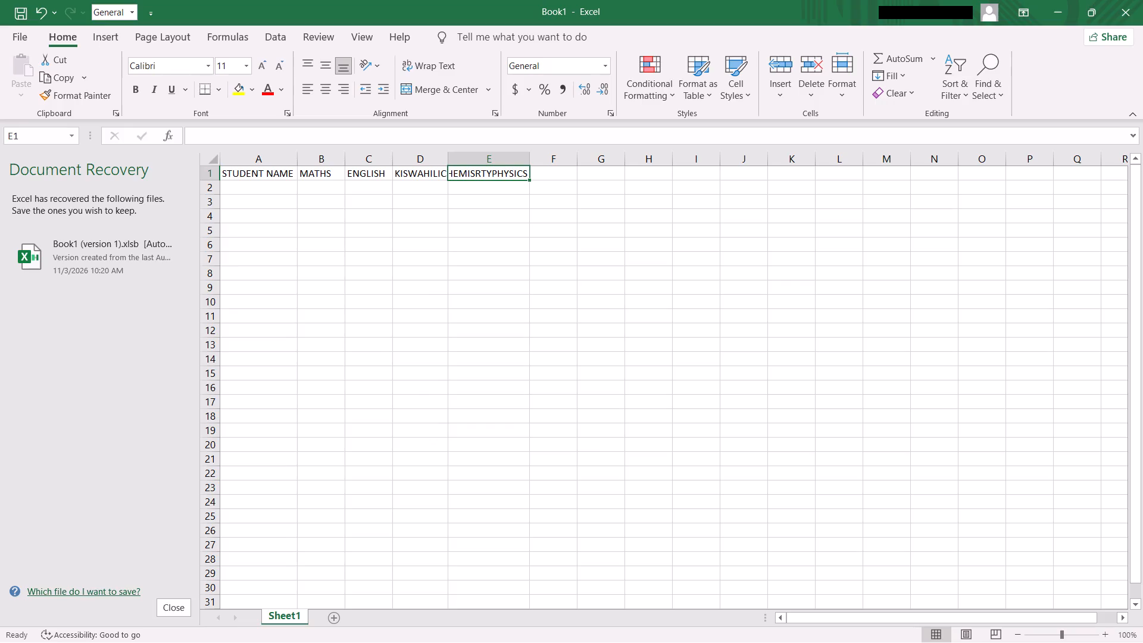
# Clear the contents of cells D1 and E1 in the header row.
pyautogui.click(492, 175)
pyautogui.moveTo(516, 176); pyautogui.dragTo(443, 162)
pyautogui.moveTo(443, 162); pyautogui.dragTo(401, 177)
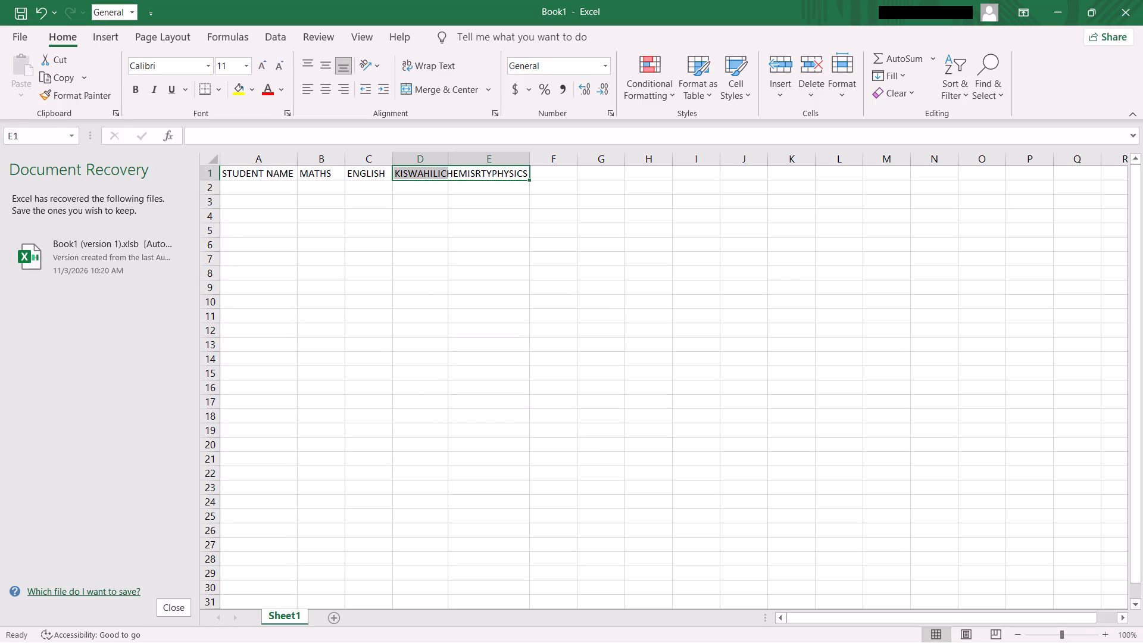
pyautogui.rightClick(406, 177)
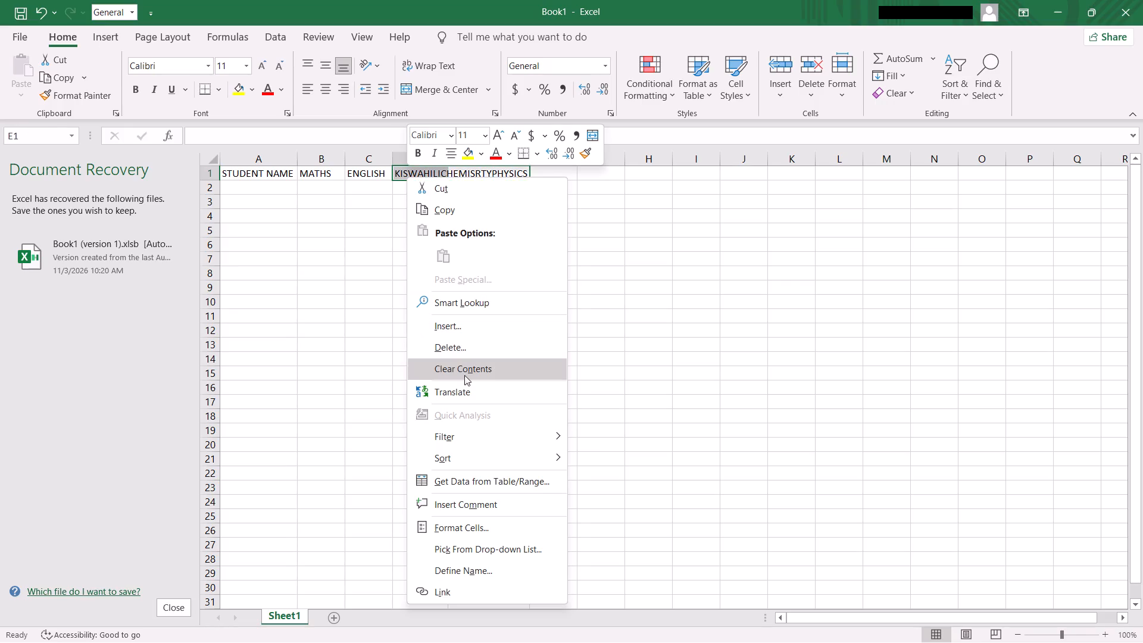
pyautogui.click(464, 373)
# Enter the subject headings KISWAHILI in cell D1 and CHEMISTRY in cell E1.
pyautogui.click(423, 175)
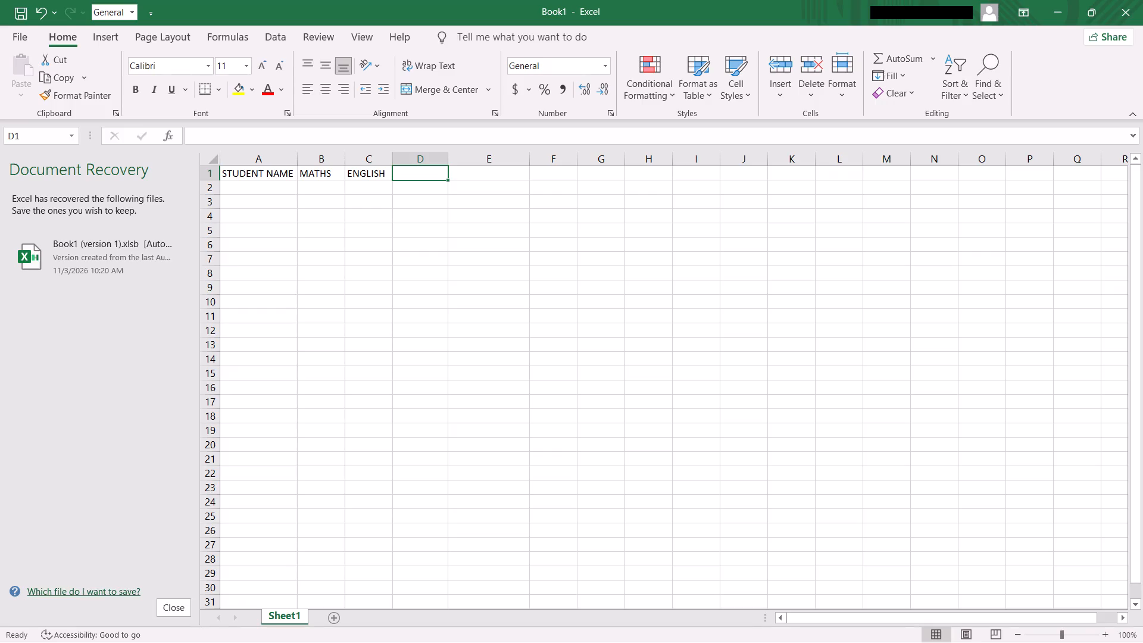
pyautogui.press('k')
pyautogui.press('i')
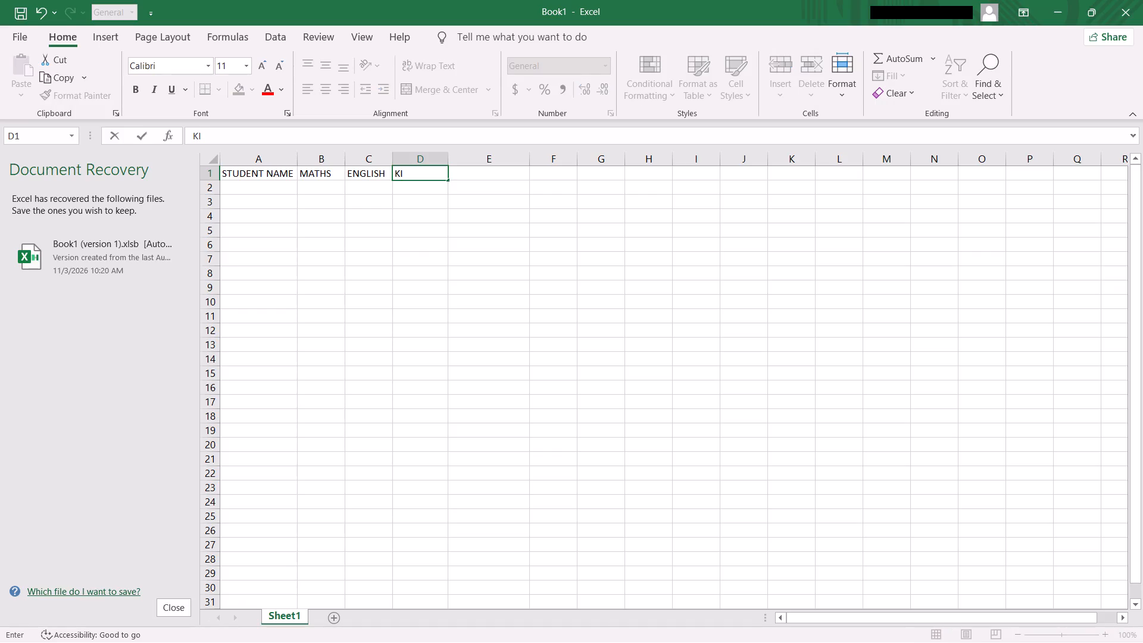
pyautogui.write('SWAHILI')
pyautogui.click(469, 173)
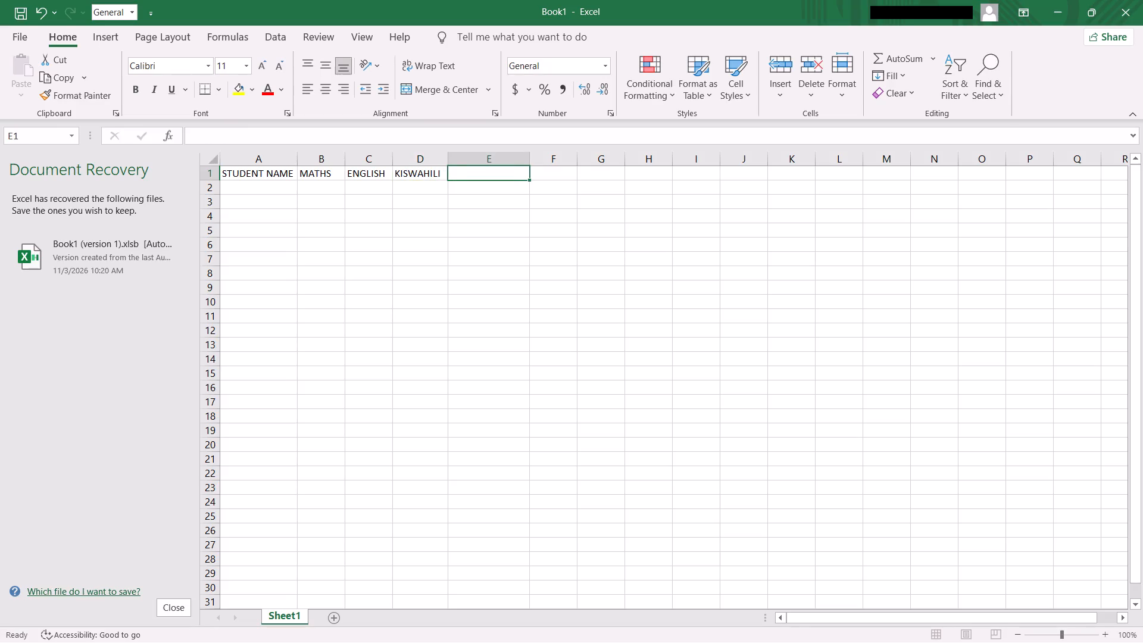
pyautogui.write('CHEMISRT')
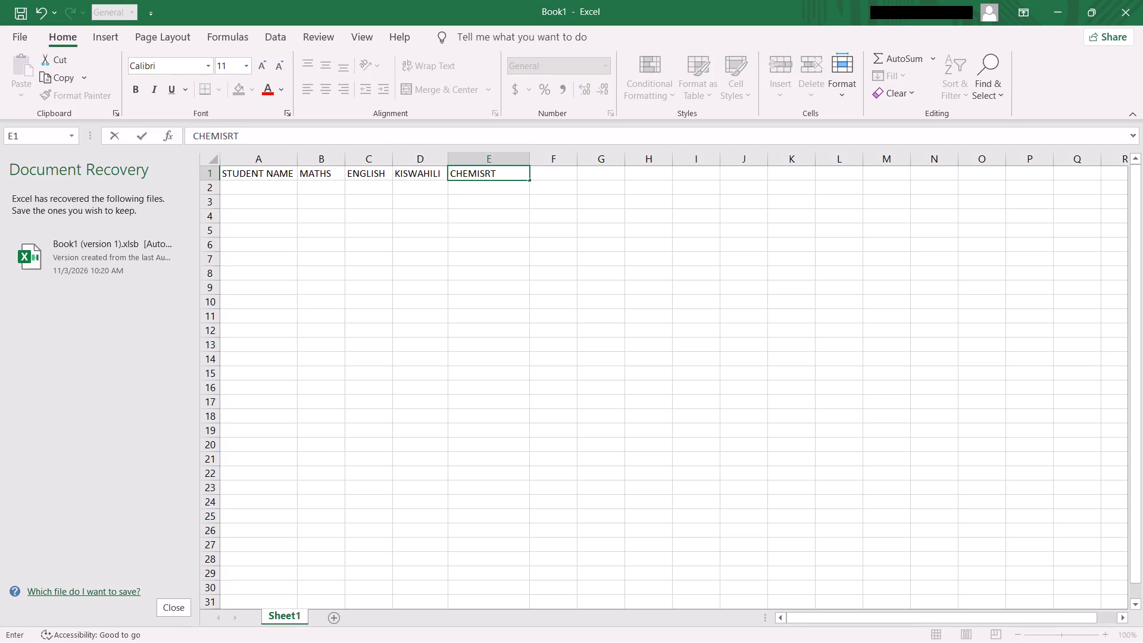
pyautogui.press('BackSpace')
pyautogui.press('BackSpace')
pyautogui.write('TRY')
pyautogui.click(508, 136)
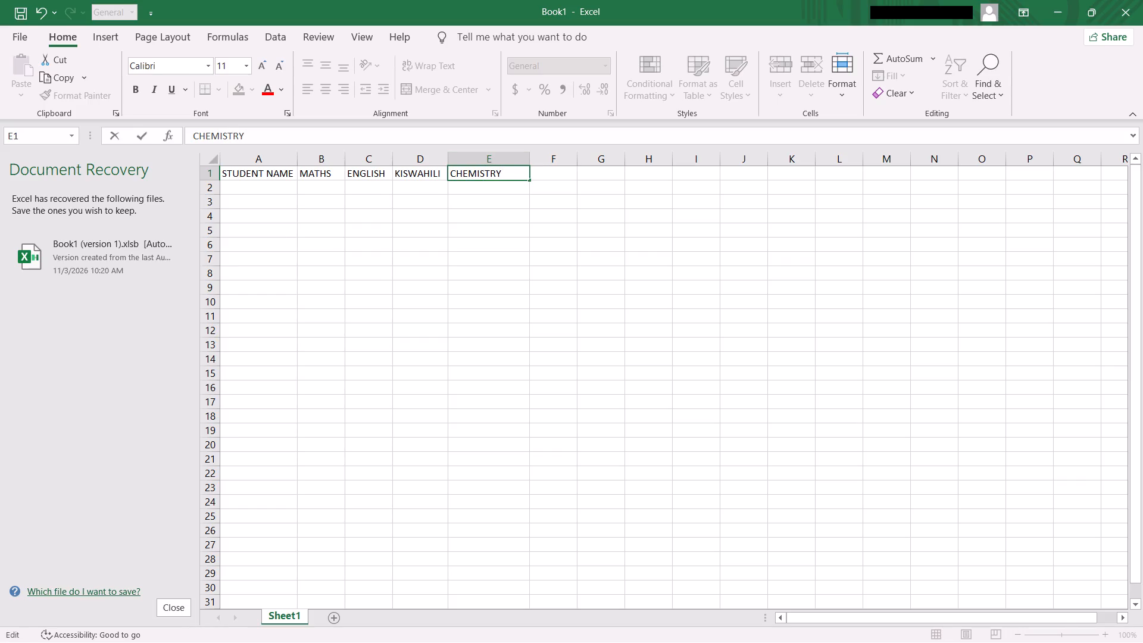
pyautogui.click(541, 175)
# Narrow column E to fit the CHEMISTRY heading.
pyautogui.moveTo(531, 163); pyautogui.dragTo(519, 160)
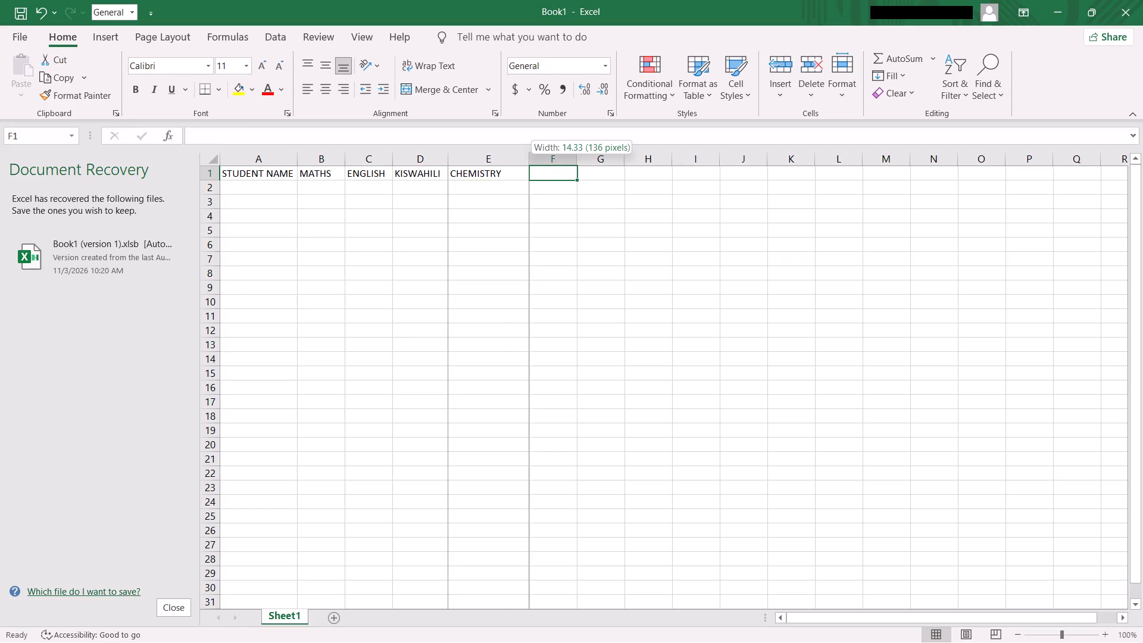
pyautogui.moveTo(519, 160); pyautogui.dragTo(510, 159)
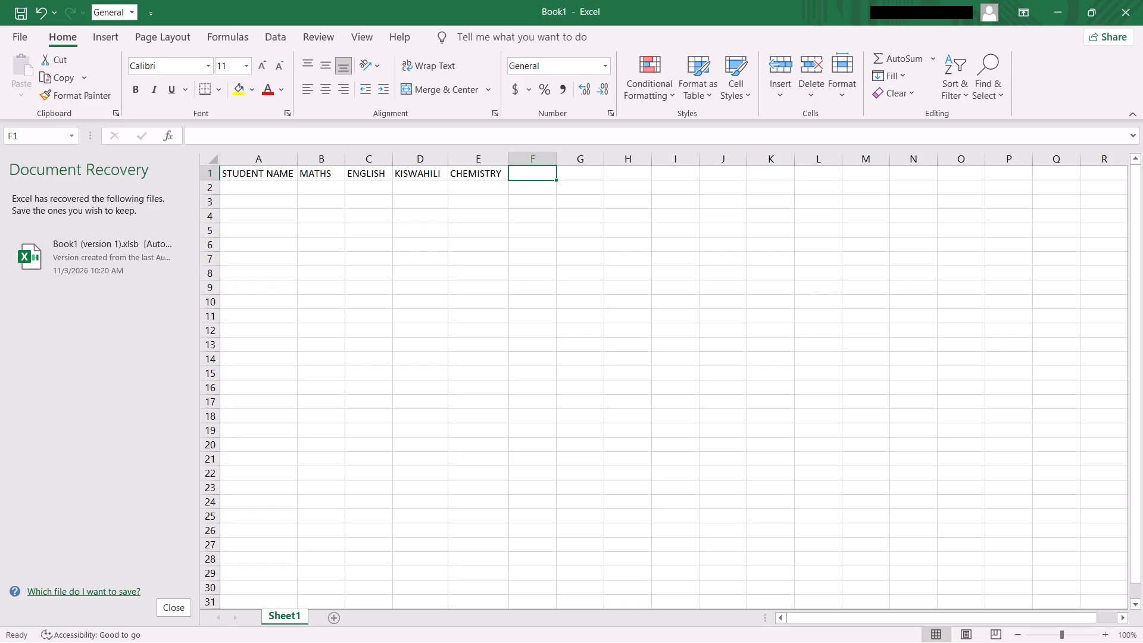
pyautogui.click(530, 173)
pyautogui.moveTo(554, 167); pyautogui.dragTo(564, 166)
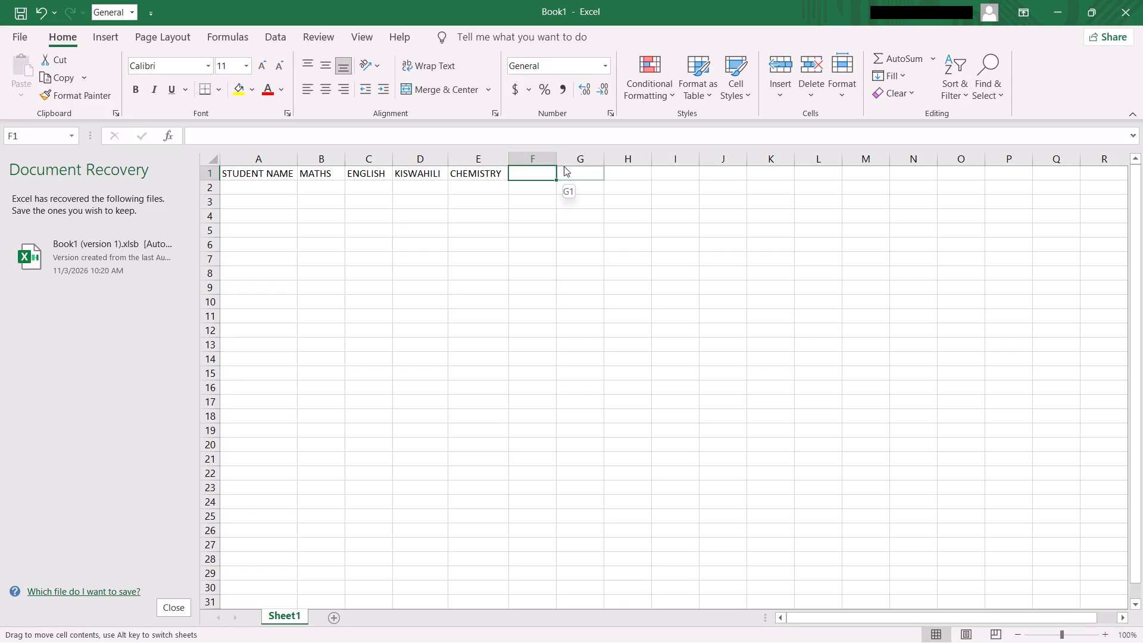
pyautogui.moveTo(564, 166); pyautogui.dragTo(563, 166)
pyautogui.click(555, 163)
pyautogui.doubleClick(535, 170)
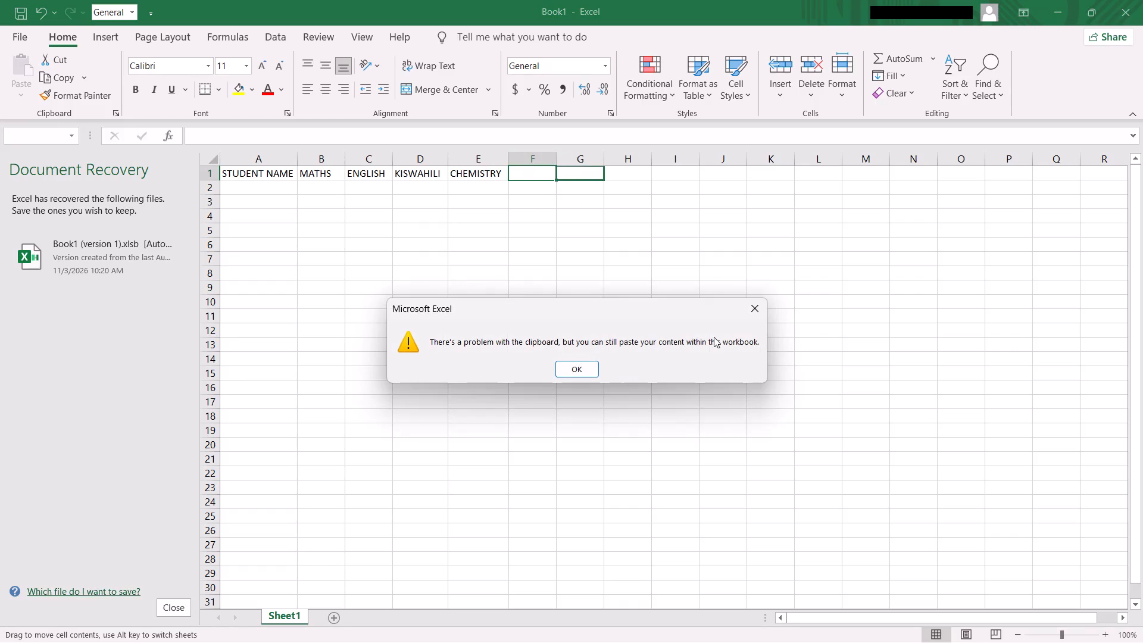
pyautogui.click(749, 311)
# Enter the subject headings PHYSICS in cell F1 and HISTORY in cell G1.
pyautogui.click(532, 176)
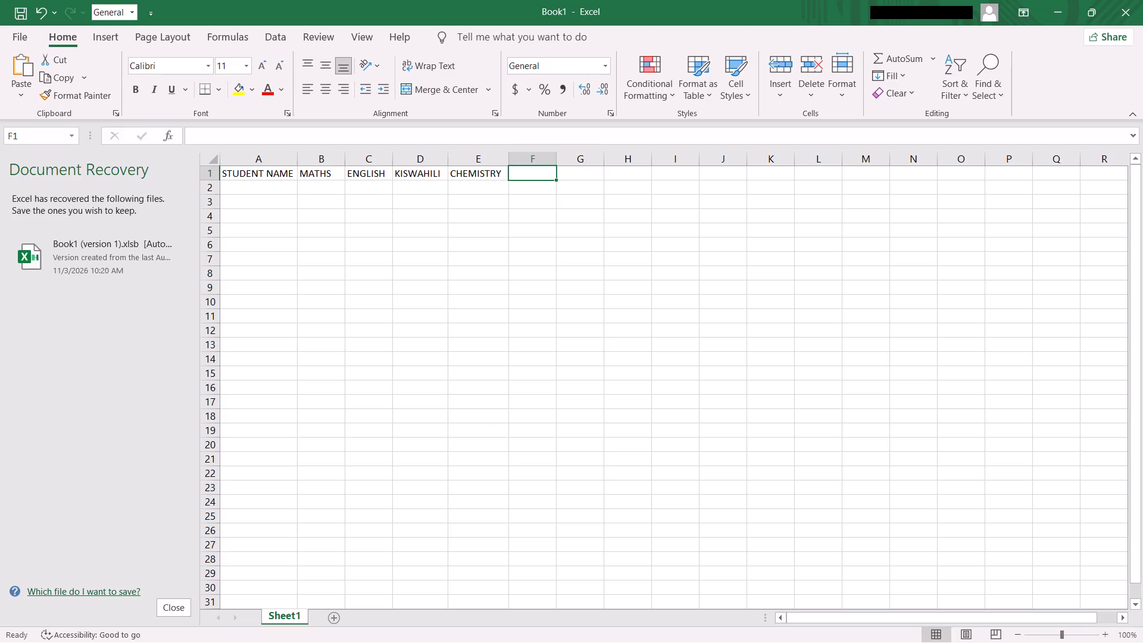
pyautogui.write('PHYS')
pyautogui.write('IC')
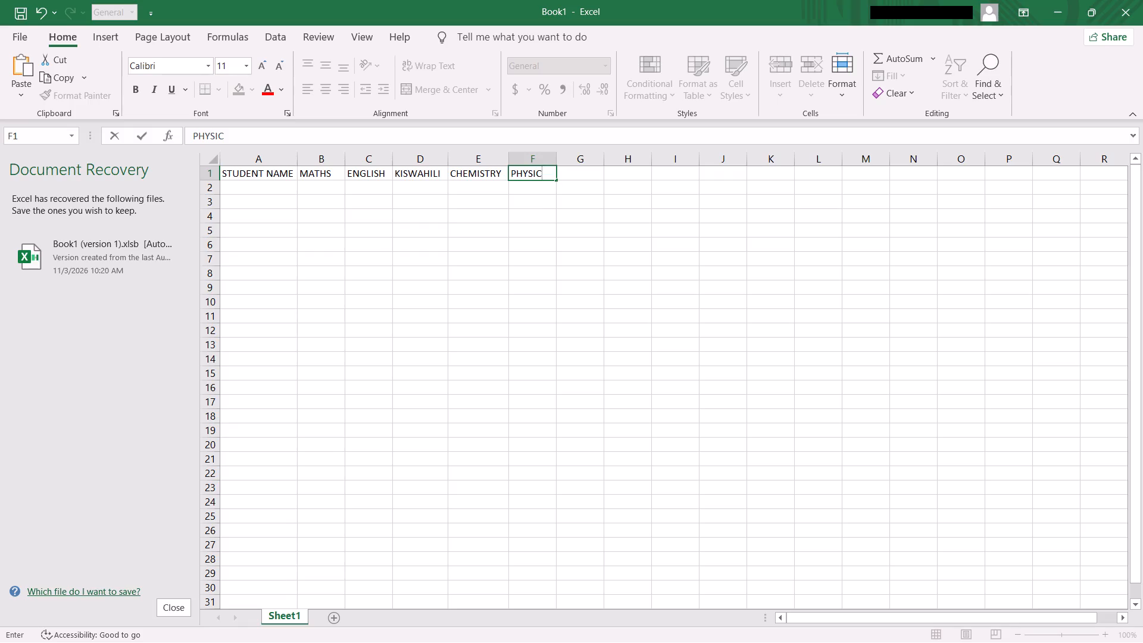
pyautogui.press('BackSpace')
pyautogui.write('CS')
pyautogui.click(575, 174)
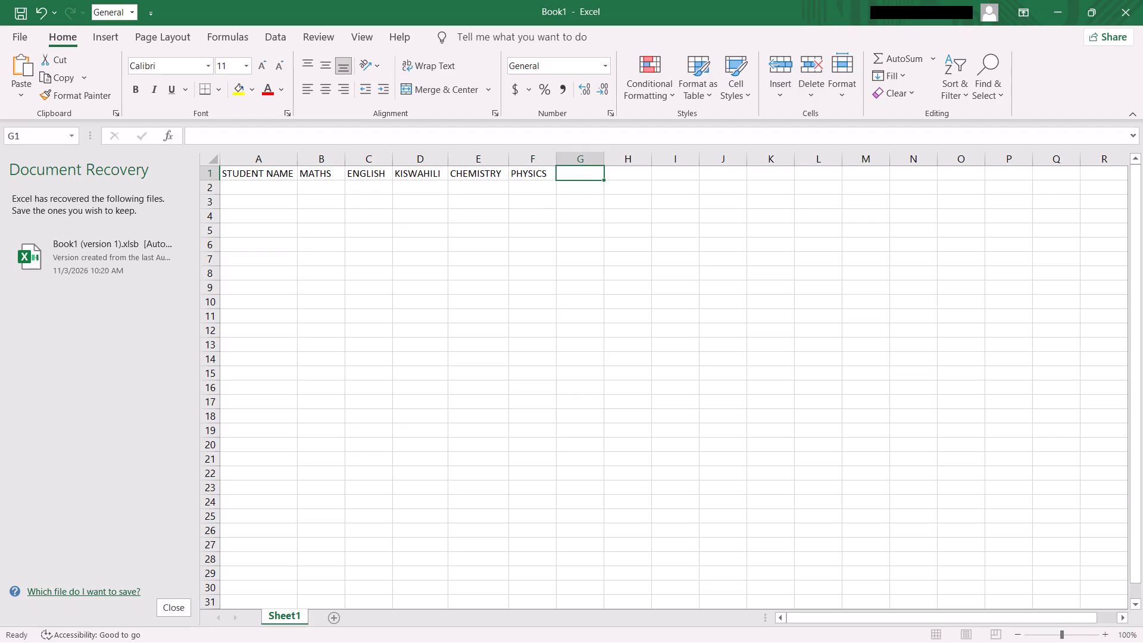
pyautogui.write('HIS')
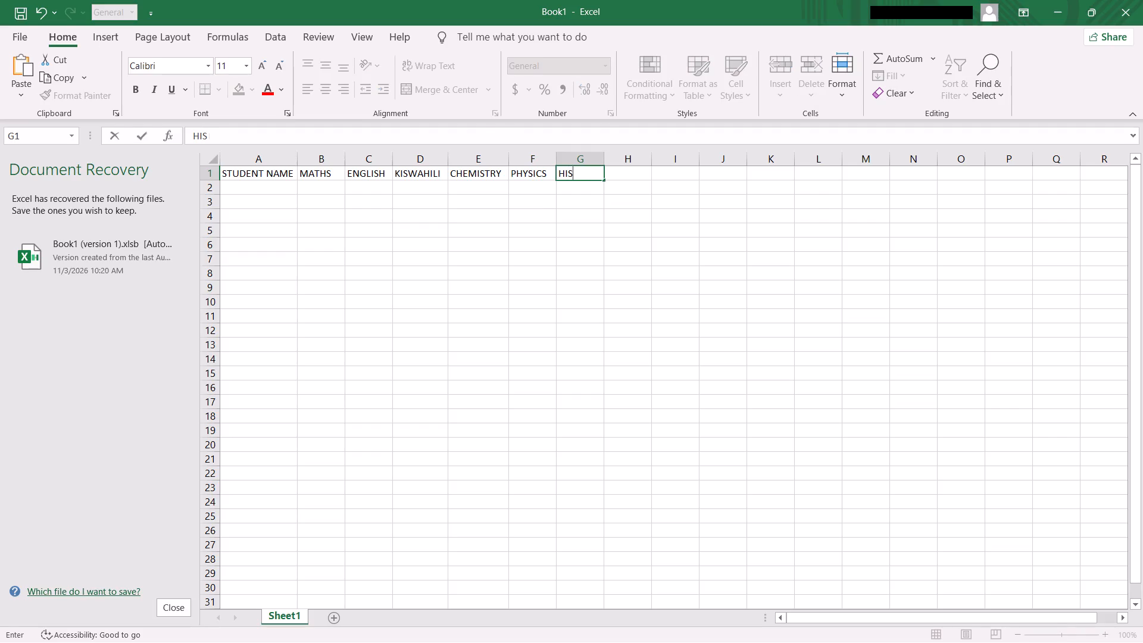
pyautogui.press('t')
pyautogui.press('o')
pyautogui.write('RY')
# Enter the heading GEOGRAPHY in cell H1 and widen column H to fit it.
pyautogui.click(635, 178)
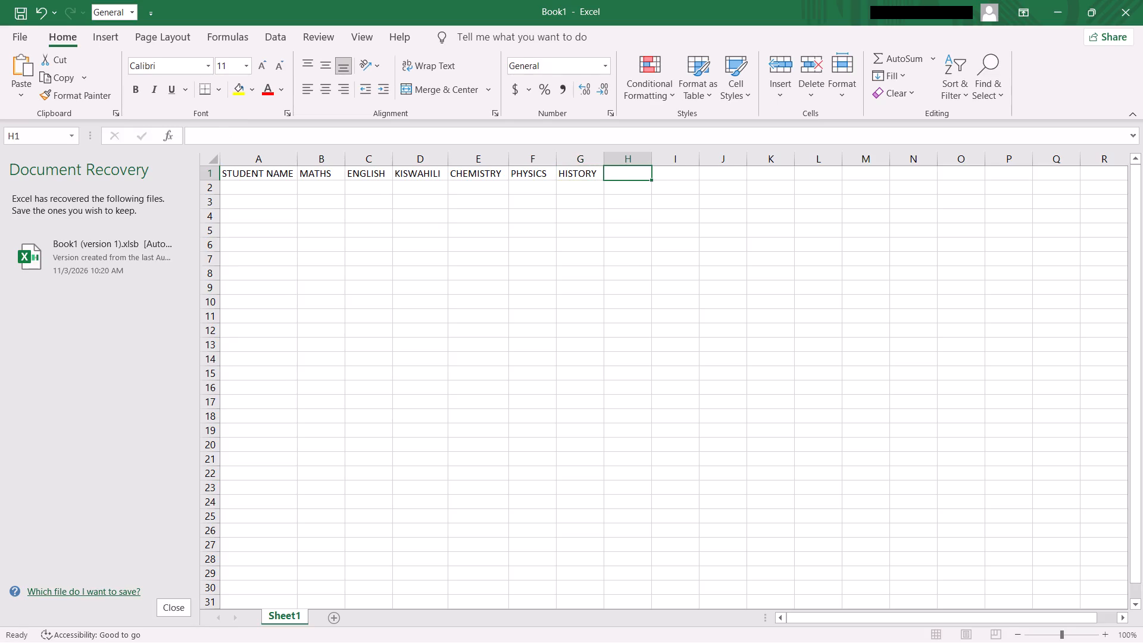
pyautogui.write('GE')
pyautogui.write('OGRA')
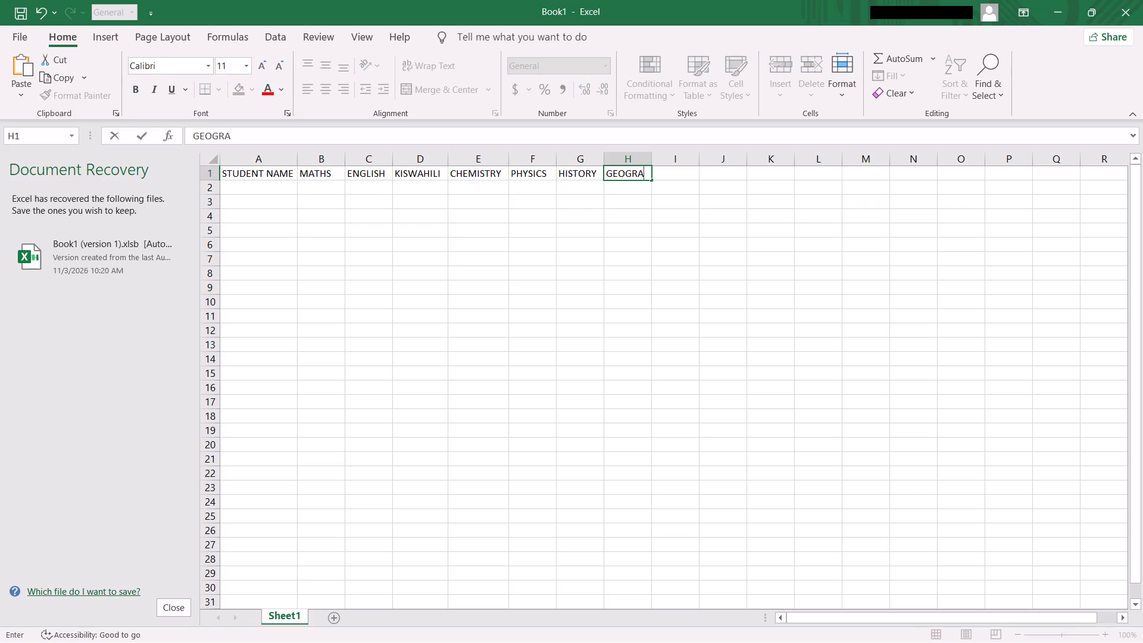
pyautogui.write('PHY')
pyautogui.press('Return')
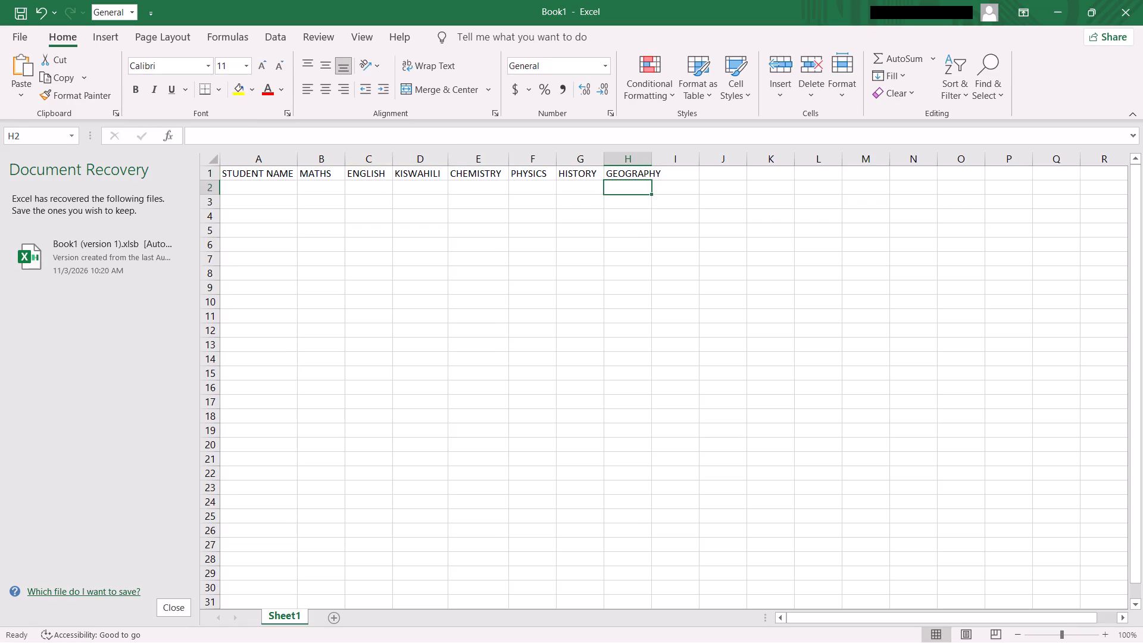
pyautogui.moveTo(649, 164); pyautogui.dragTo(654, 164)
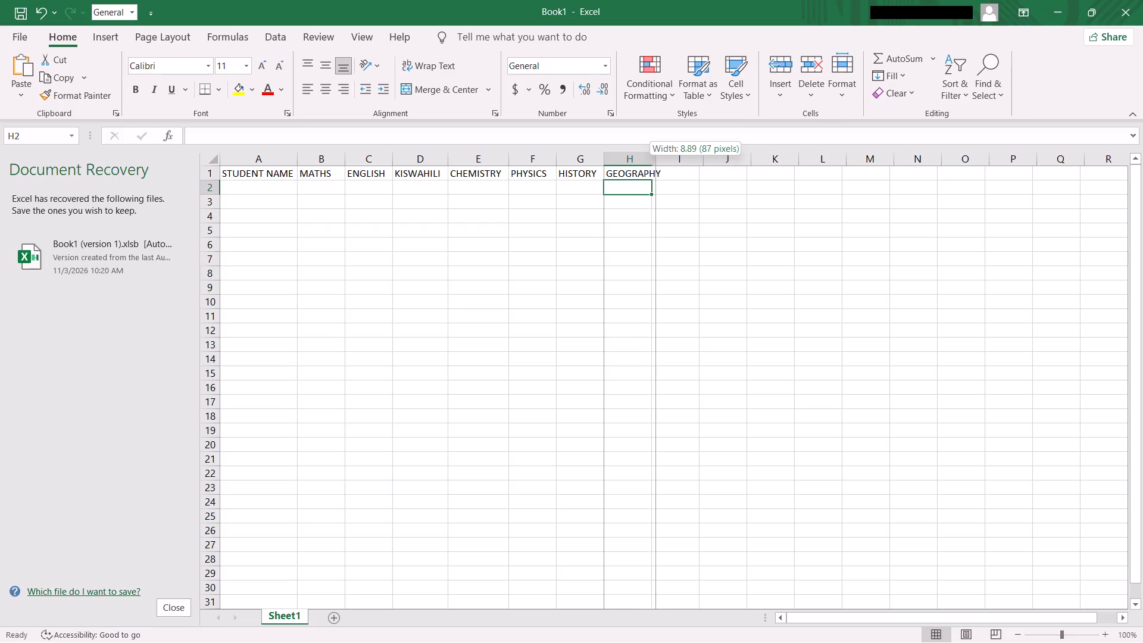
pyautogui.moveTo(654, 164); pyautogui.dragTo(660, 164)
# Enter the headings C.R.E in cell I1 and TOTAL MARKS in cell J1.
pyautogui.click(682, 177)
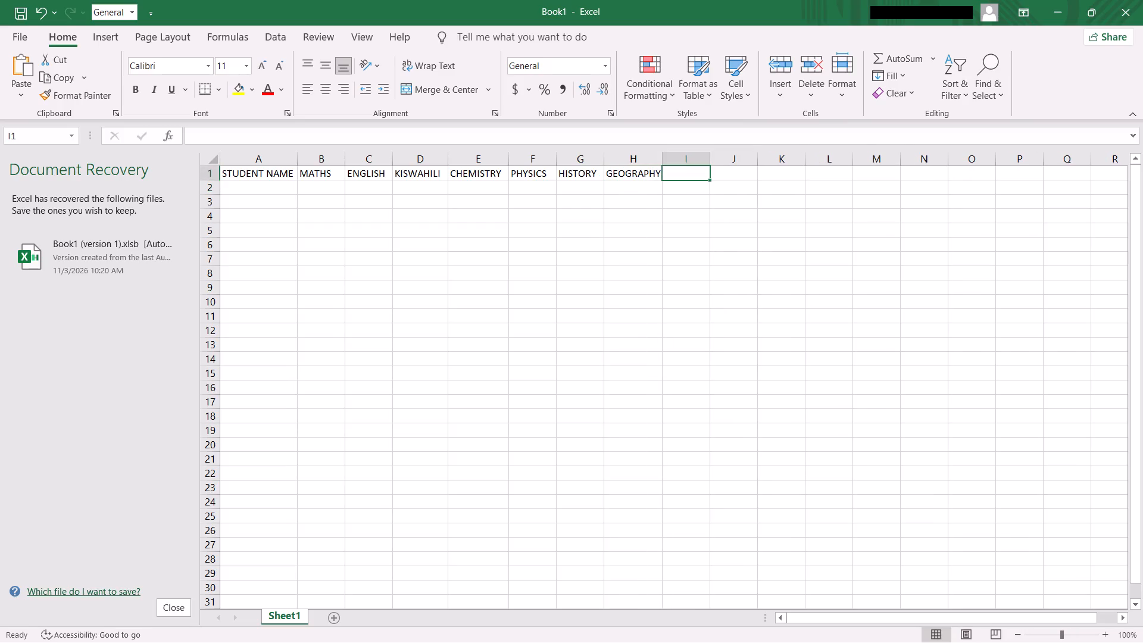
pyautogui.press('c')
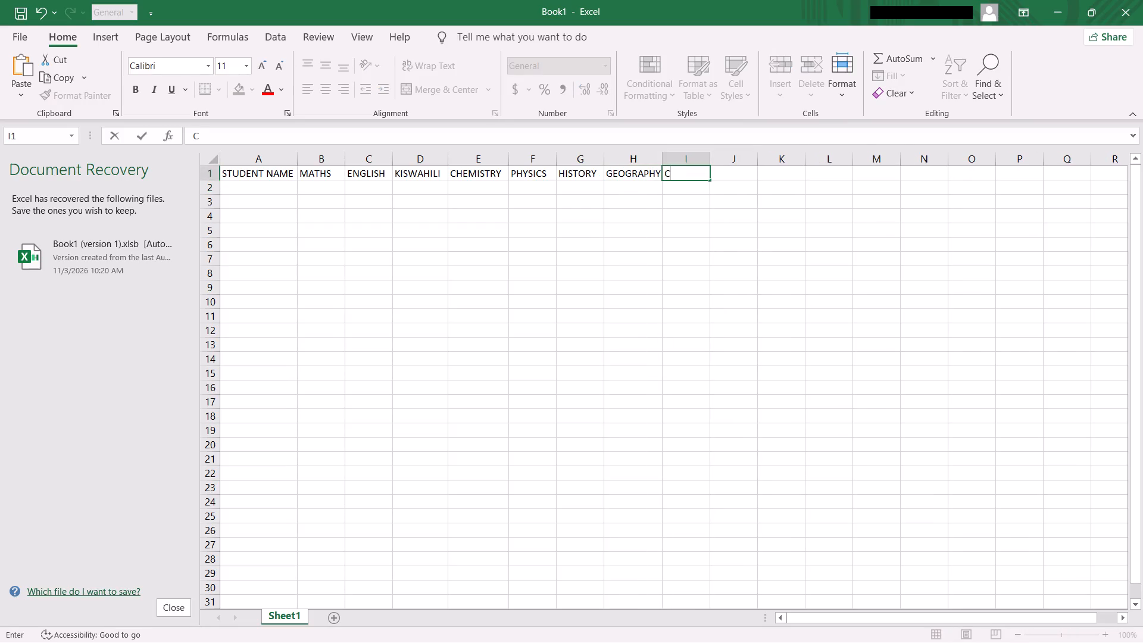
pyautogui.write('.R.E')
pyautogui.click(730, 179)
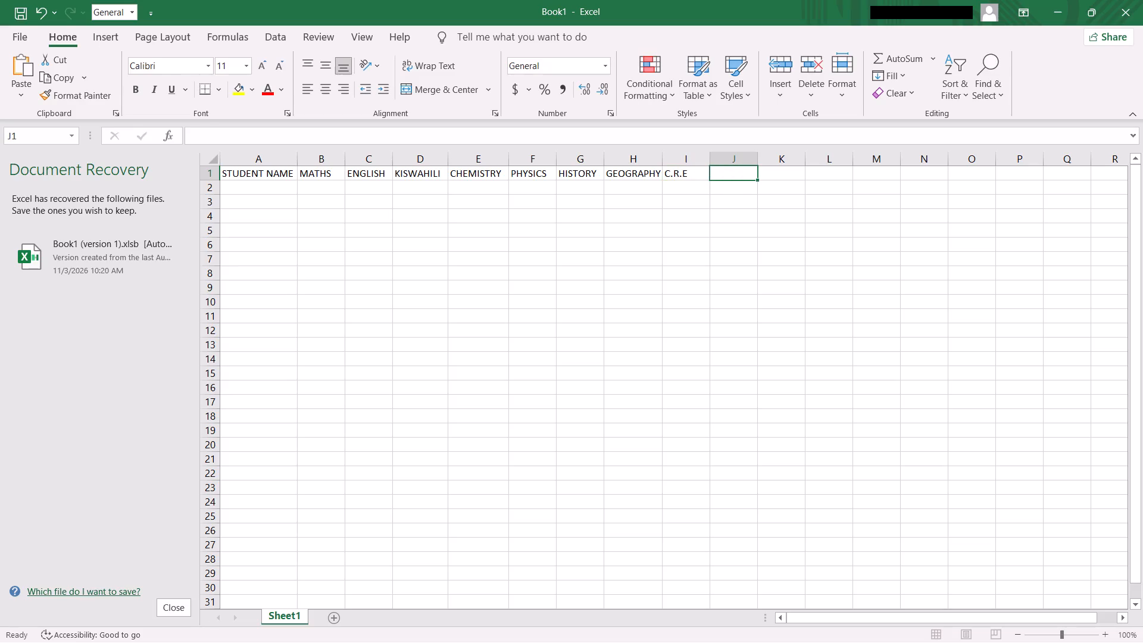
pyautogui.write('TOTAL')
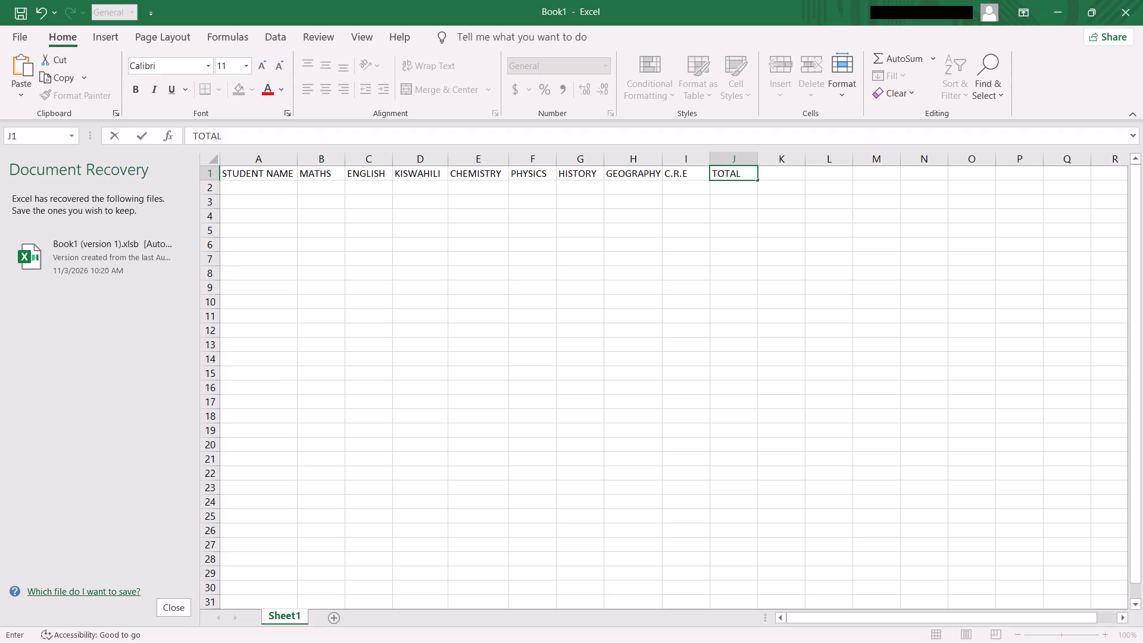
pyautogui.press('space')
pyautogui.write('MARKS')
pyautogui.press('Return')
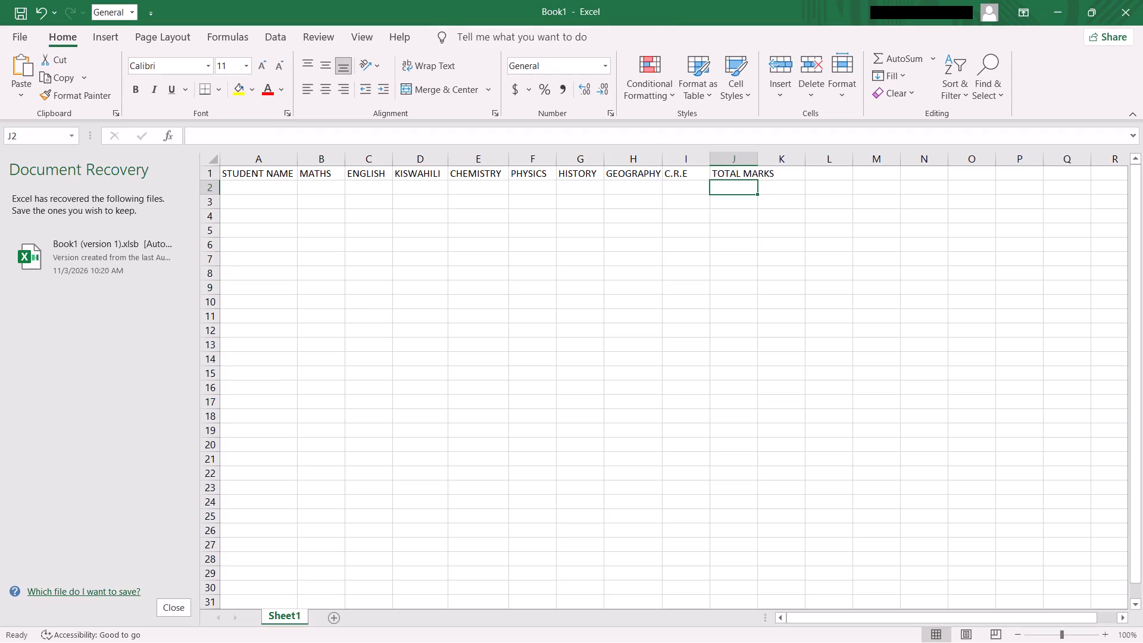
# Widen column J to fit the TOTAL MARKS heading.
pyautogui.moveTo(758, 164); pyautogui.dragTo(778, 164)
# Enter the heading AVERAGE% in cell K1 and widen column K to fit it.
pyautogui.click(798, 174)
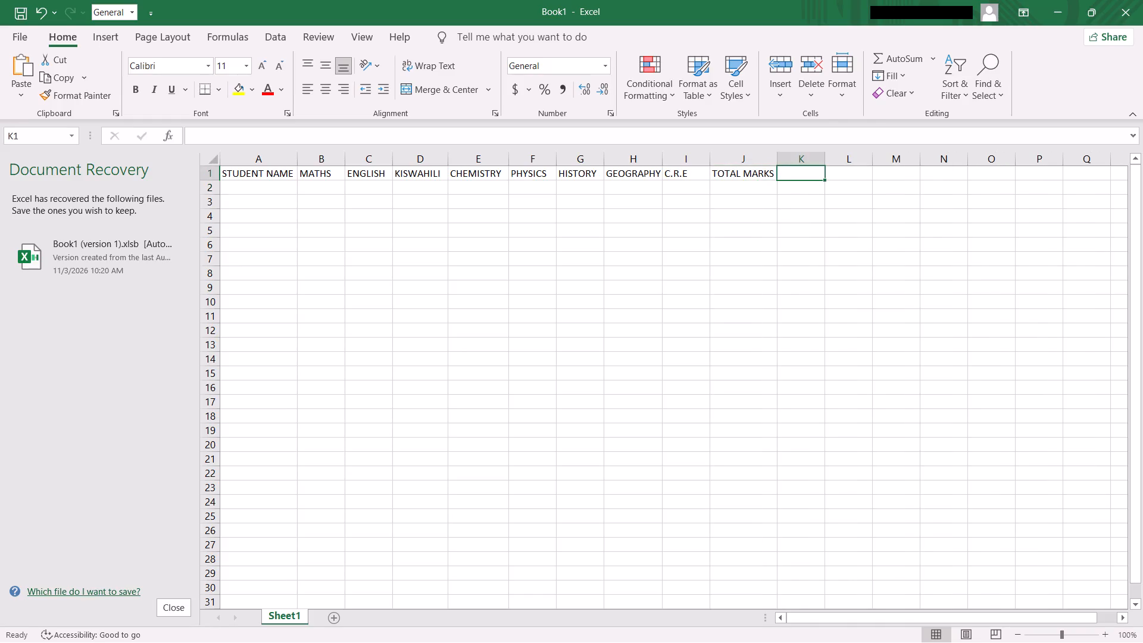
pyautogui.write('AVERAGE')
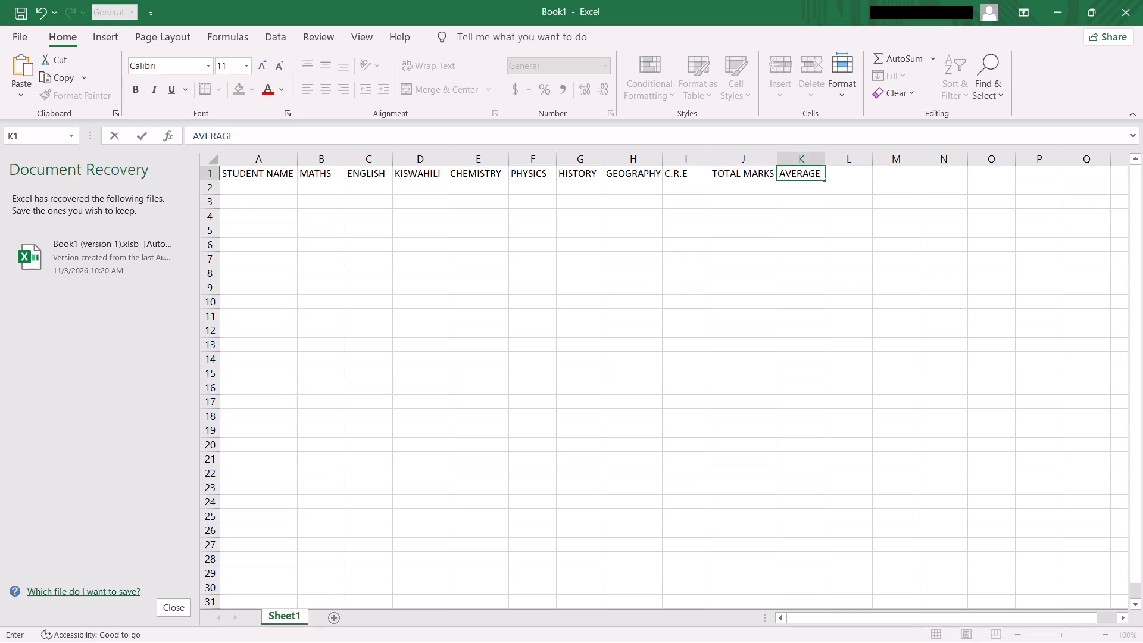
pyautogui.hotkey('shift', '%')
pyautogui.press('Return')
pyautogui.click(826, 164)
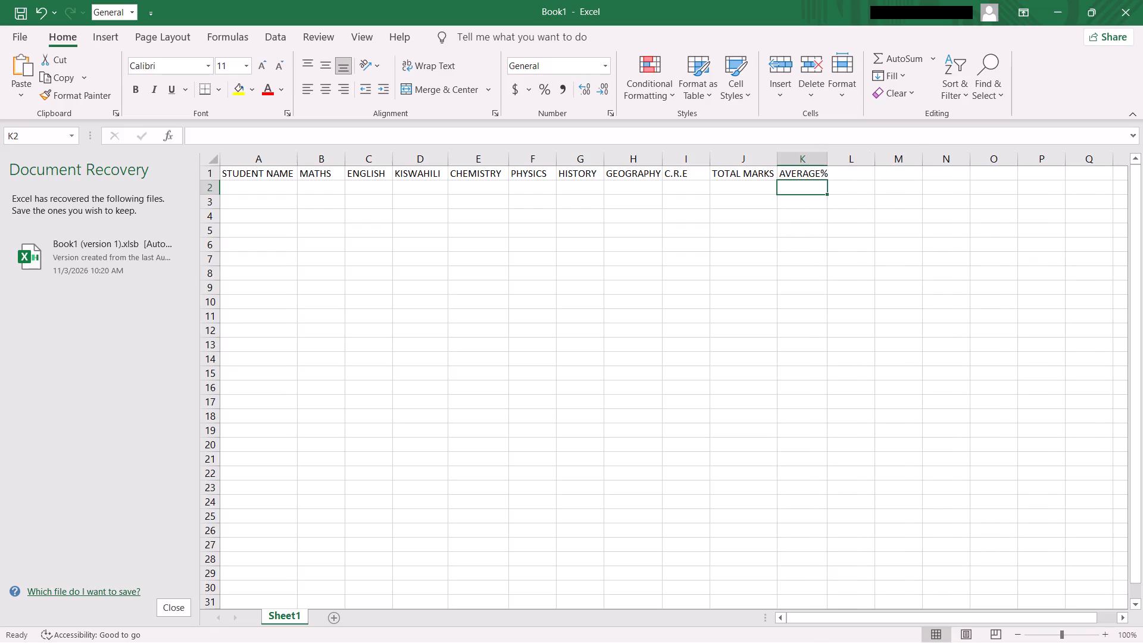
# Enter the headings GRADES in cell L1 and RANK in cell M1.
pyautogui.click(842, 173)
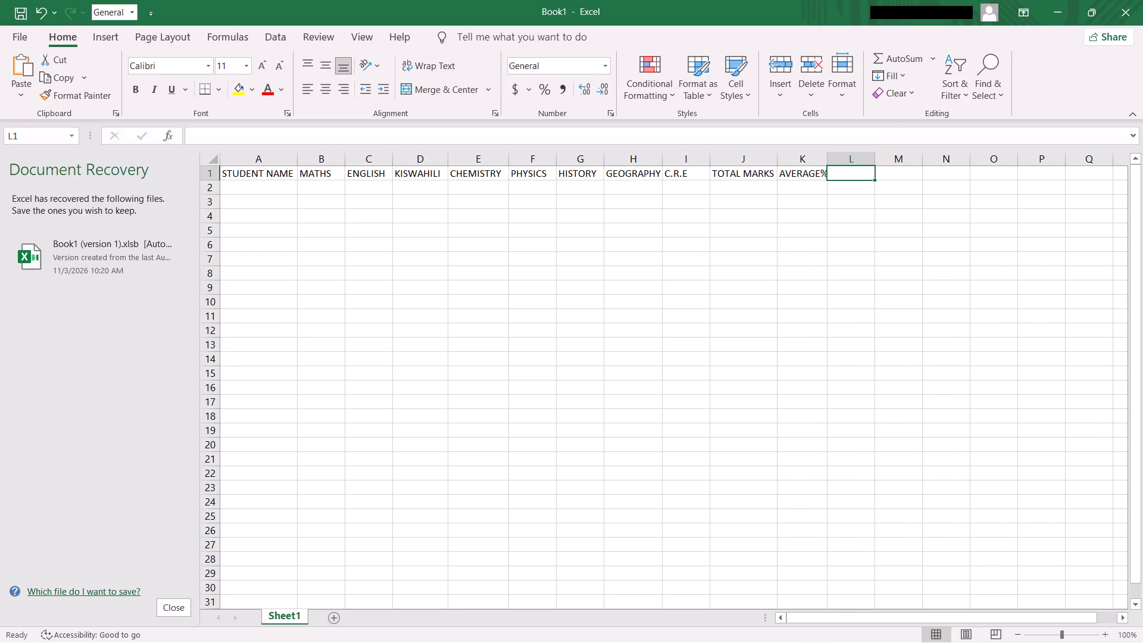
pyautogui.press('r')
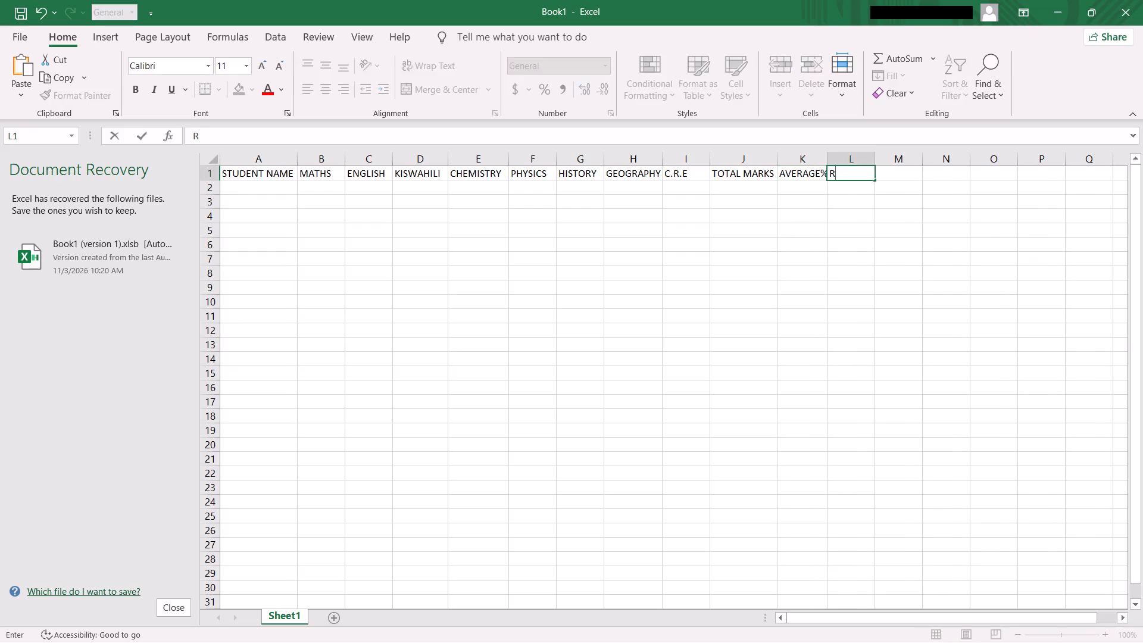
pyautogui.press('a')
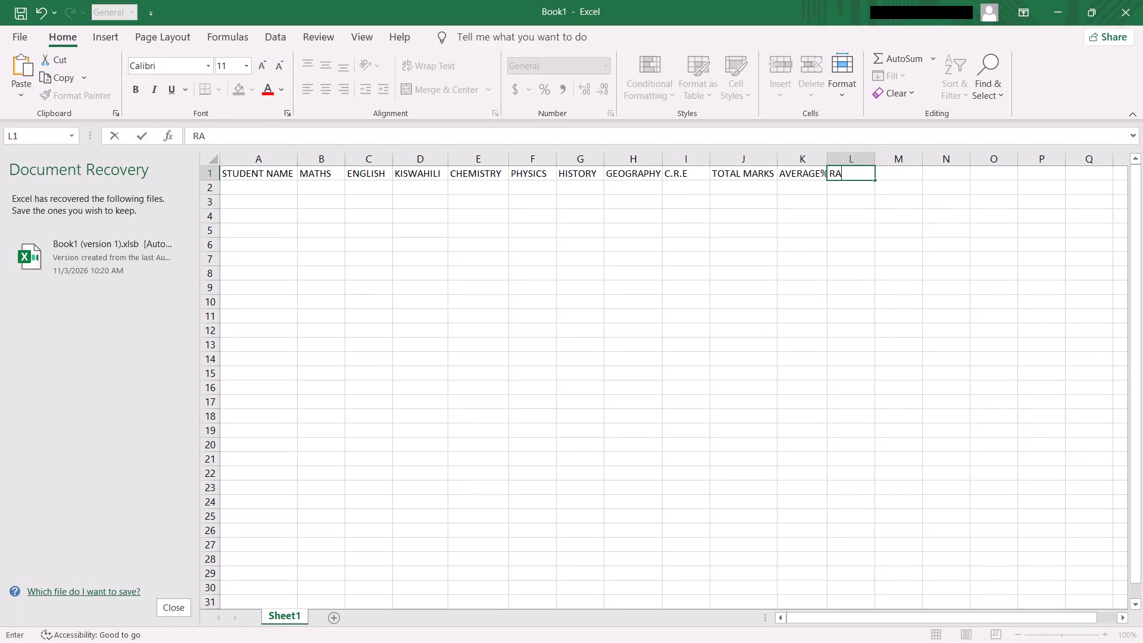
pyautogui.press('BackSpace')
pyautogui.press('BackSpace')
pyautogui.write('GRADES')
pyautogui.click(894, 171)
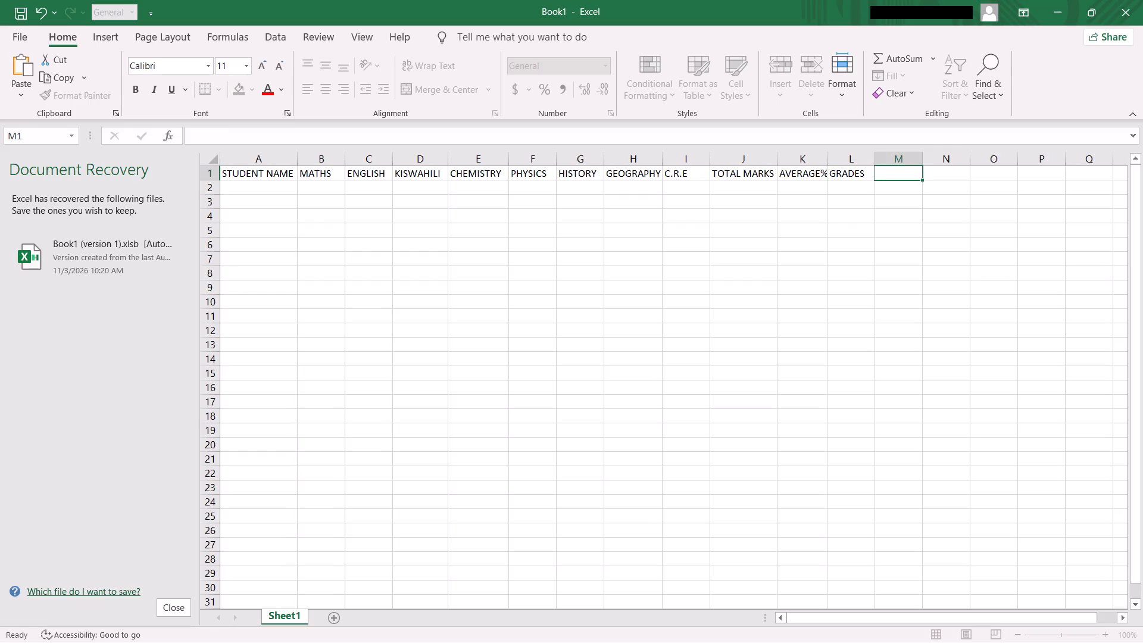
pyautogui.write('RAN')
pyautogui.press('k')
# Enter the student names JAMES, MERCY, JANE and KIOKO in cells A2 to A5.
pyautogui.click(250, 192)
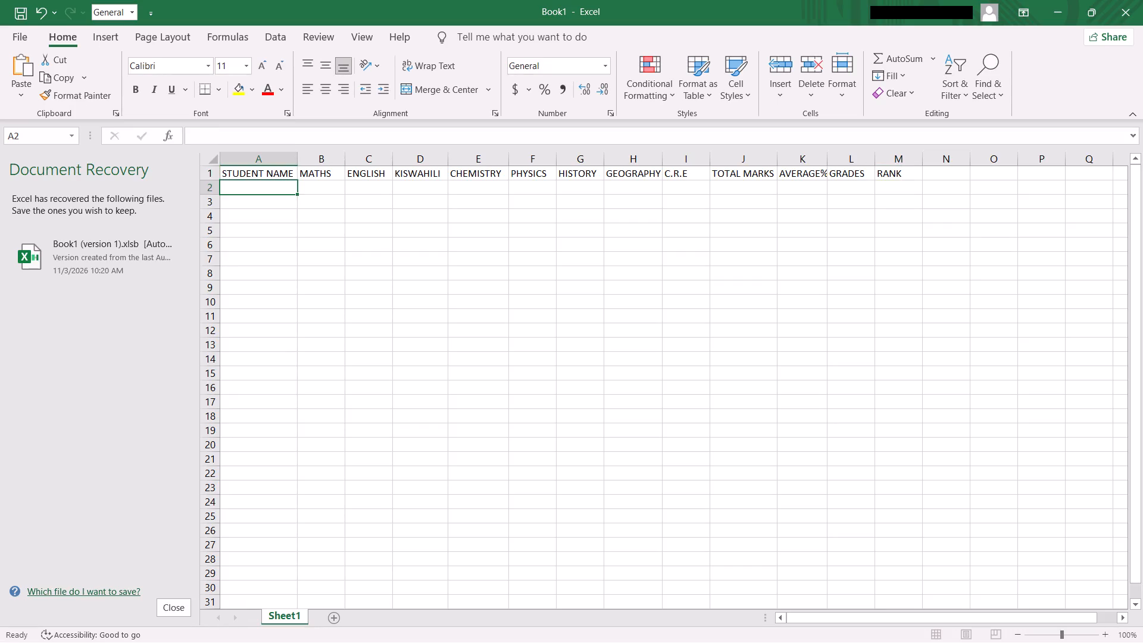
pyautogui.write('JAMES')
pyautogui.press('Return')
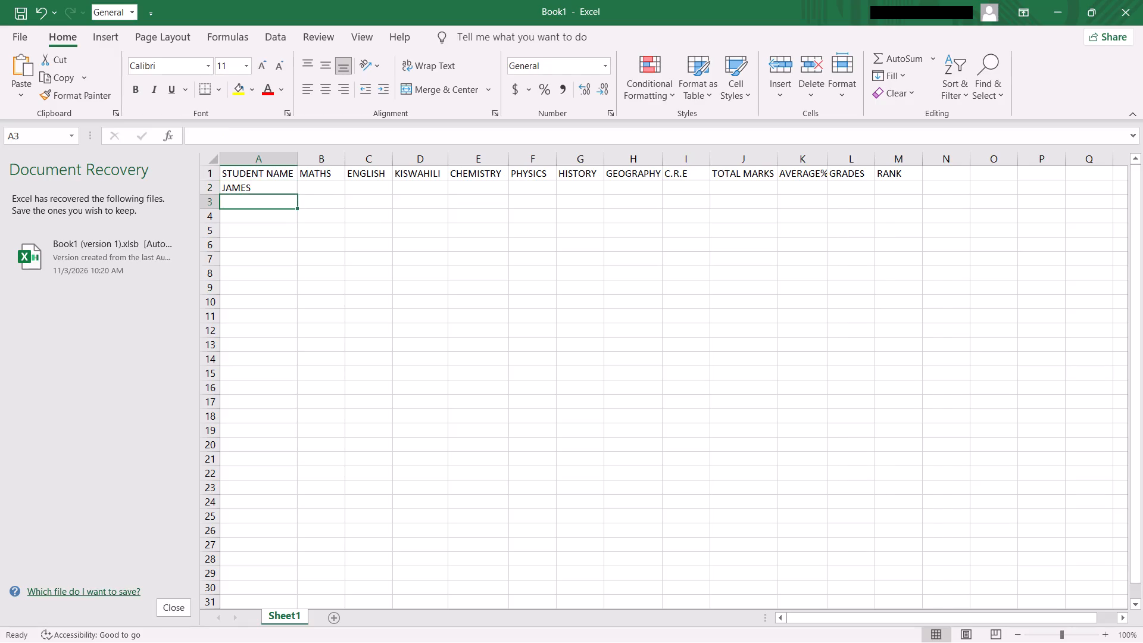
pyautogui.write('MERC')
pyautogui.press('y')
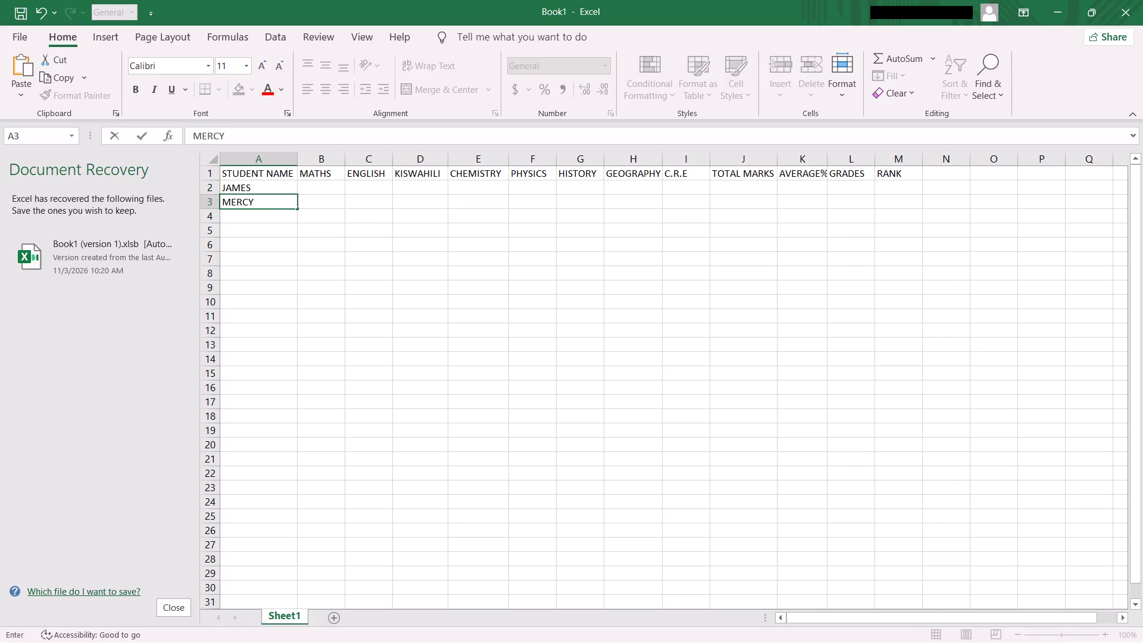
pyautogui.press('Return')
pyautogui.write('JANE')
pyautogui.press('Return')
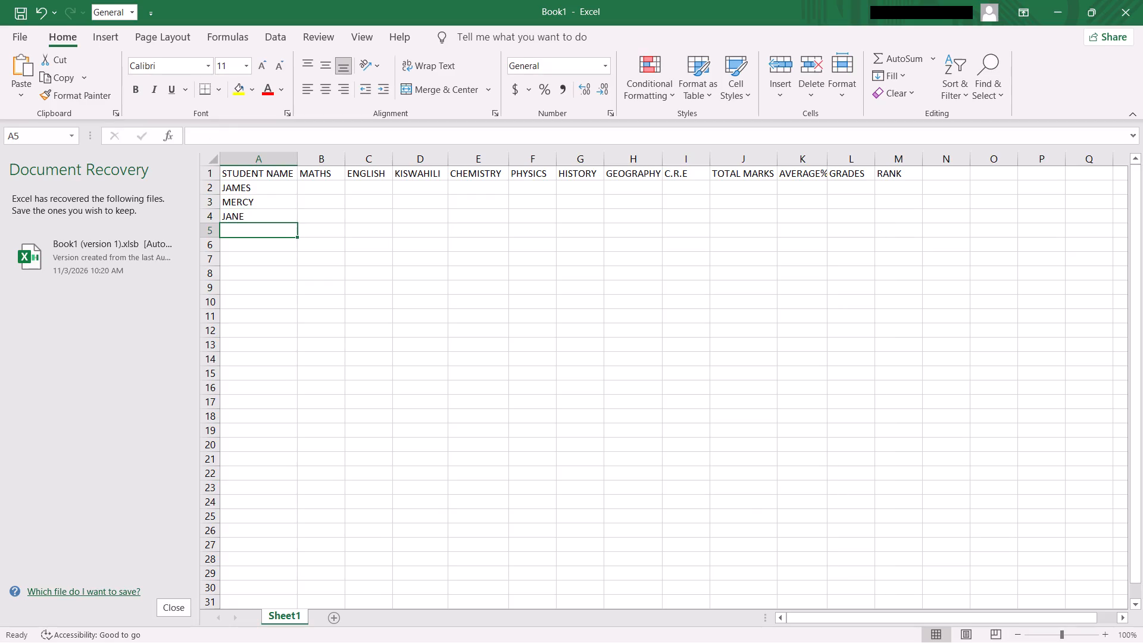
pyautogui.press('k')
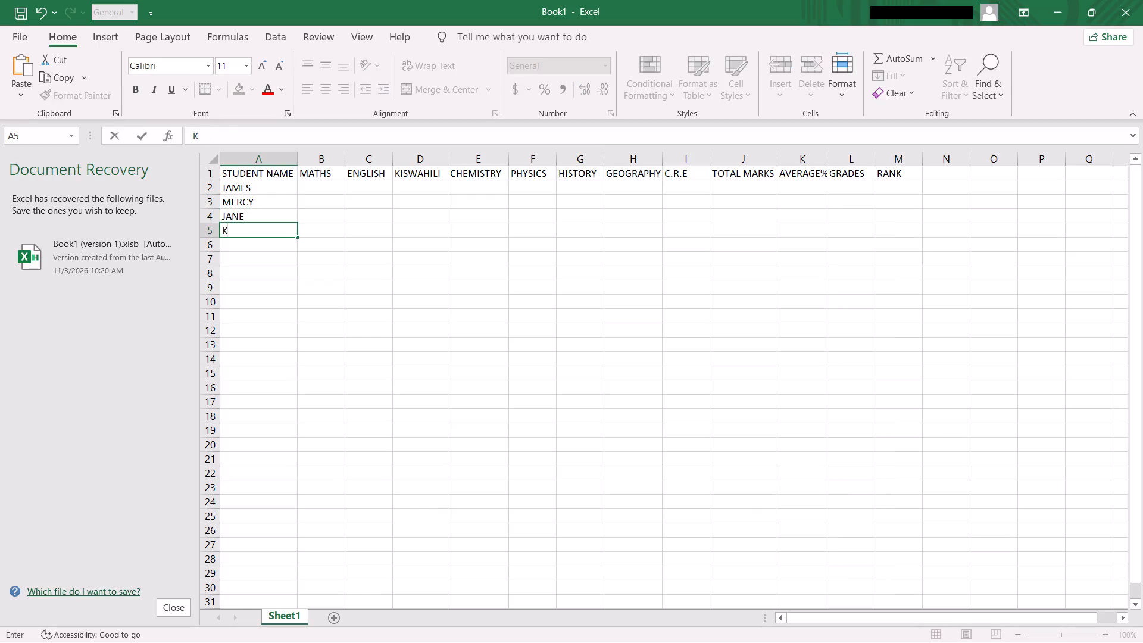
pyautogui.write('IOKO')
pyautogui.press('Return')
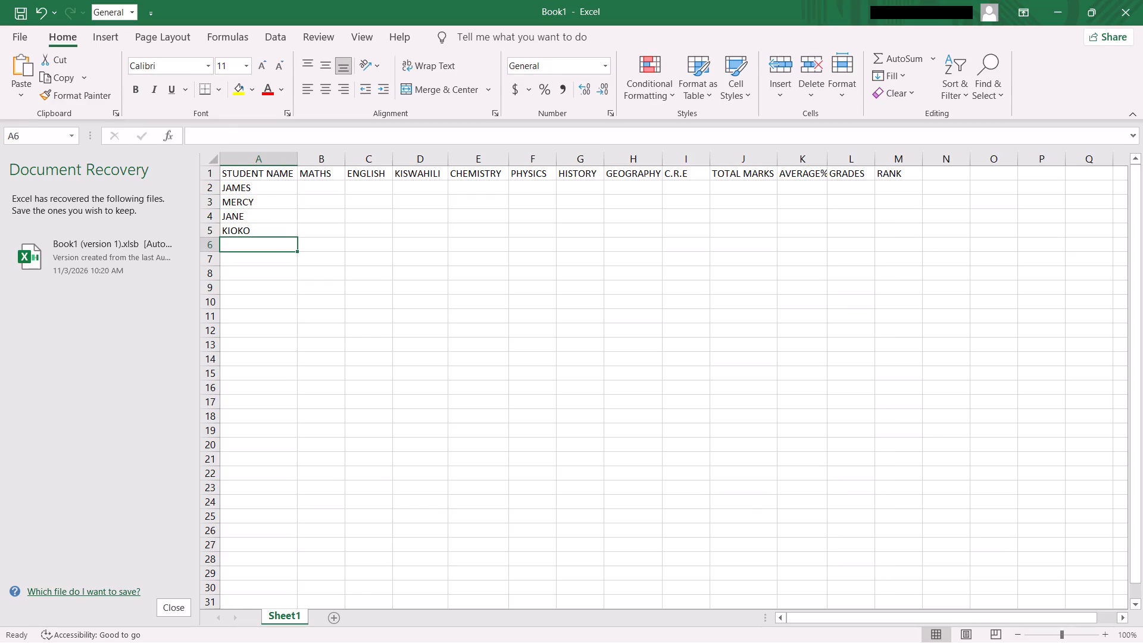
# Enter the student names JUGUNA, MARTIN, SAMWEL and KARANJA in cells A6 to A9.
pyautogui.write('JUGUNA')
pyautogui.press('Return')
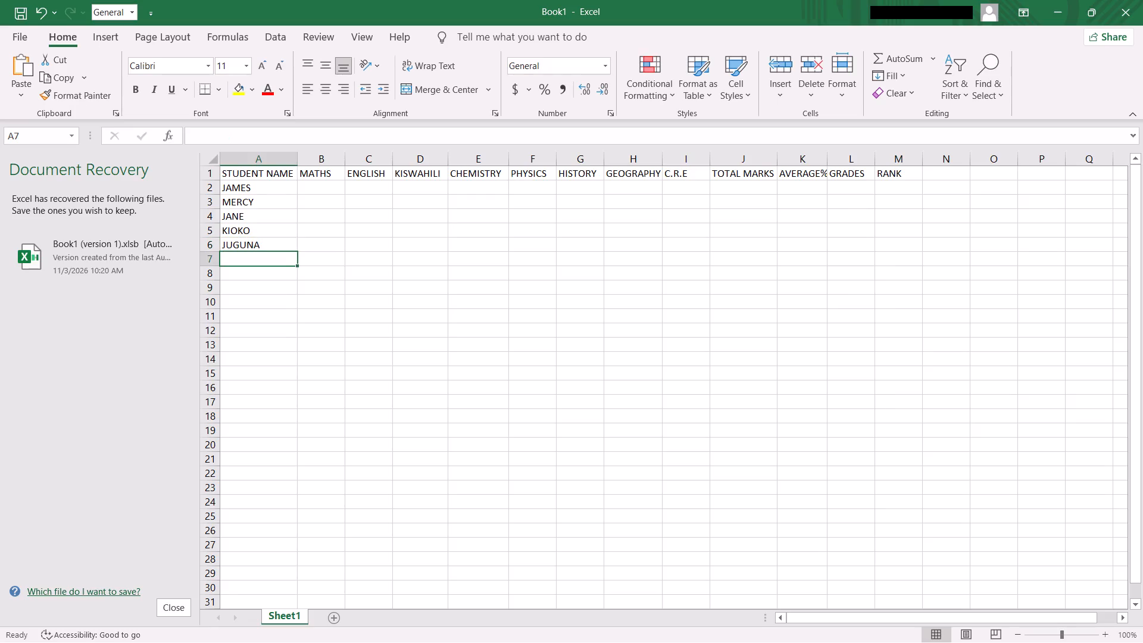
pyautogui.write('MARTIN')
pyautogui.press('Return')
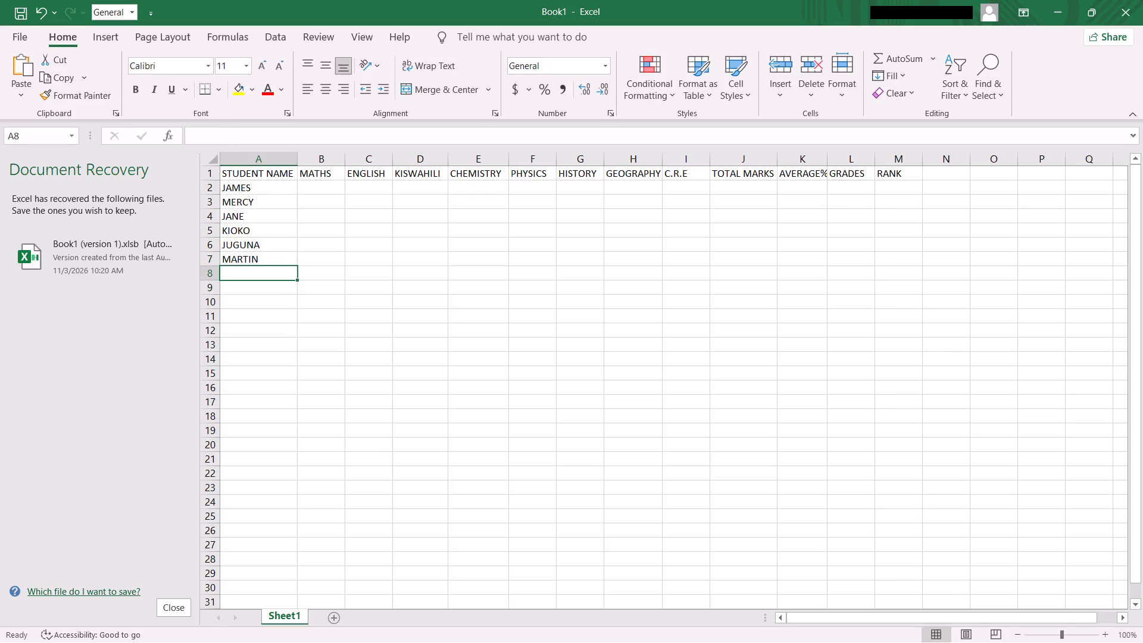
pyautogui.write('SAMW')
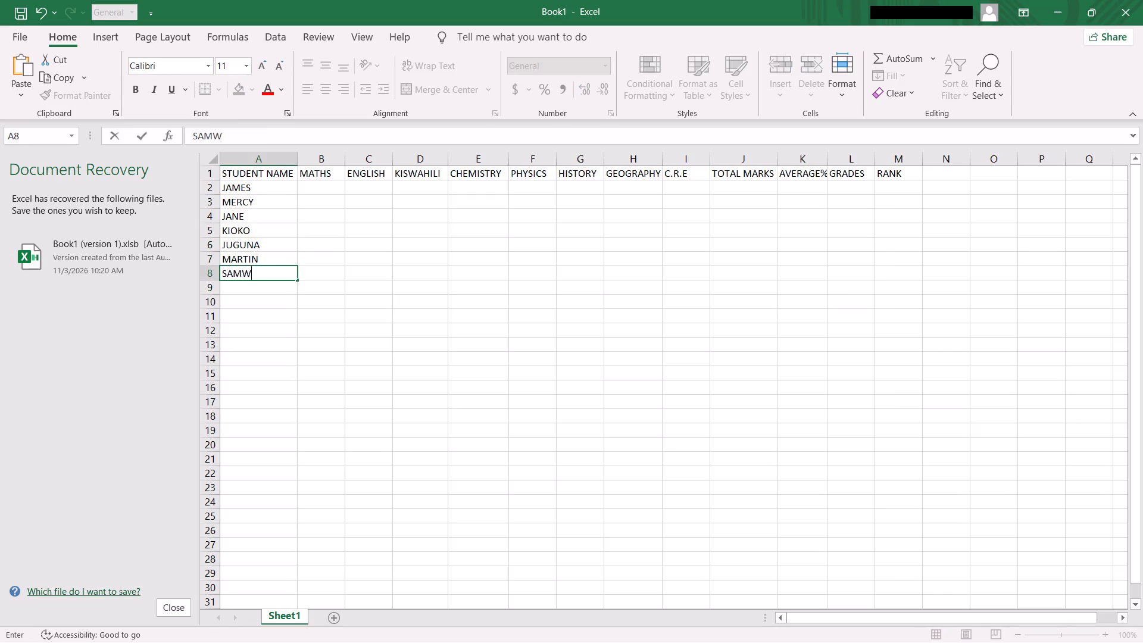
pyautogui.write('EL')
pyautogui.press('Return')
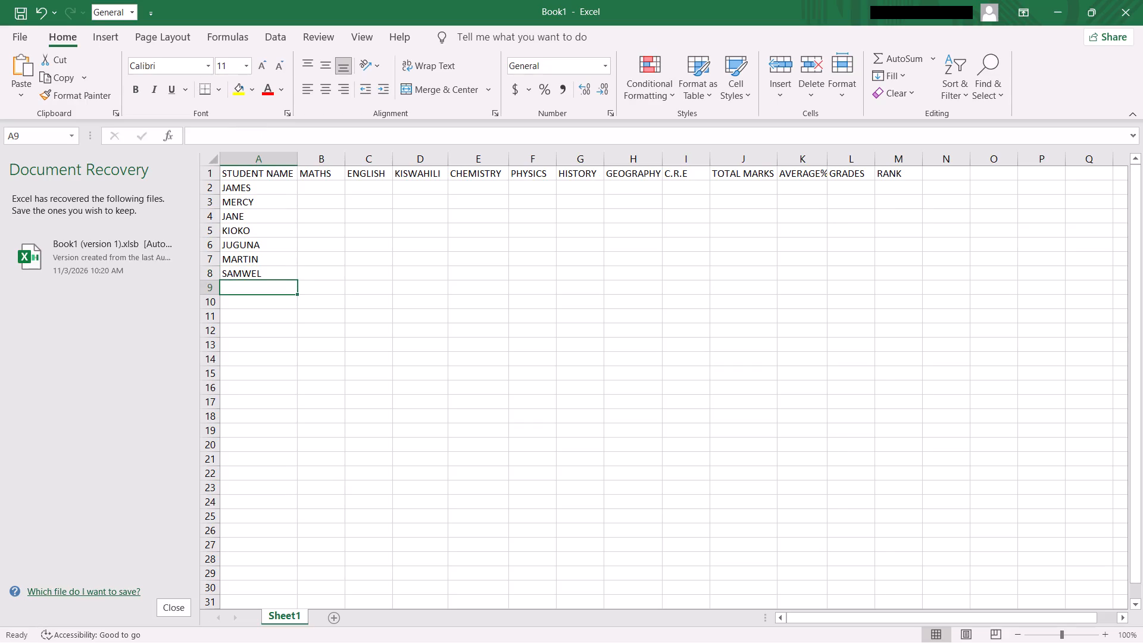
pyautogui.write('KARANJA')
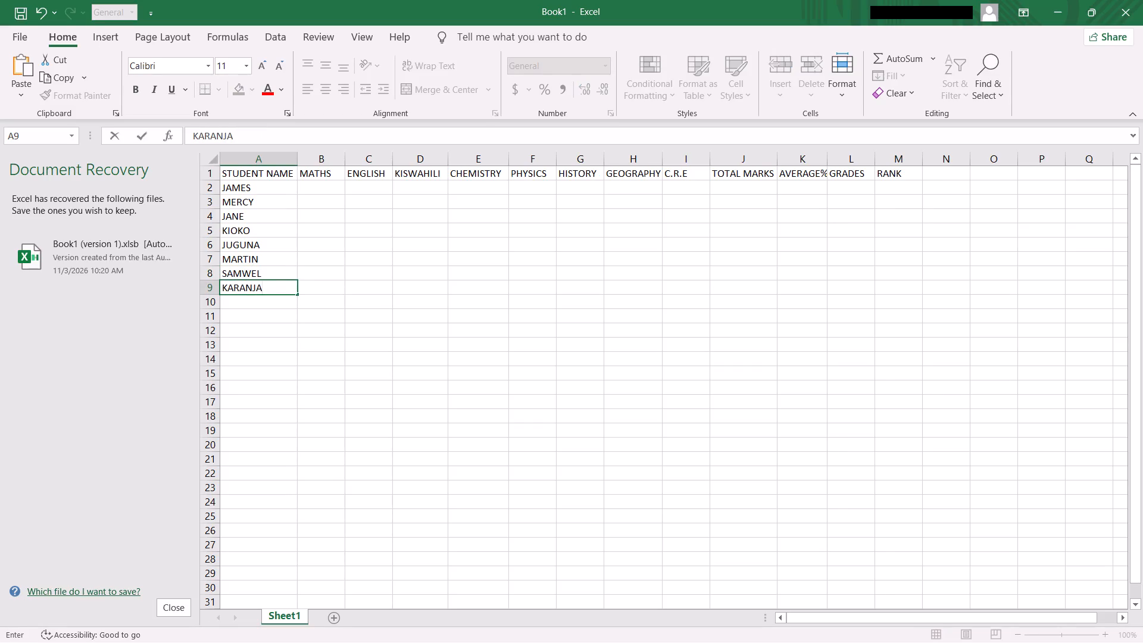
pyautogui.press('Return')
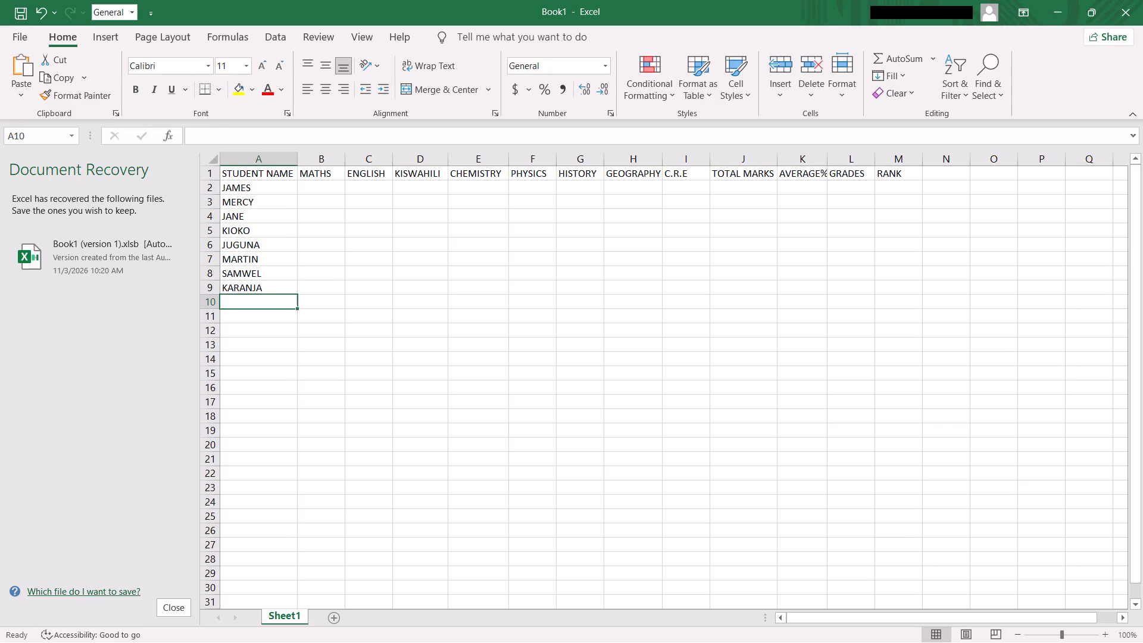
# Enter the student names DAVID, HESBON, FRED and JUDAS in cells A10 to A13.
pyautogui.write('DAVID')
pyautogui.press('Return')
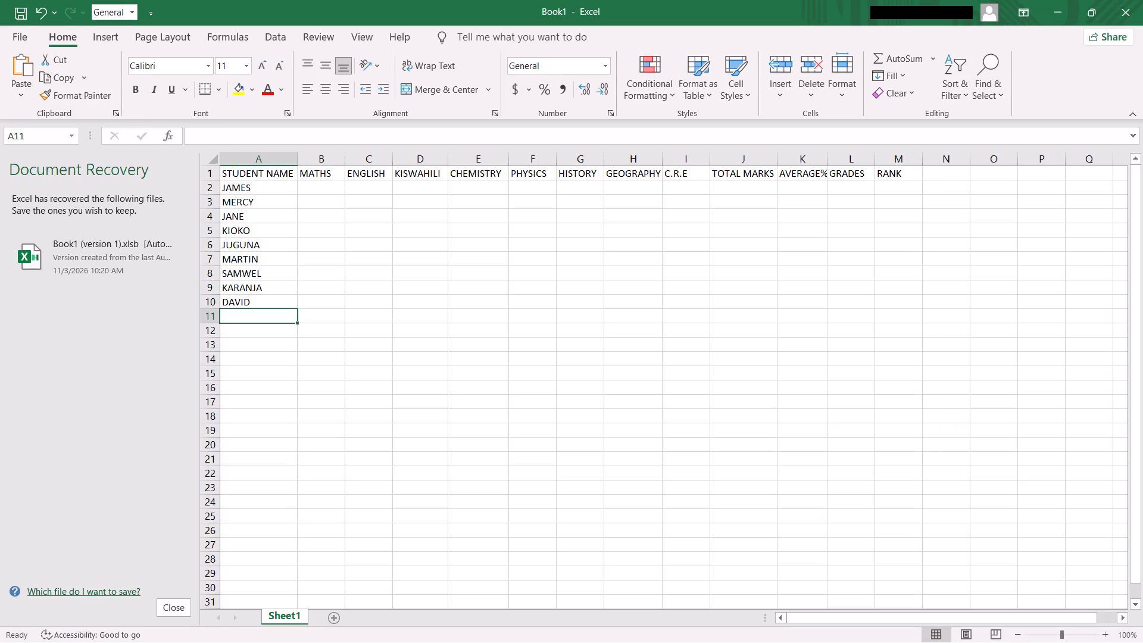
pyautogui.write('HES')
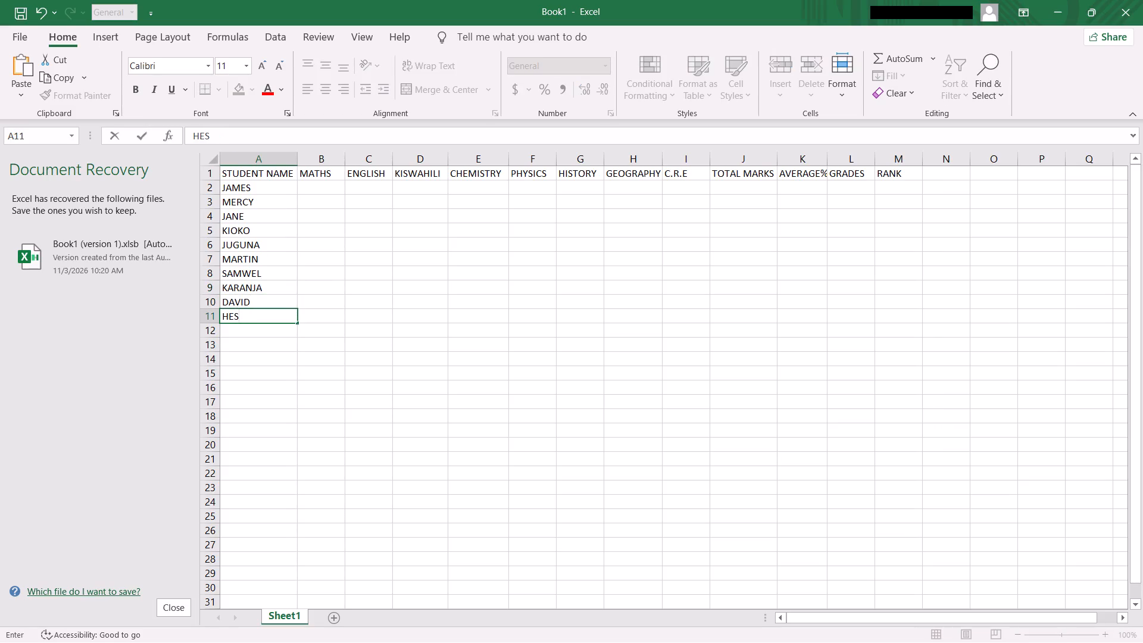
pyautogui.write('BON')
pyautogui.press('Return')
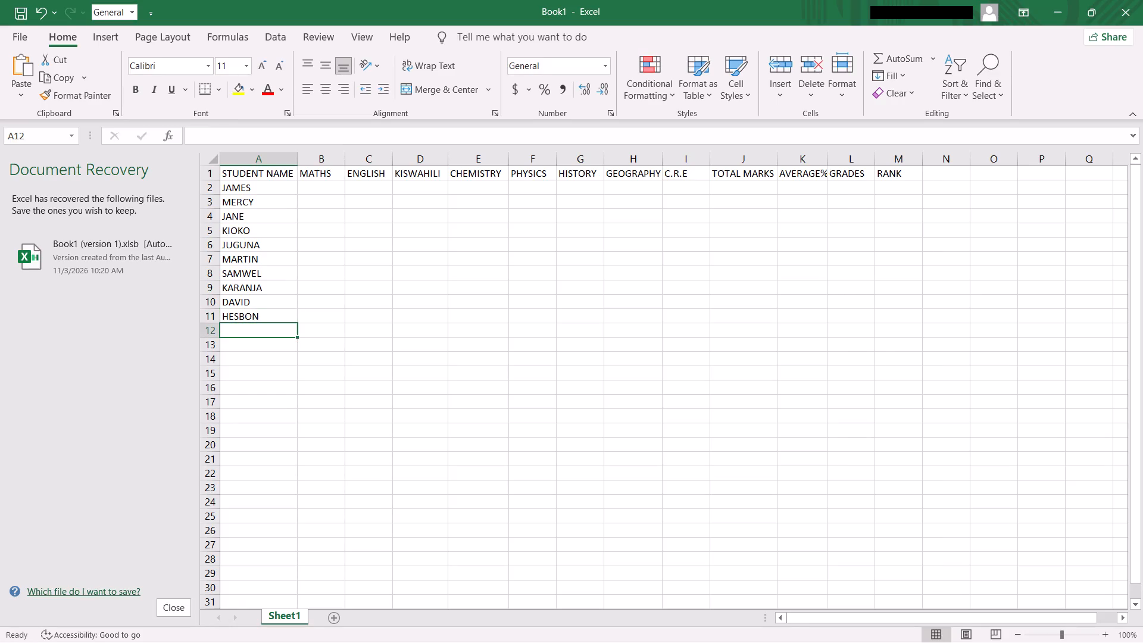
pyautogui.write('FRED')
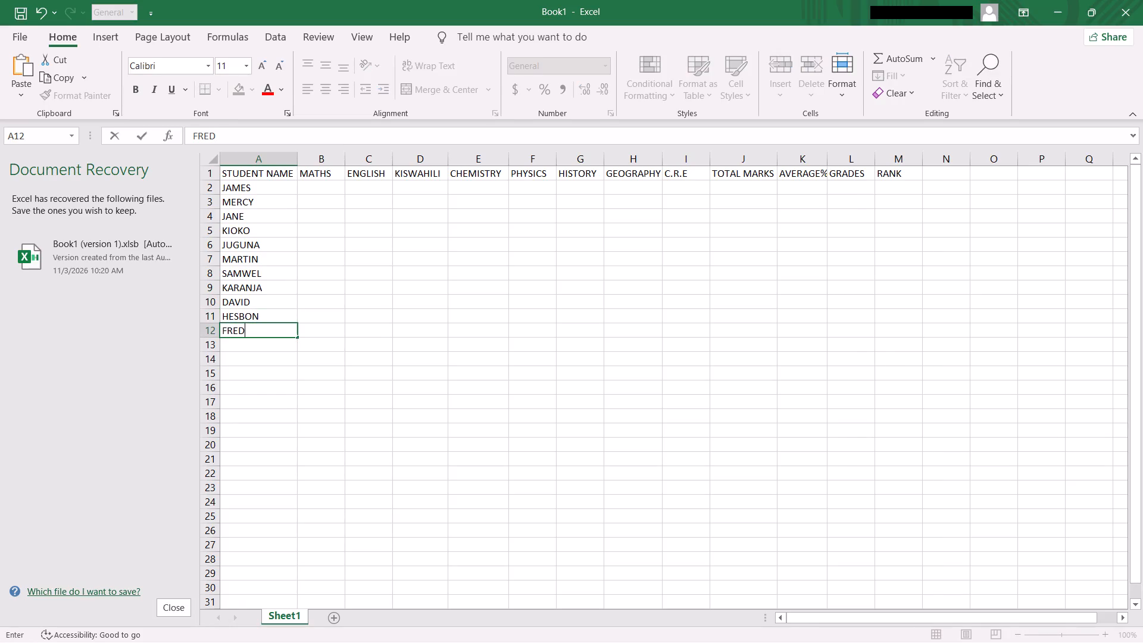
pyautogui.press('Return')
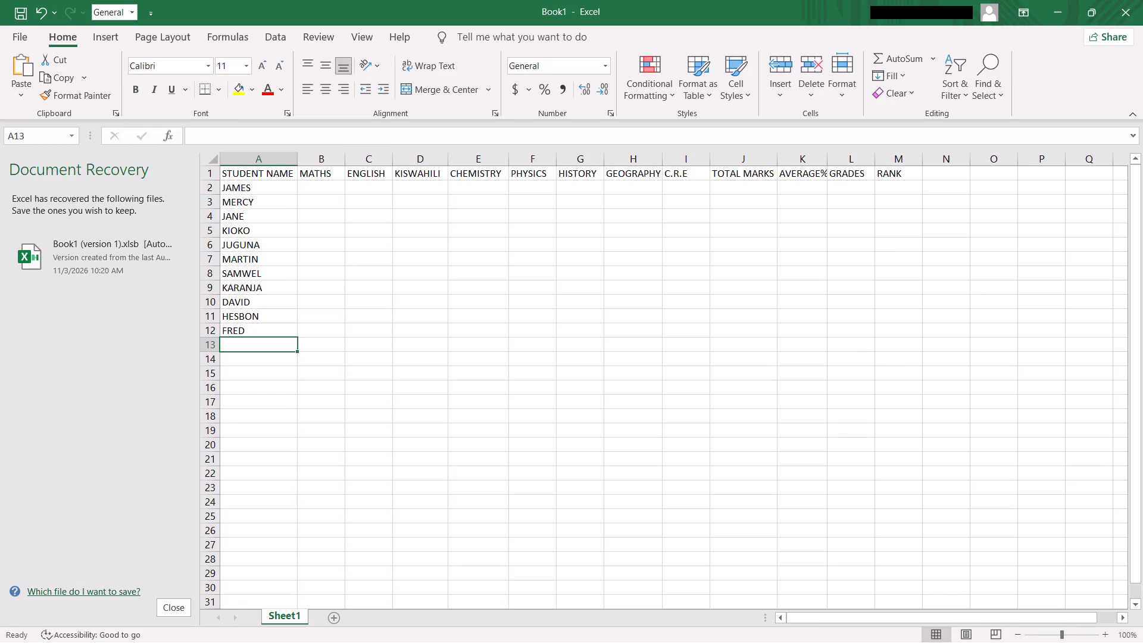
pyautogui.write('JUDAS')
pyautogui.press('Return')
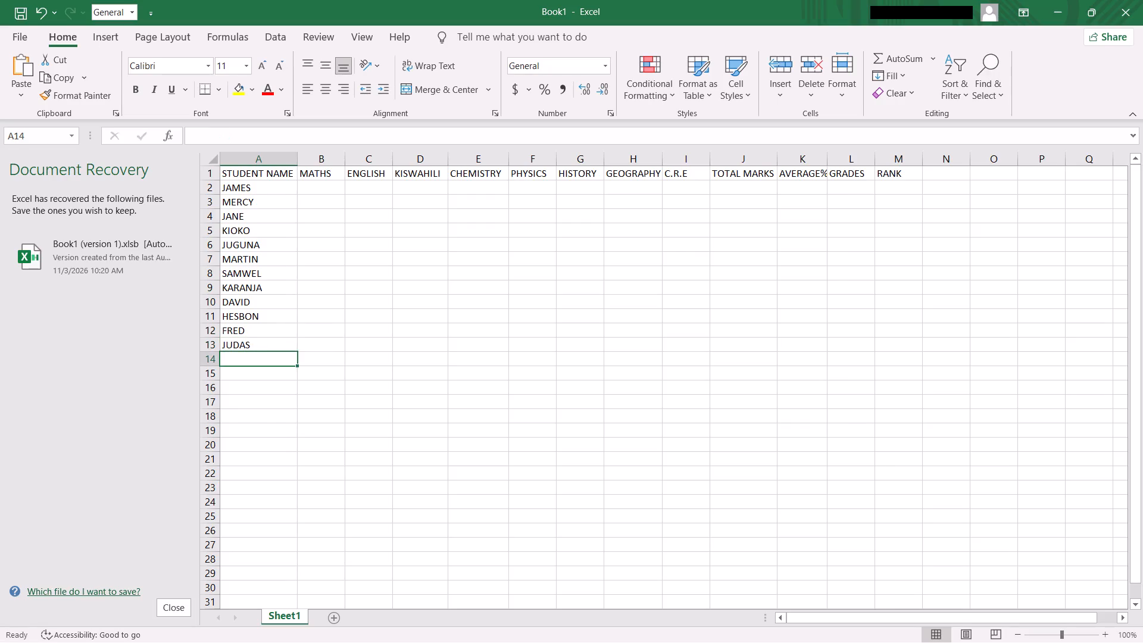
# Enter the student names GLORIA, PHILIP and LEWIS in cells A14 to A16.
pyautogui.press('g')
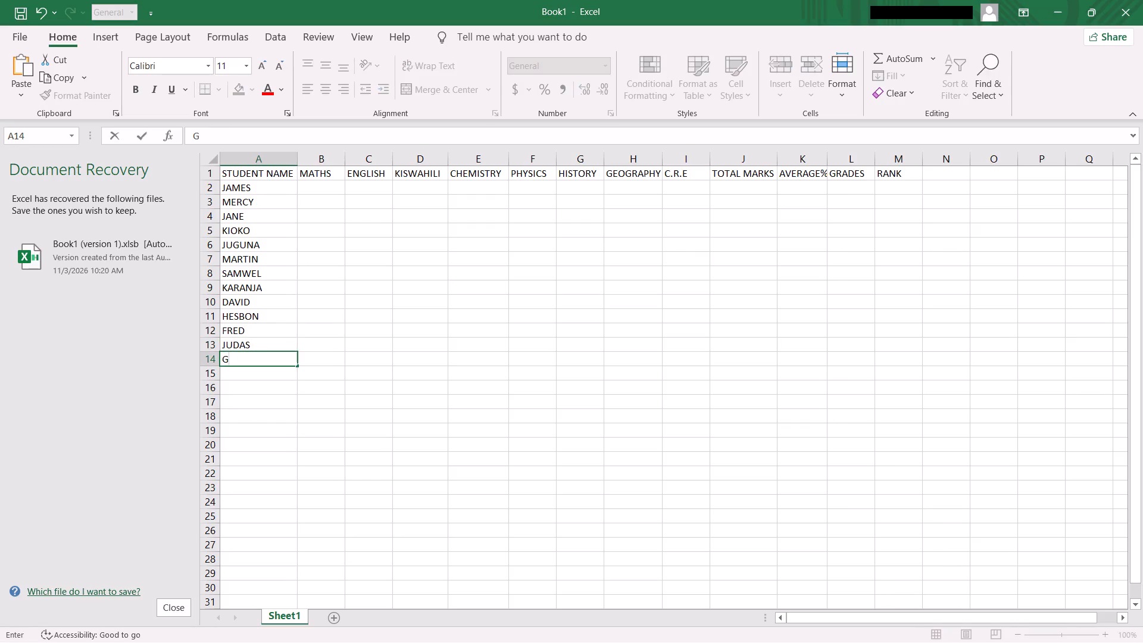
pyautogui.write('LORY')
pyautogui.press('BackSpace')
pyautogui.press('i')
pyautogui.press('a')
pyautogui.press('Return')
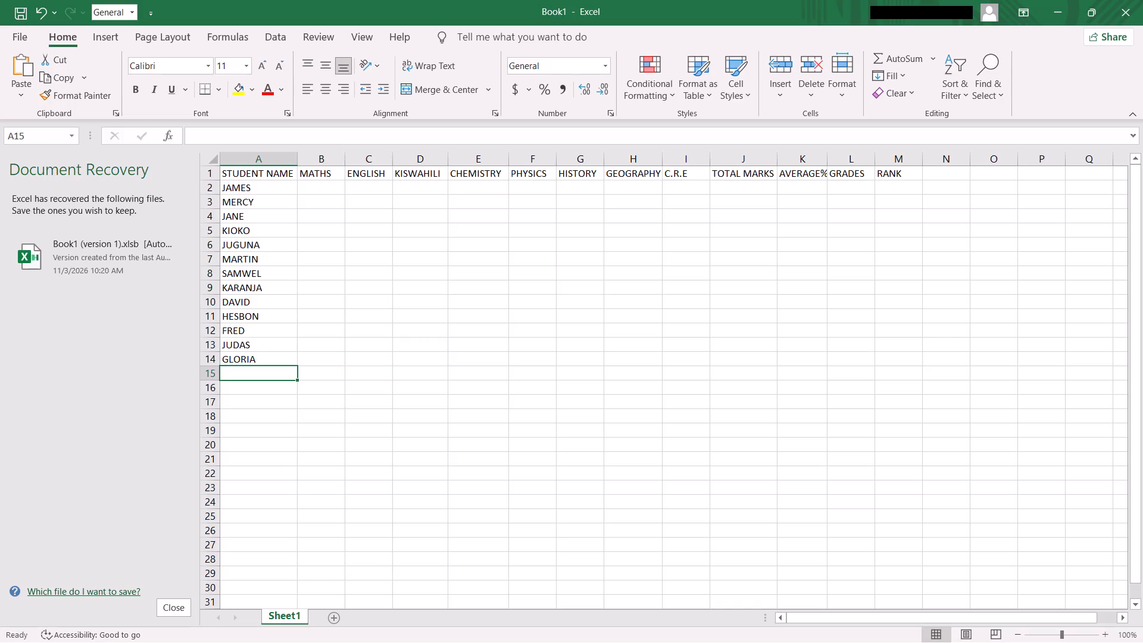
pyautogui.write('PHILIP')
pyautogui.press('Return')
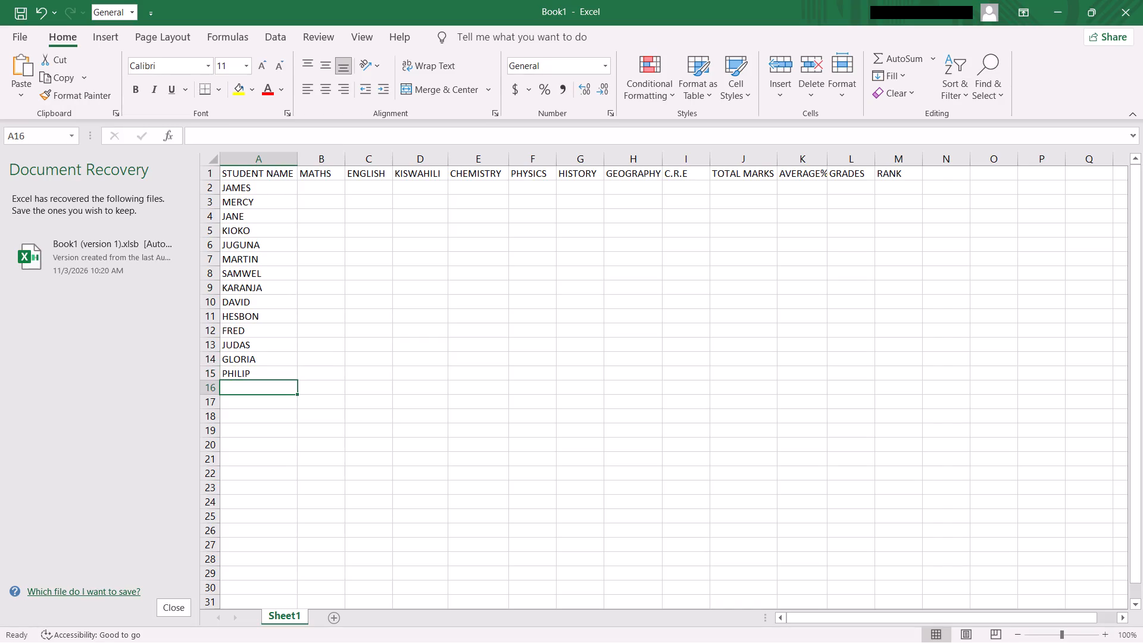
pyautogui.write('LEWIS')
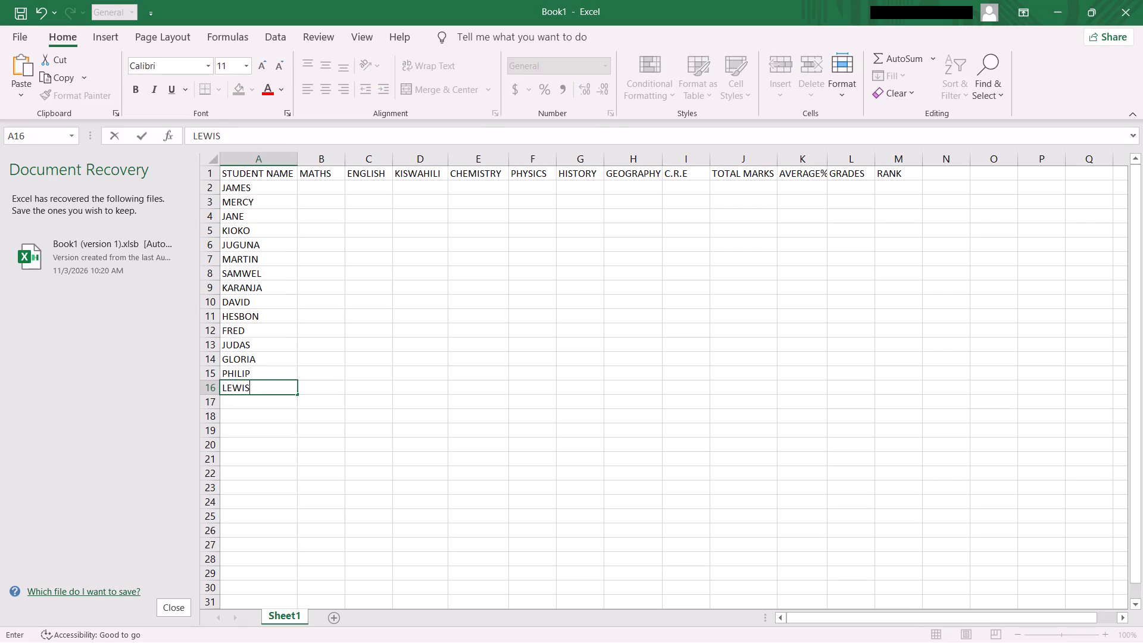
pyautogui.press('Return')
# Enter the student names SHARON and MARK in cells A17 and A18.
pyautogui.write('SH')
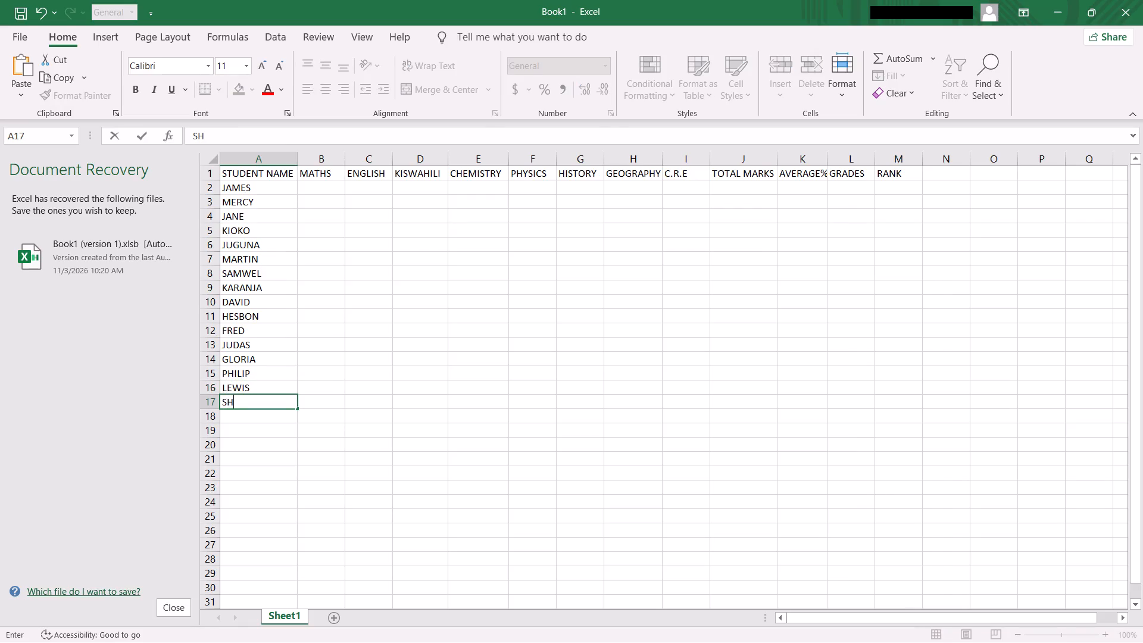
pyautogui.write('ARO')
pyautogui.press('n')
pyautogui.press('Return')
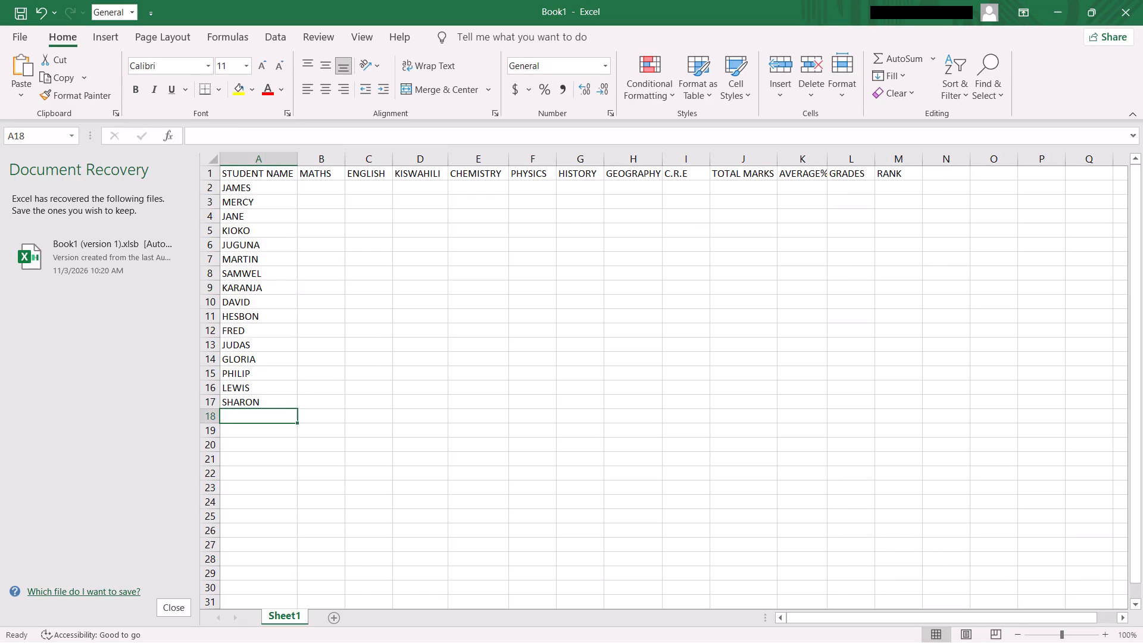
pyautogui.write('MARK')
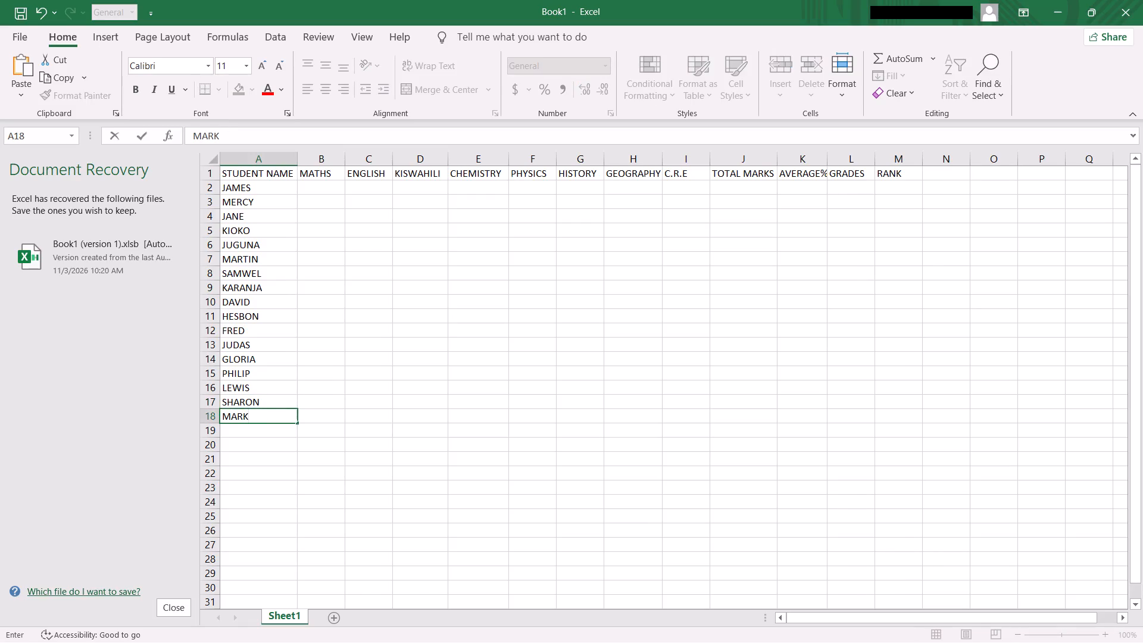
pyautogui.press('Return')
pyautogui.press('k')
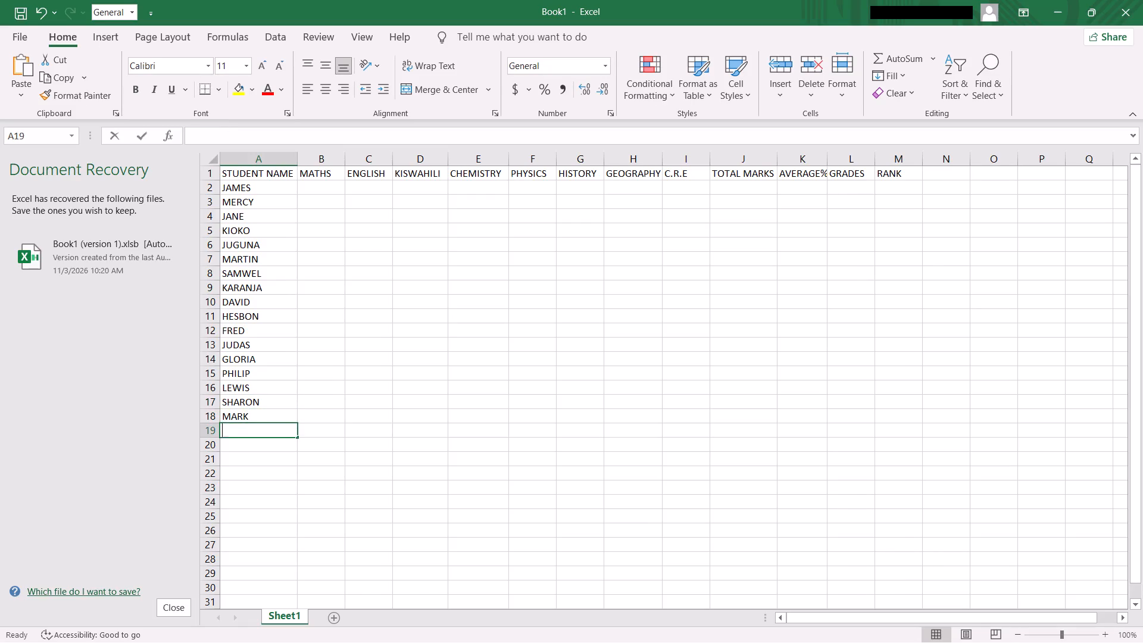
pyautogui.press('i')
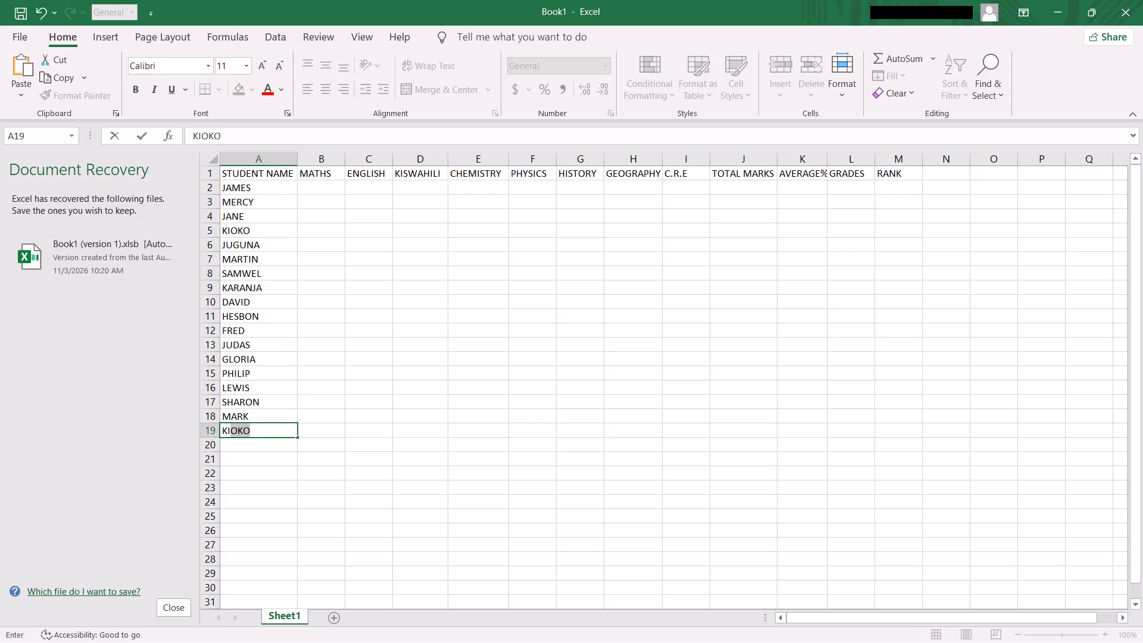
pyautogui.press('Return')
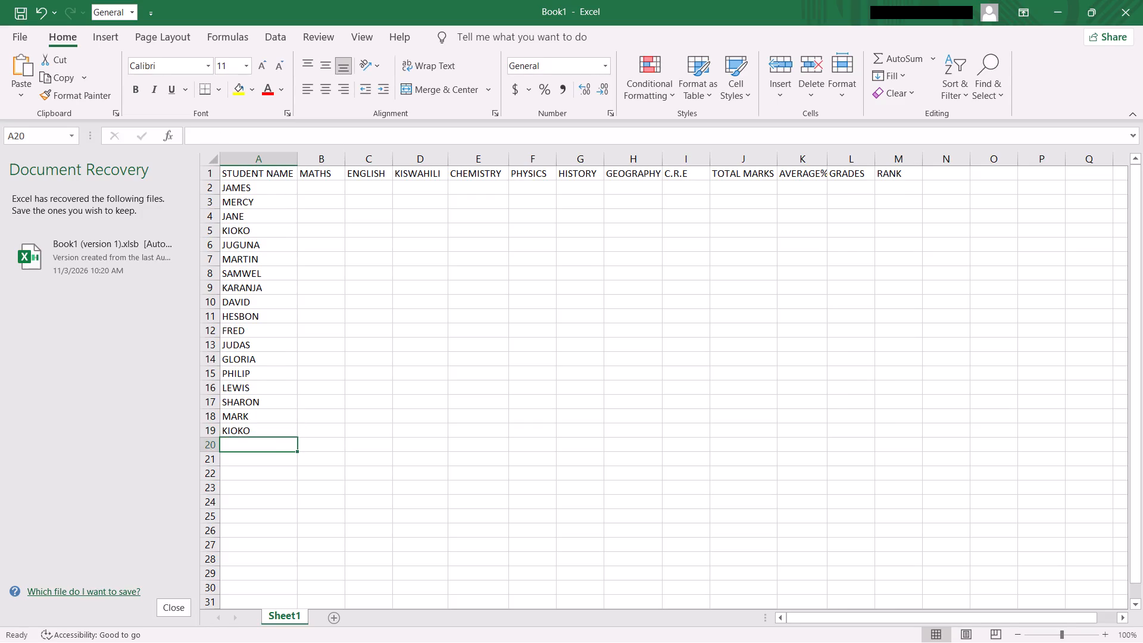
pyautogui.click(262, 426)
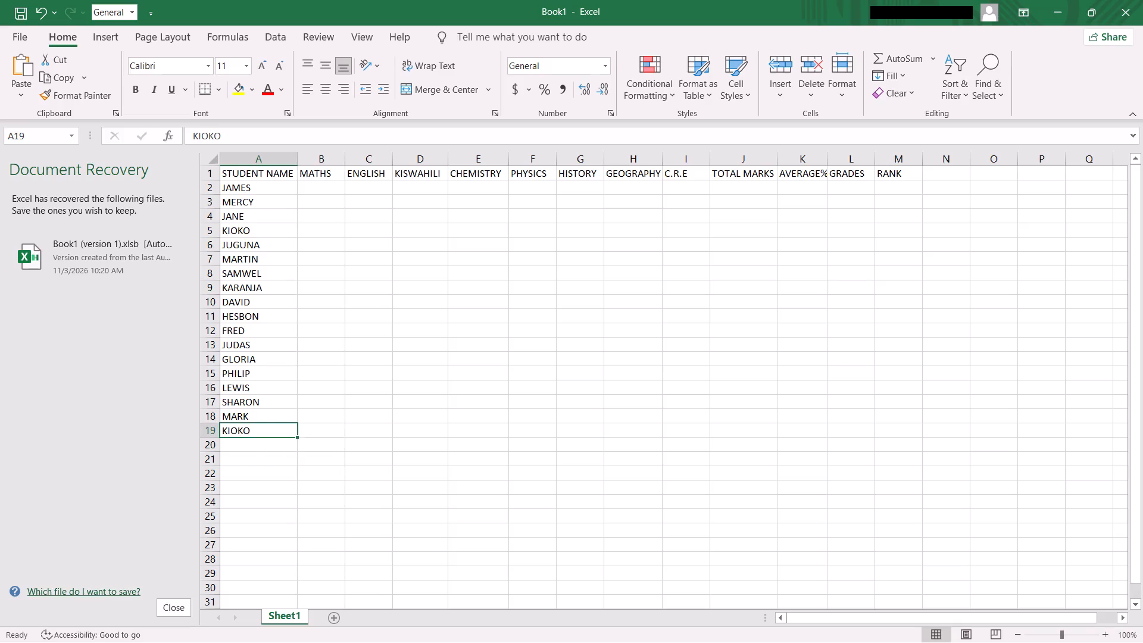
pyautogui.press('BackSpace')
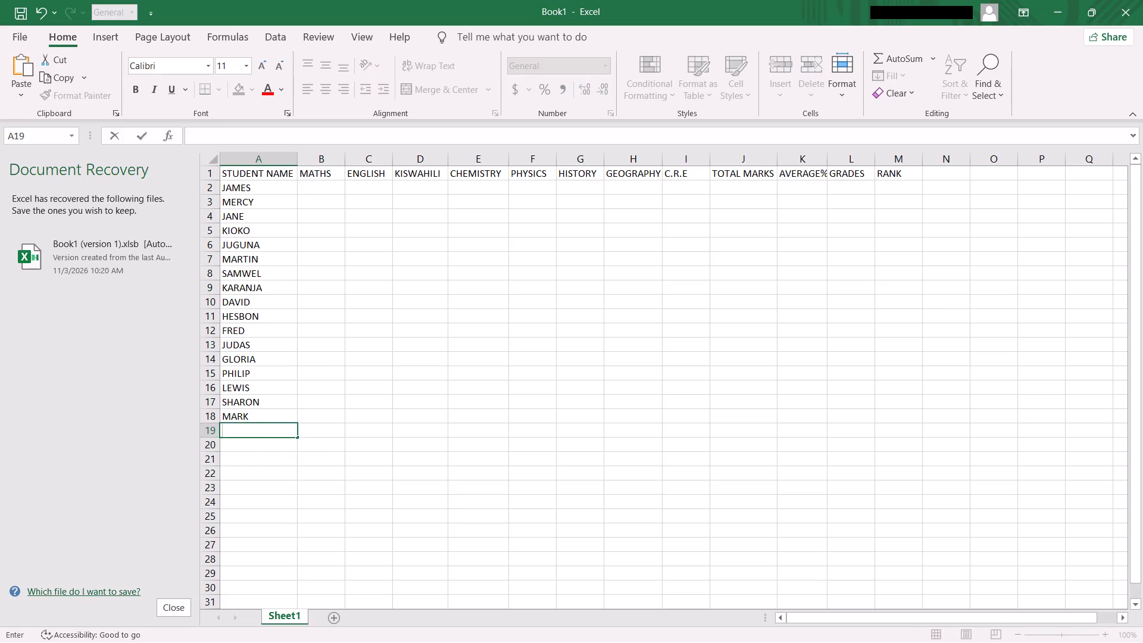
# Enter the student names WILFRED and NYAMBURA in cells A19 and A20.
pyautogui.press('w')
pyautogui.write('IL')
pyautogui.write('FRED')
pyautogui.press('Return')
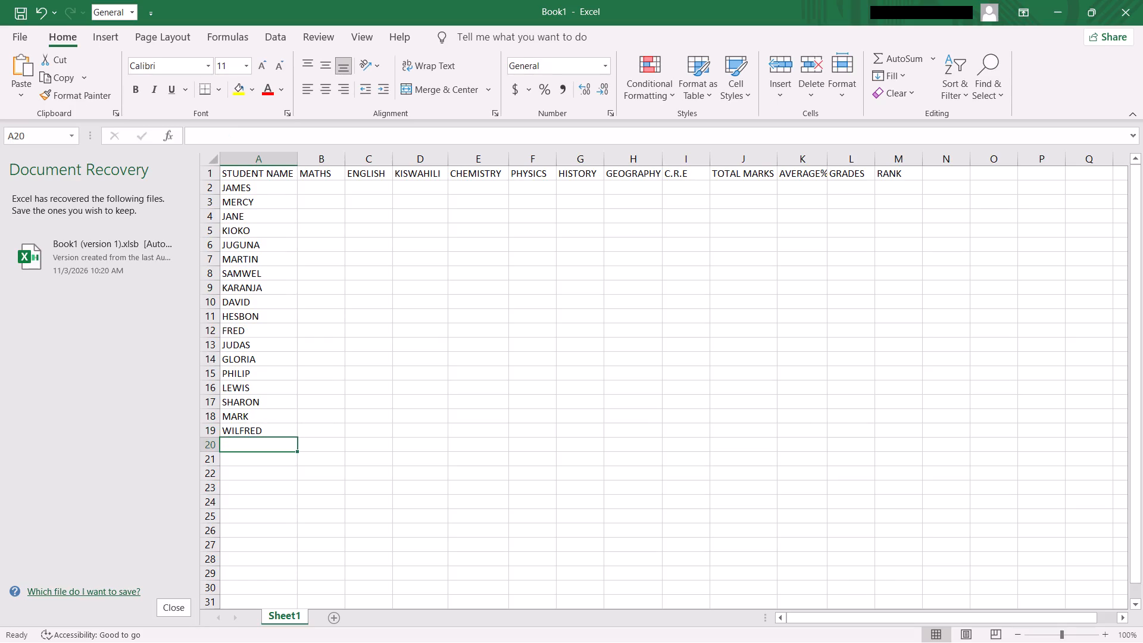
pyautogui.write('NYA')
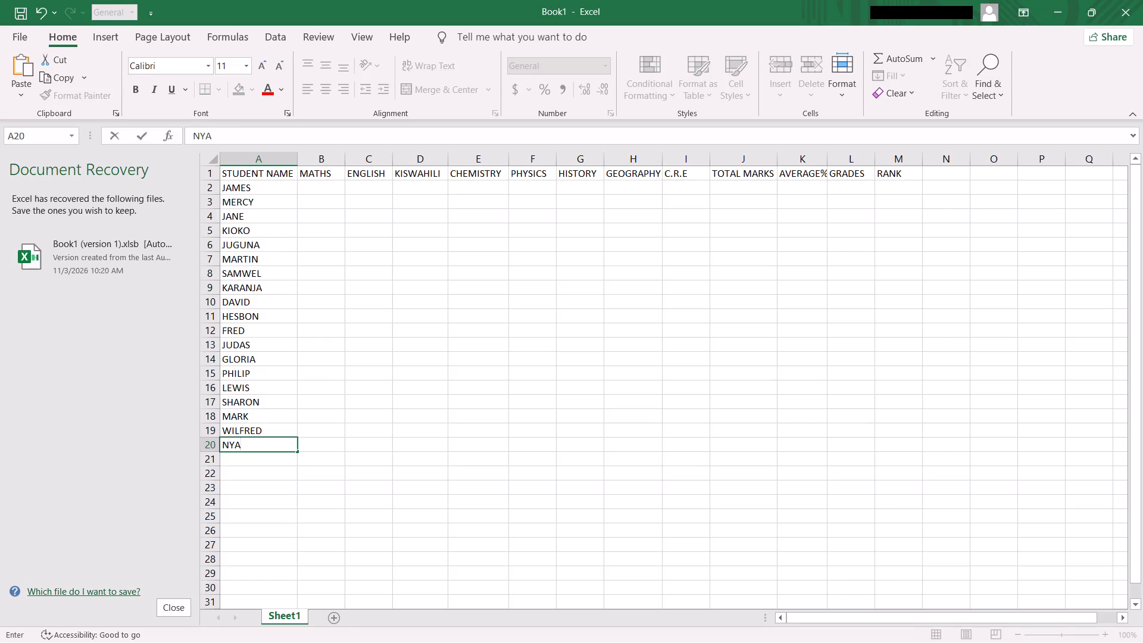
pyautogui.write('MBURA')
# Enter the MATHS marks 80, 56, 77 and 98 in cells B2 to B5.
pyautogui.click(316, 190)
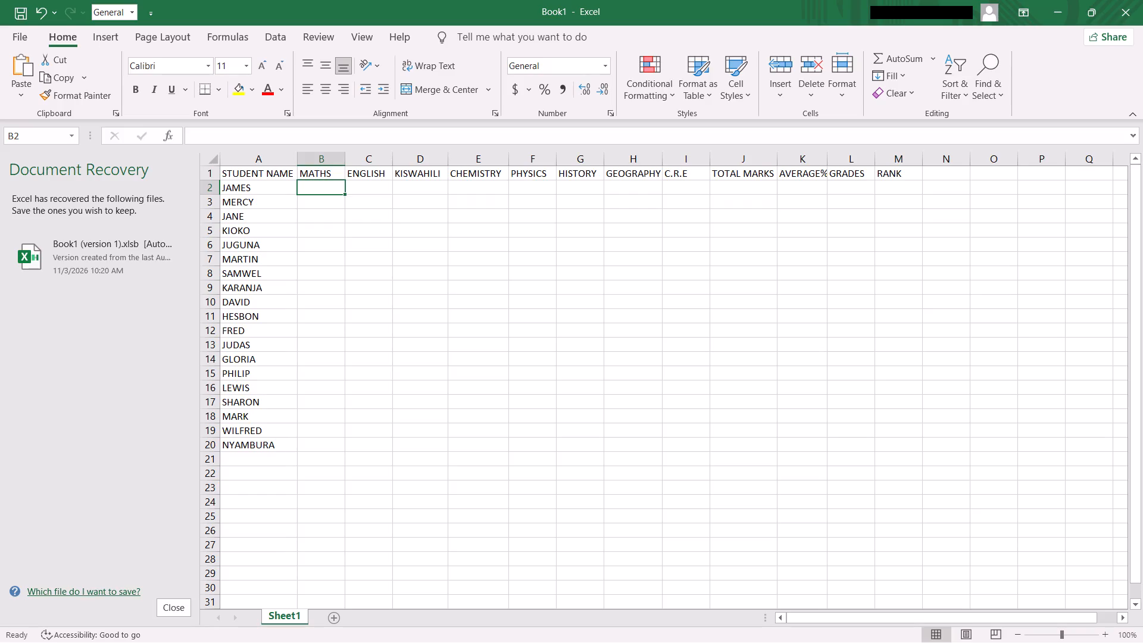
pyautogui.press('8')
pyautogui.press('0')
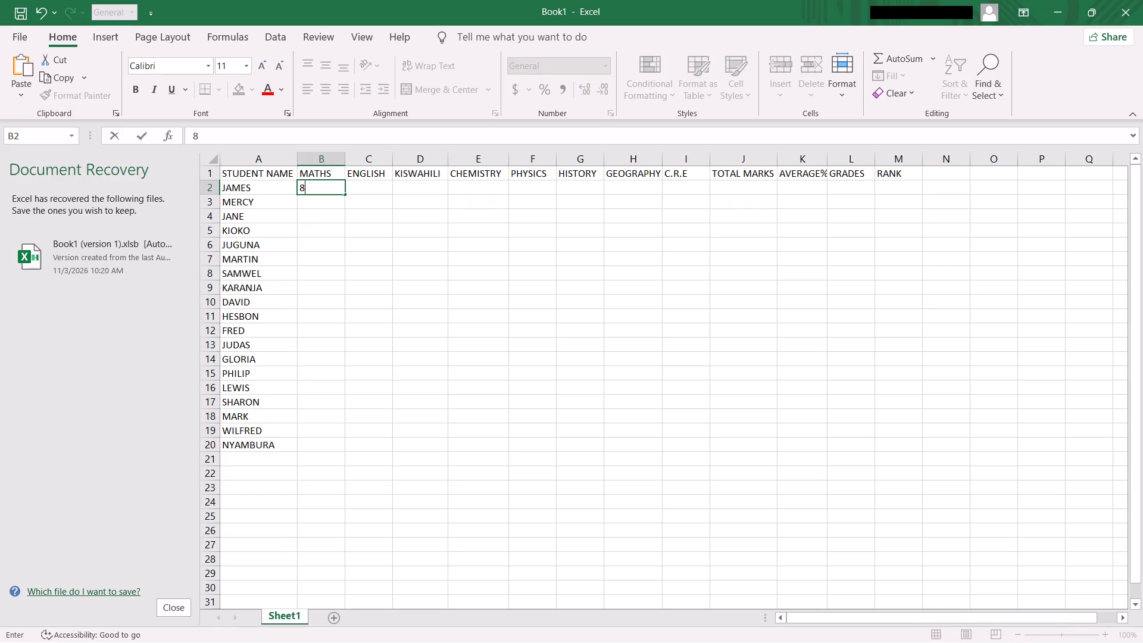
pyautogui.press('Return')
pyautogui.write('56')
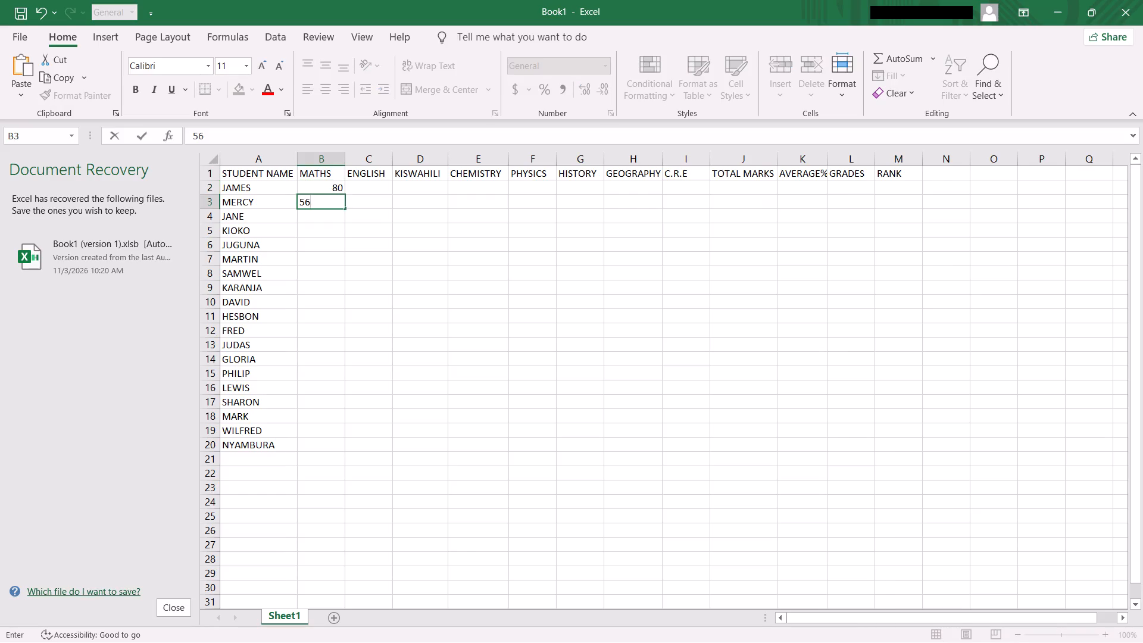
pyautogui.press('Return')
pyautogui.write('77')
pyautogui.press('Return')
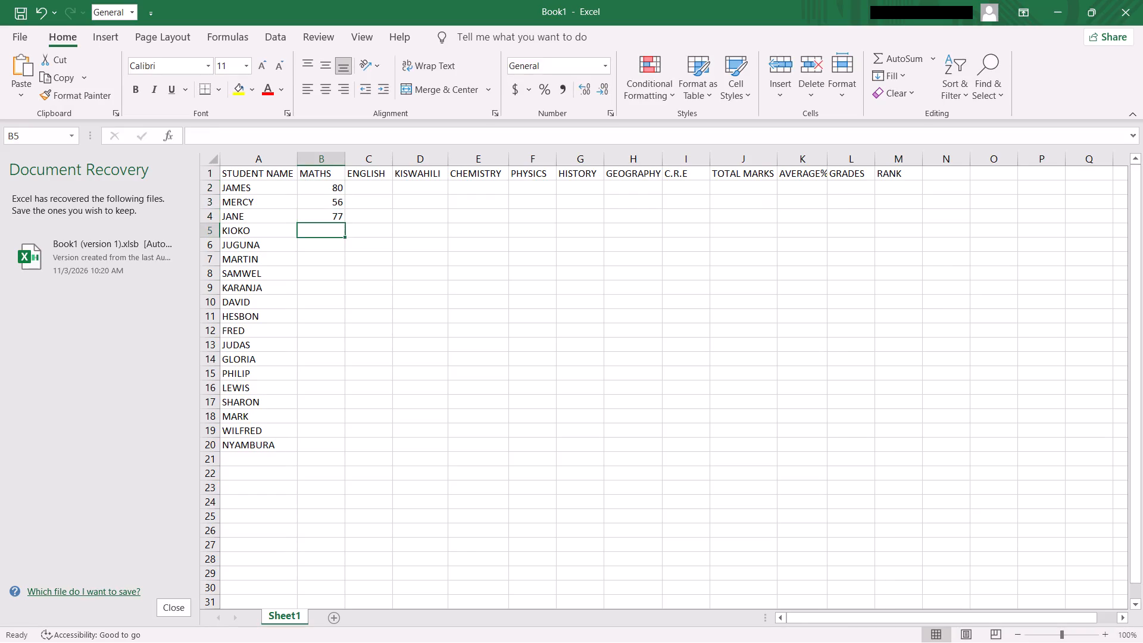
pyautogui.write('98')
pyautogui.press('Return')
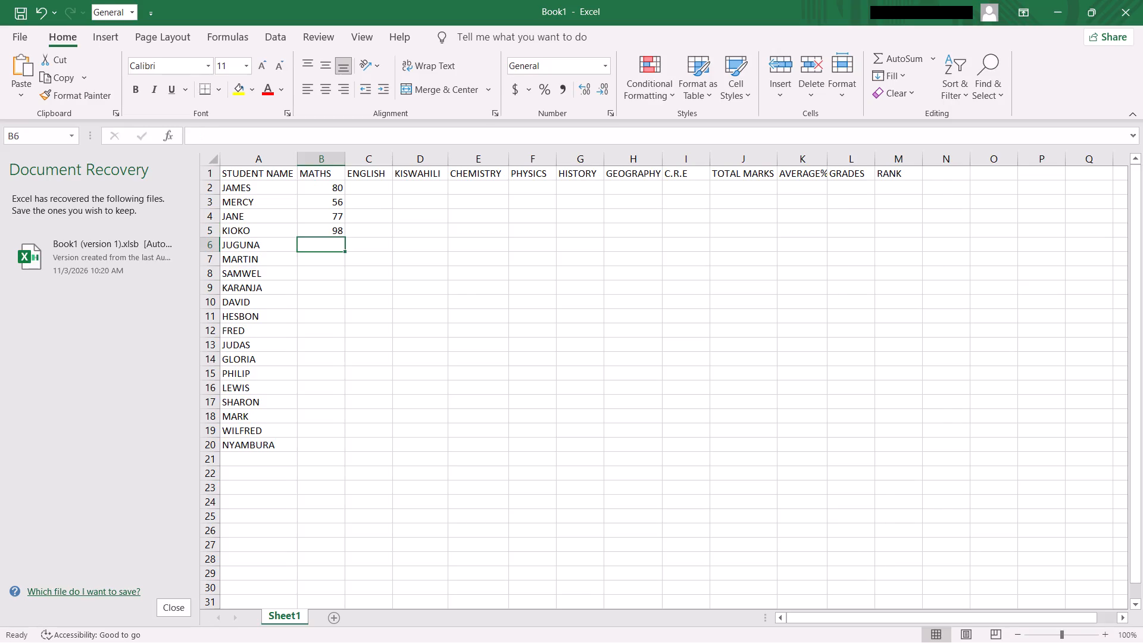
# Enter the MATHS marks 90, 56, 44 and 37 in cells B6 to B9.
pyautogui.write('90')
pyautogui.press('Return')
pyautogui.write('56')
pyautogui.press('Return')
pyautogui.write('44')
pyautogui.press('Return')
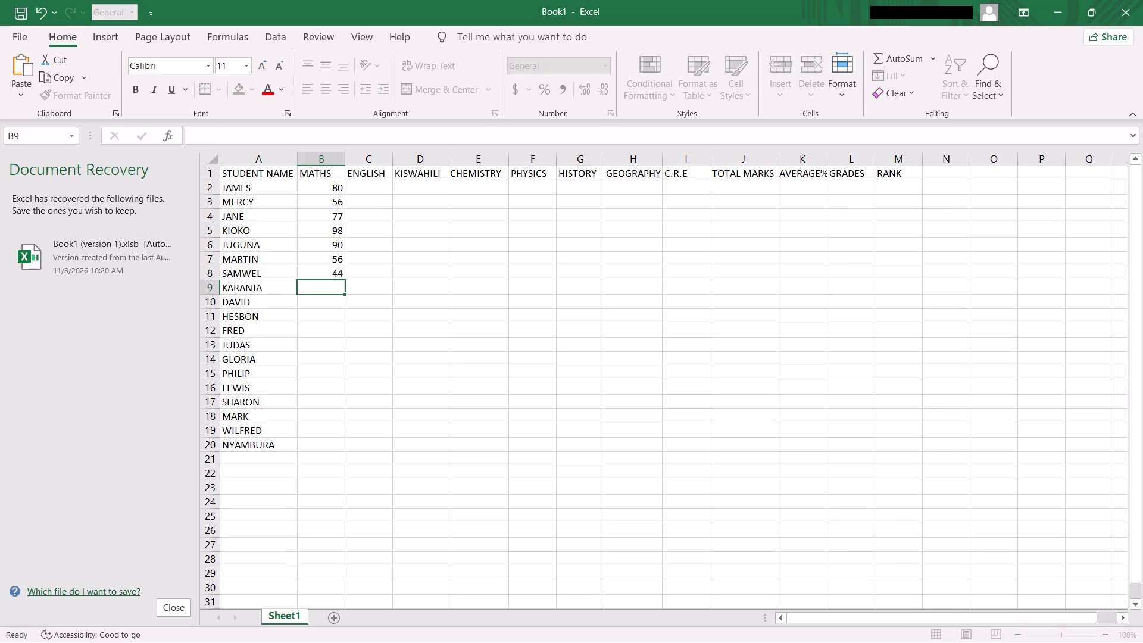
pyautogui.write('37')
pyautogui.press('Return')
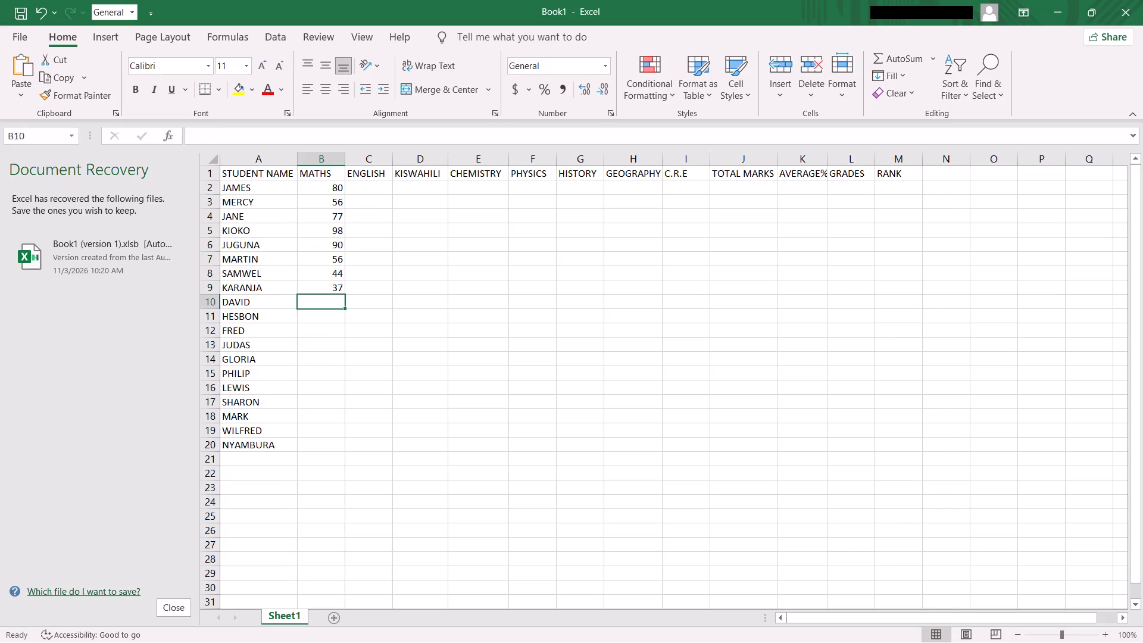
# Enter the MATHS marks 98, 66, 29 and 86 in cells B10 to B13.
pyautogui.write('98')
pyautogui.press('Return')
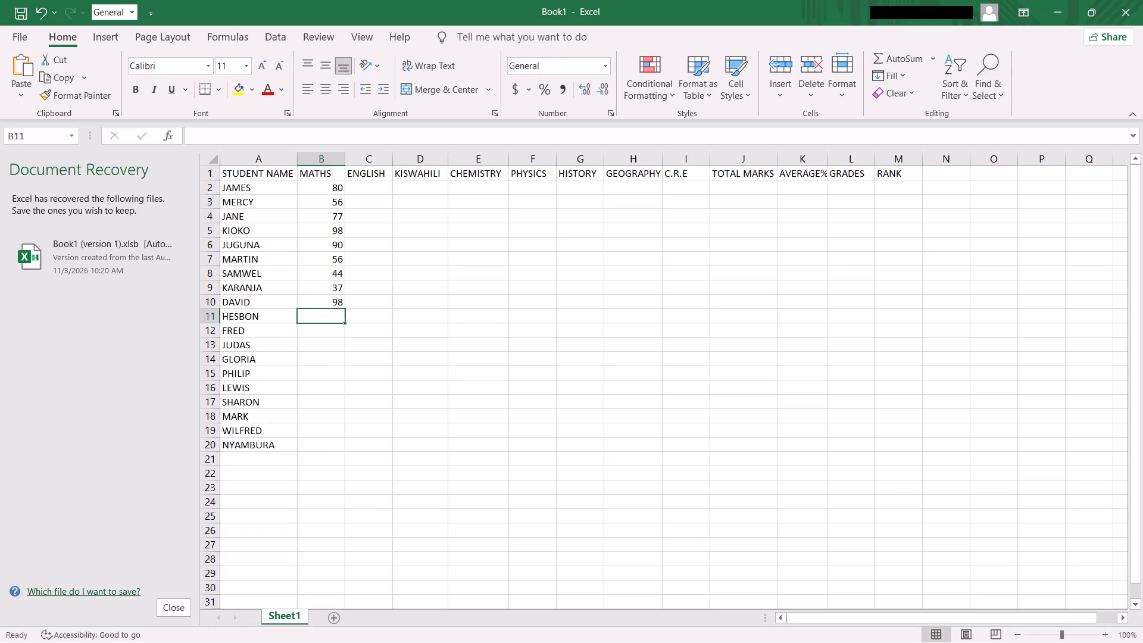
pyautogui.write('66')
pyautogui.press('Return')
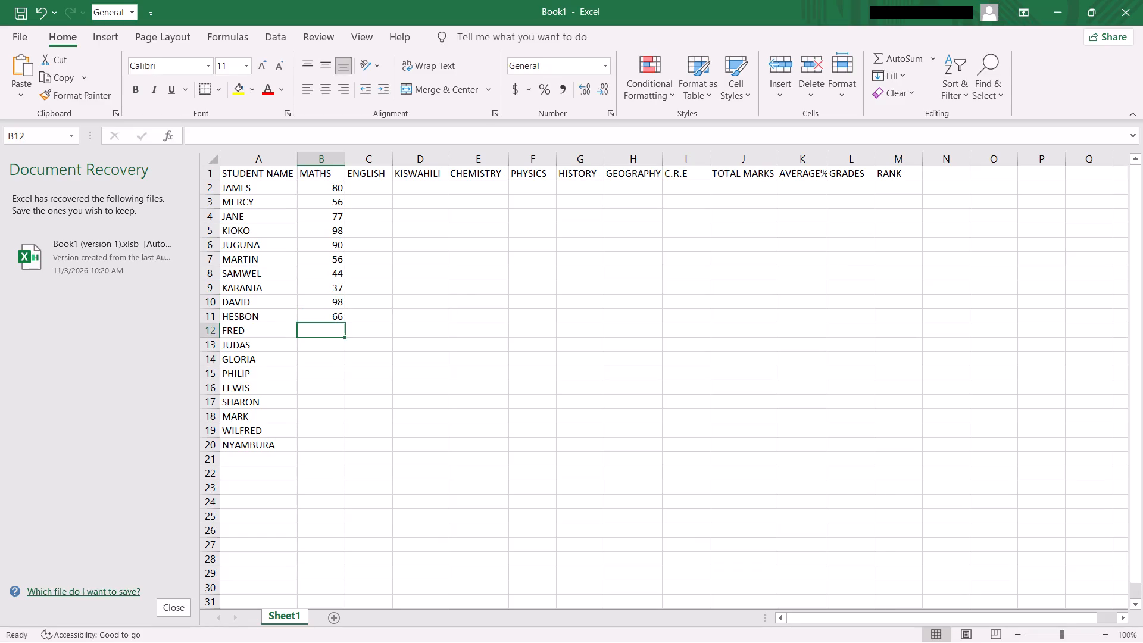
pyautogui.write('29')
pyautogui.press('Return')
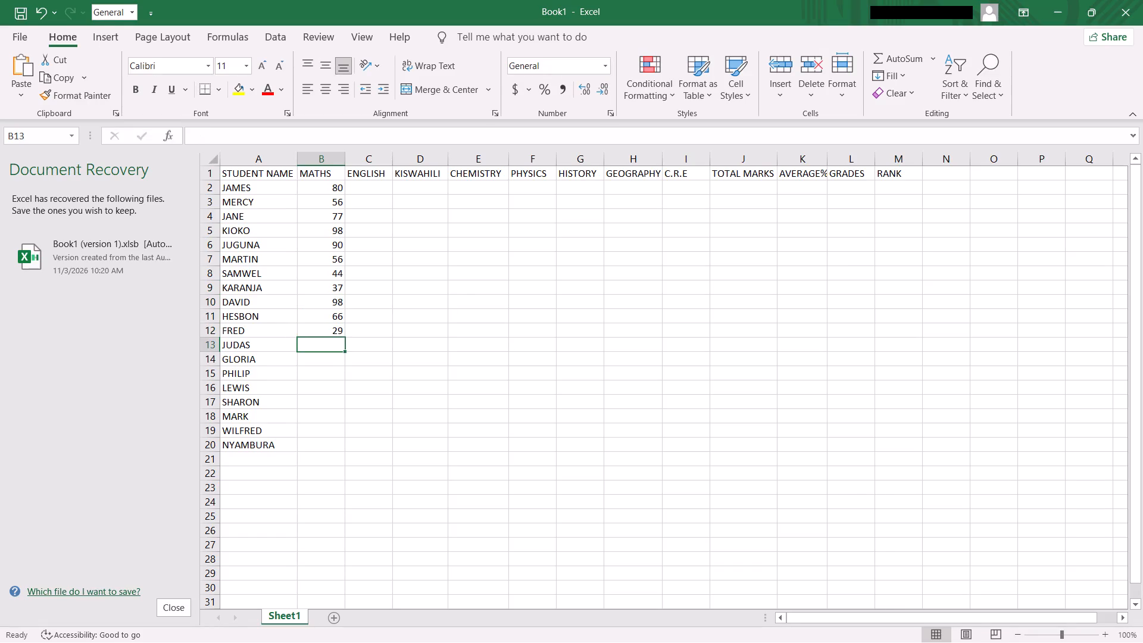
pyautogui.write('86')
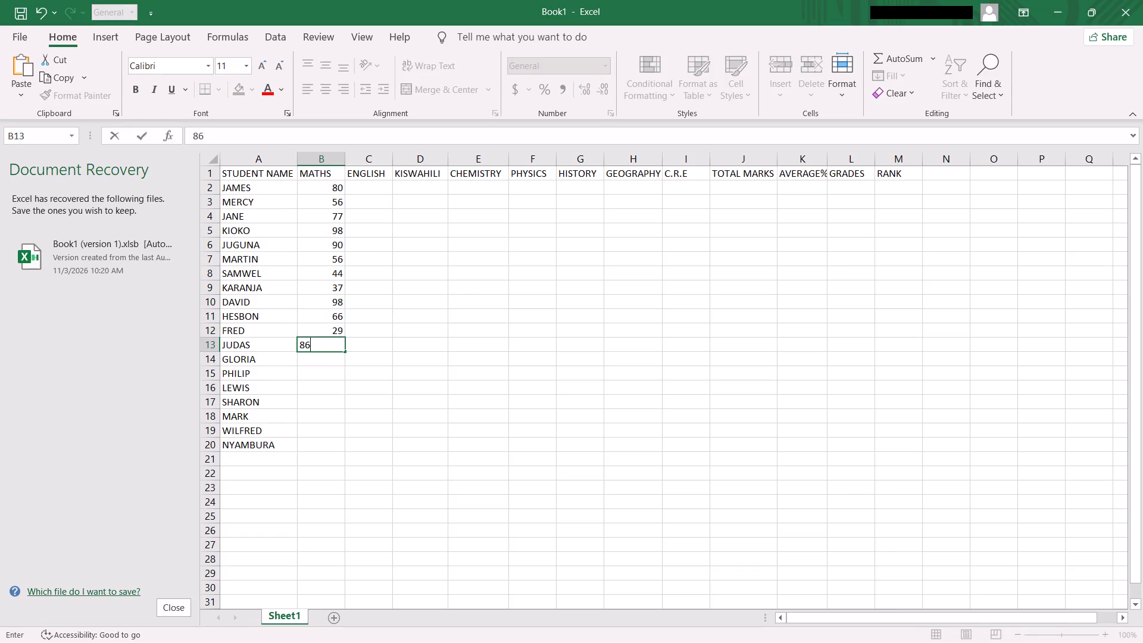
pyautogui.press('Return')
# Enter the MATHS marks 56, 33, 86, 39 and 40 in cells B14 to B18.
pyautogui.write('56')
pyautogui.press('Return')
pyautogui.write('33')
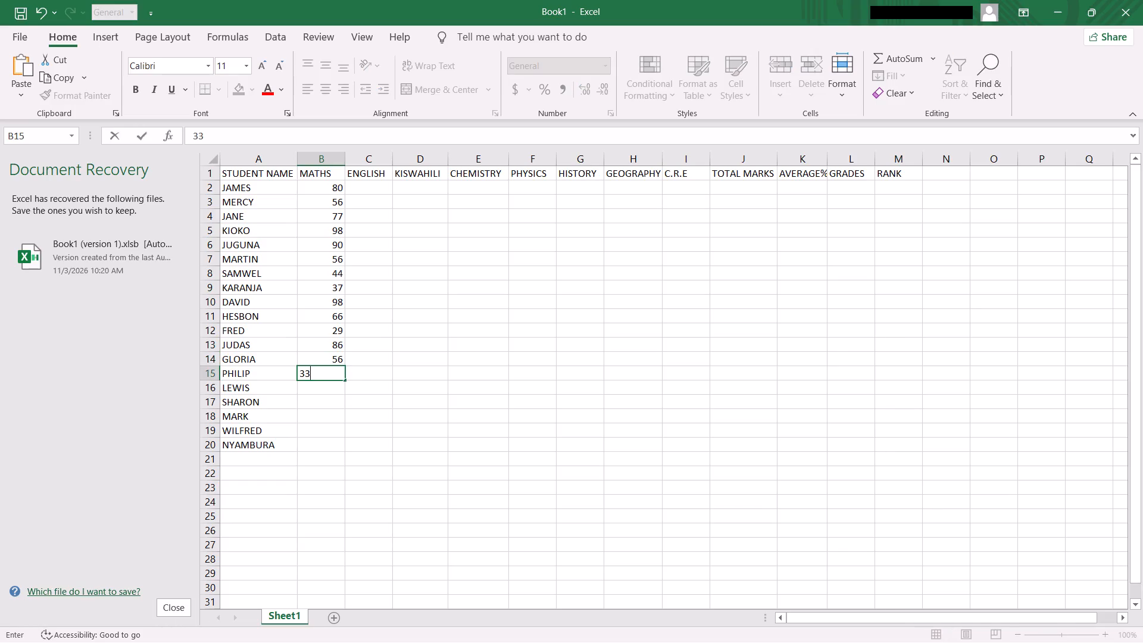
pyautogui.press('Return')
pyautogui.press('8')
pyautogui.press('6')
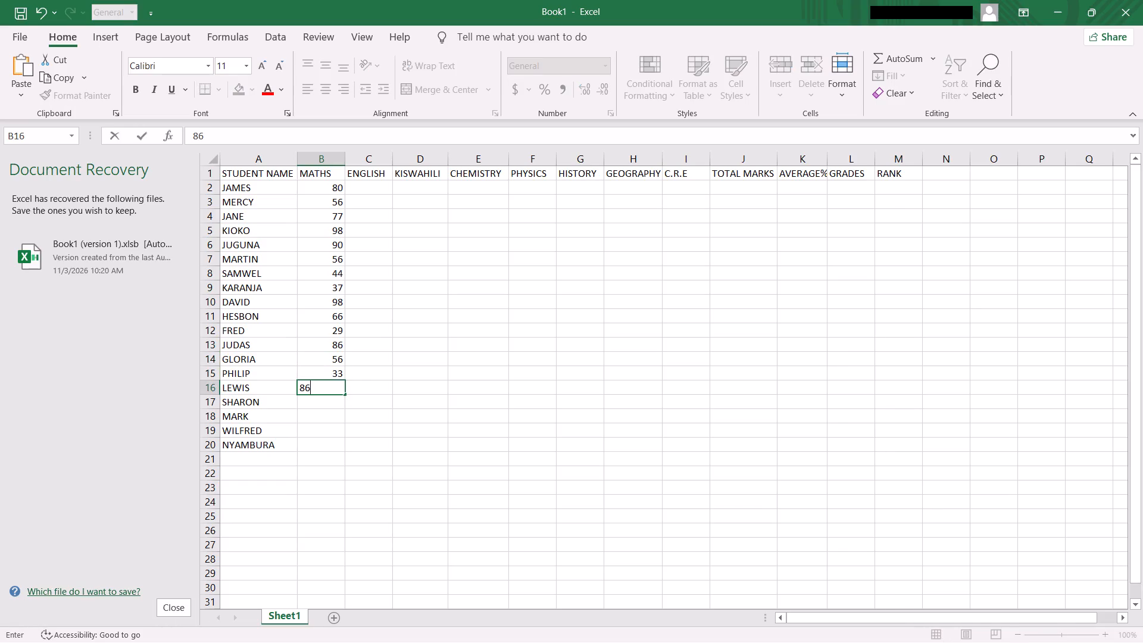
pyautogui.press('Return')
pyautogui.press('3')
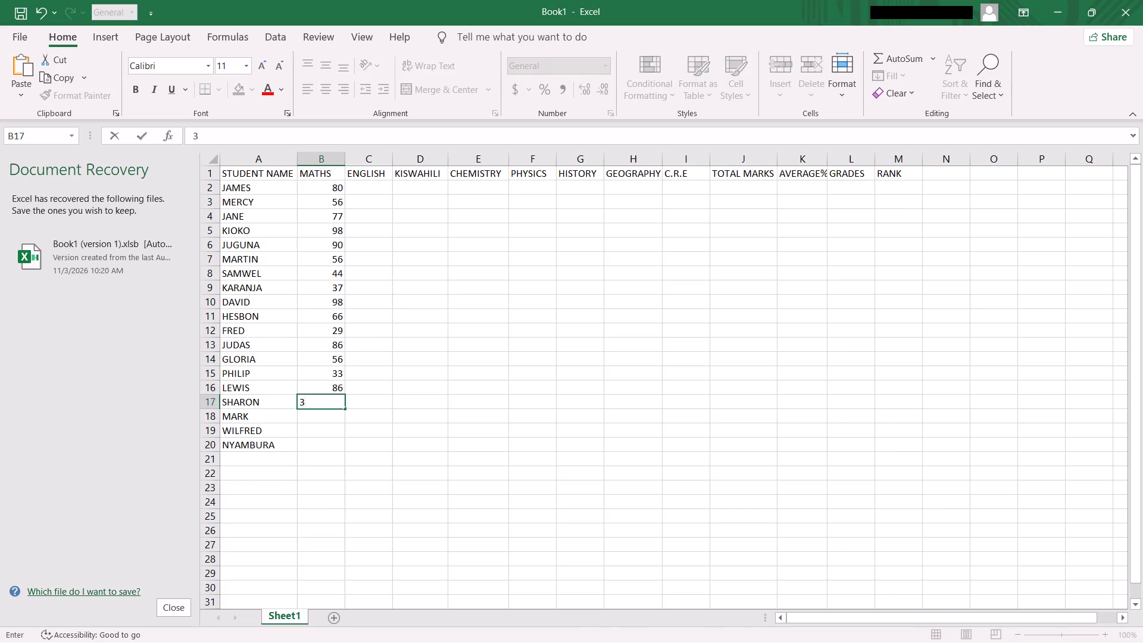
pyautogui.press('9')
pyautogui.press('Return')
pyautogui.write('40')
pyautogui.press('Return')
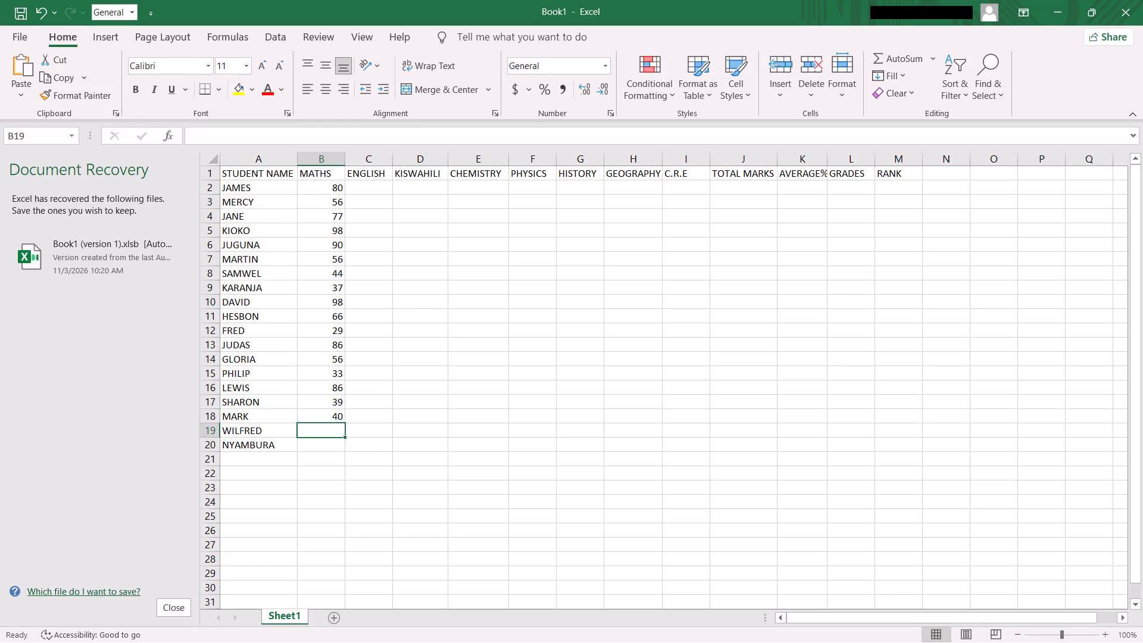
# Enter the MATHS marks 50 and 66 in cells B19 and B20.
pyautogui.write('50')
pyautogui.press('Return')
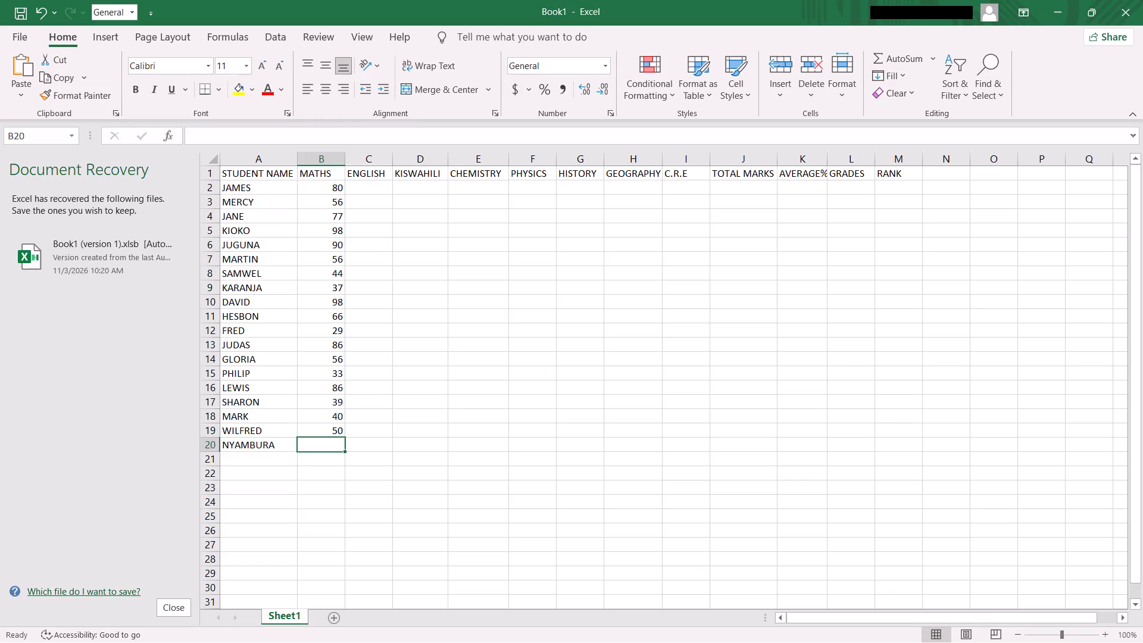
pyautogui.write('66')
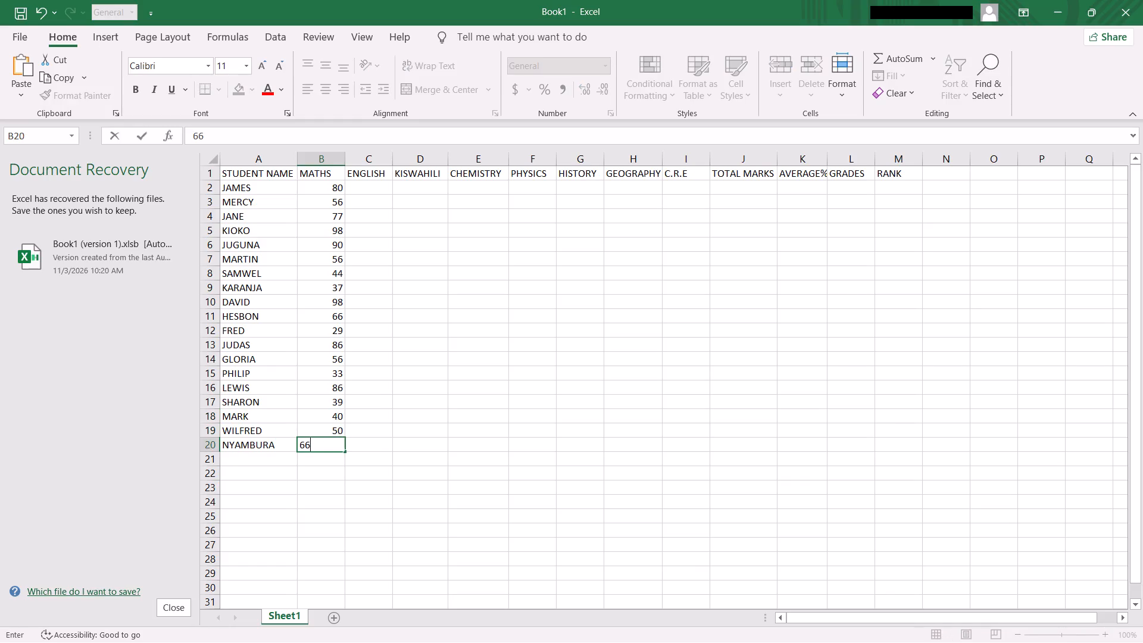
pyautogui.press('Return')
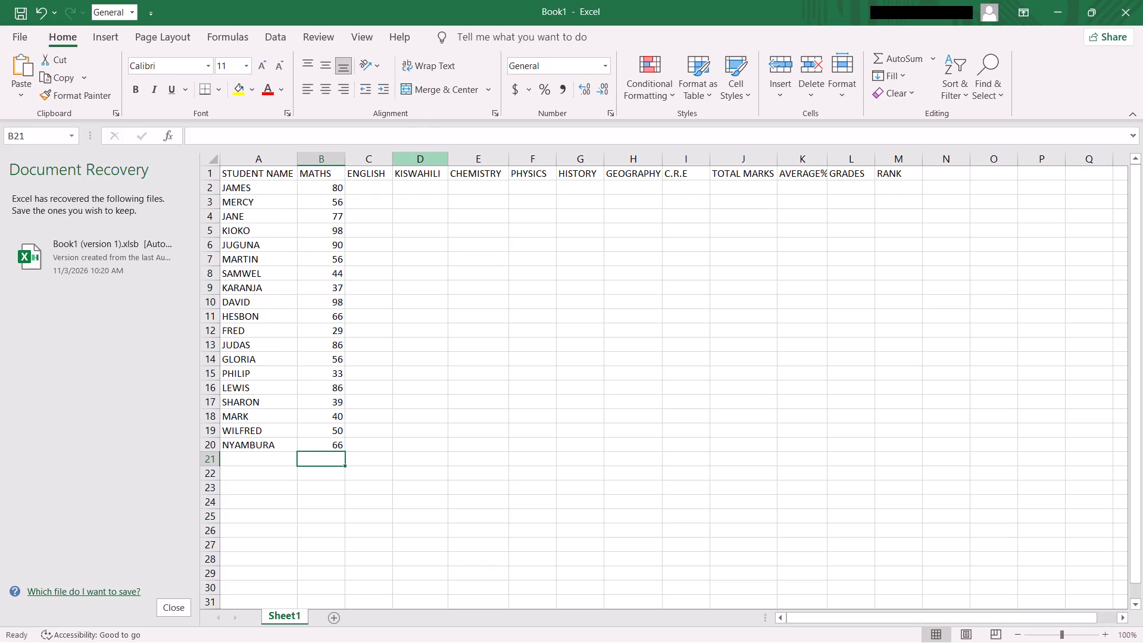
# Enter the ENGLISH marks 54 and 67 in cells C2 and C3.
pyautogui.click(367, 185)
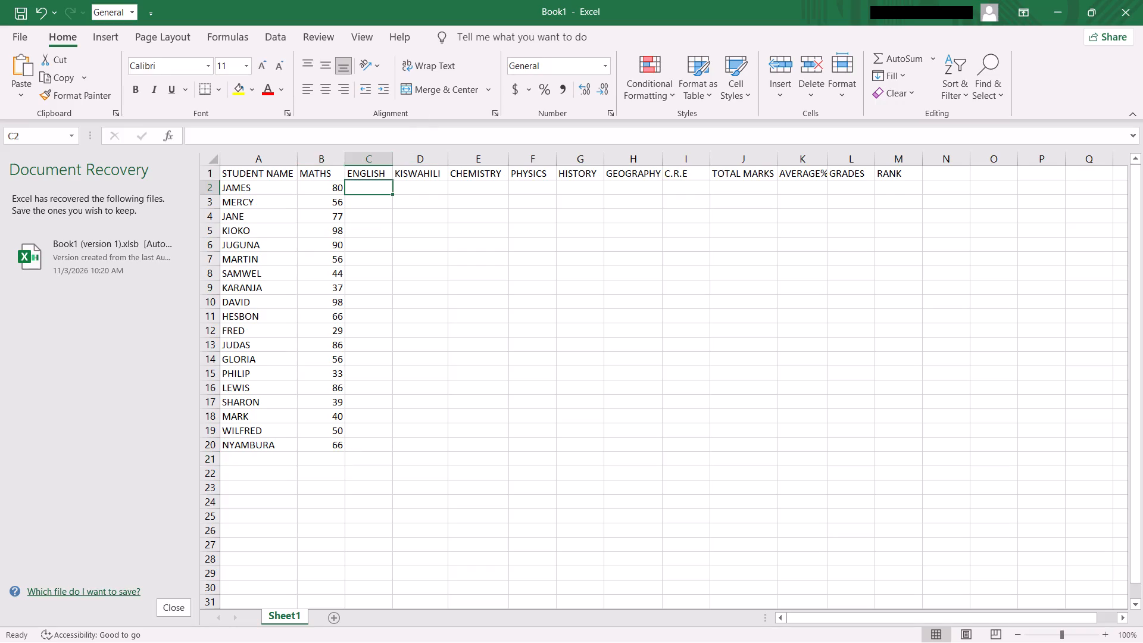
pyautogui.write('545')
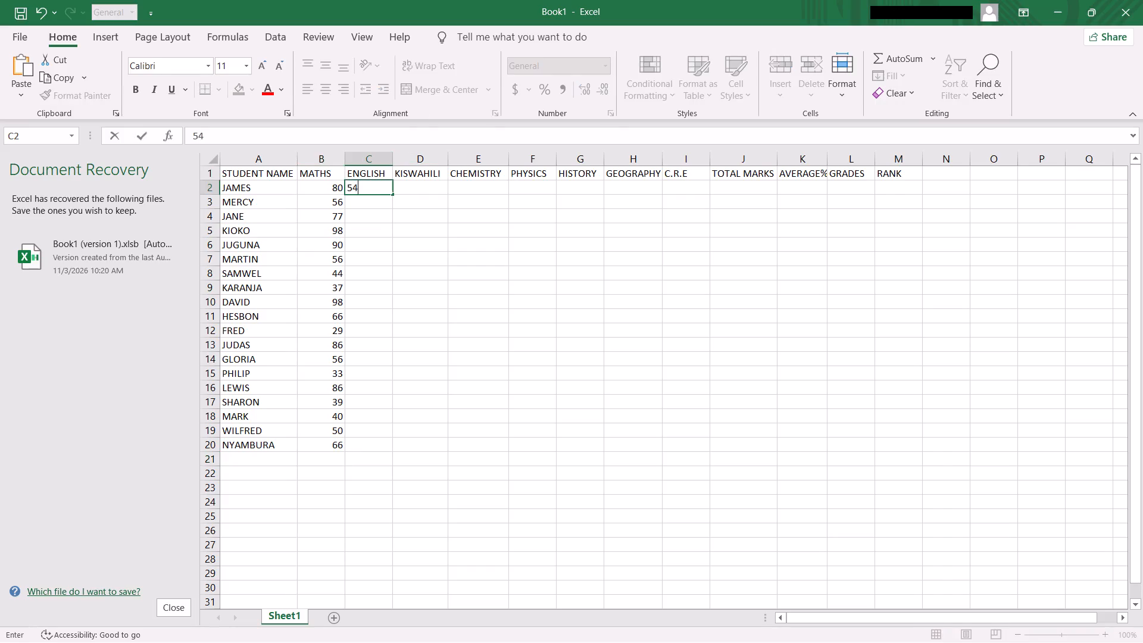
pyautogui.press('Return')
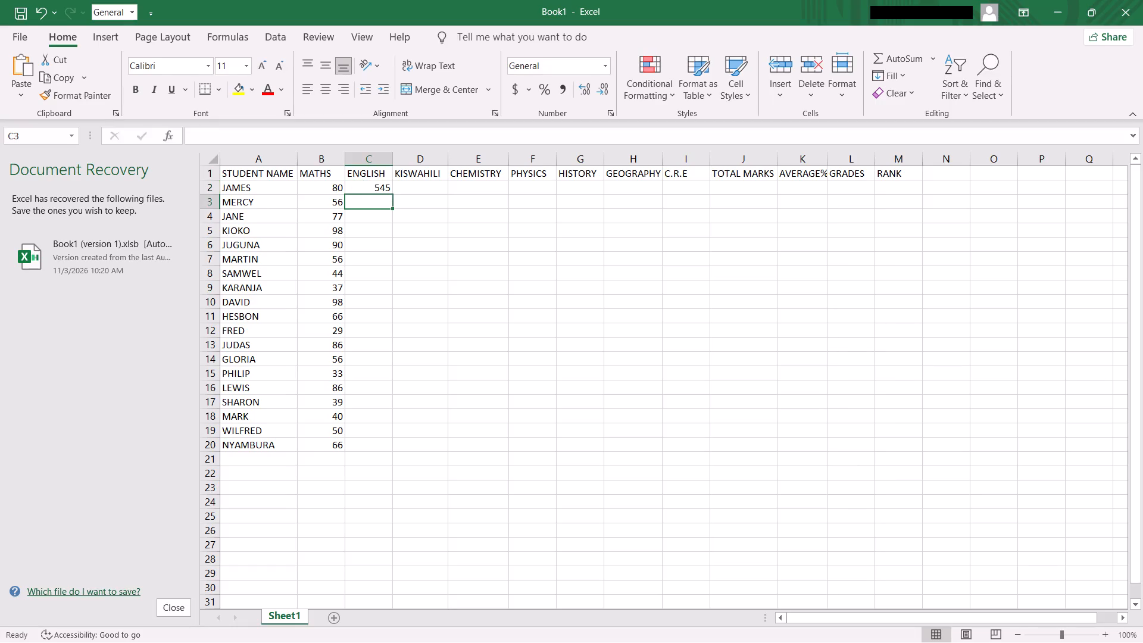
pyautogui.press('6')
pyautogui.press('7')
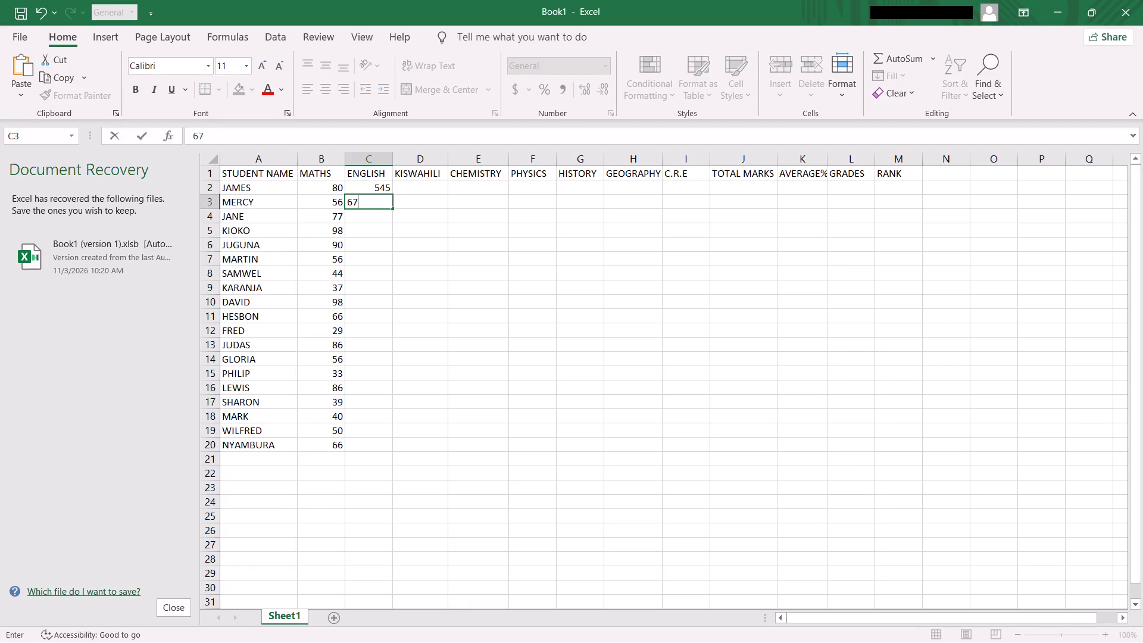
pyautogui.press('Return')
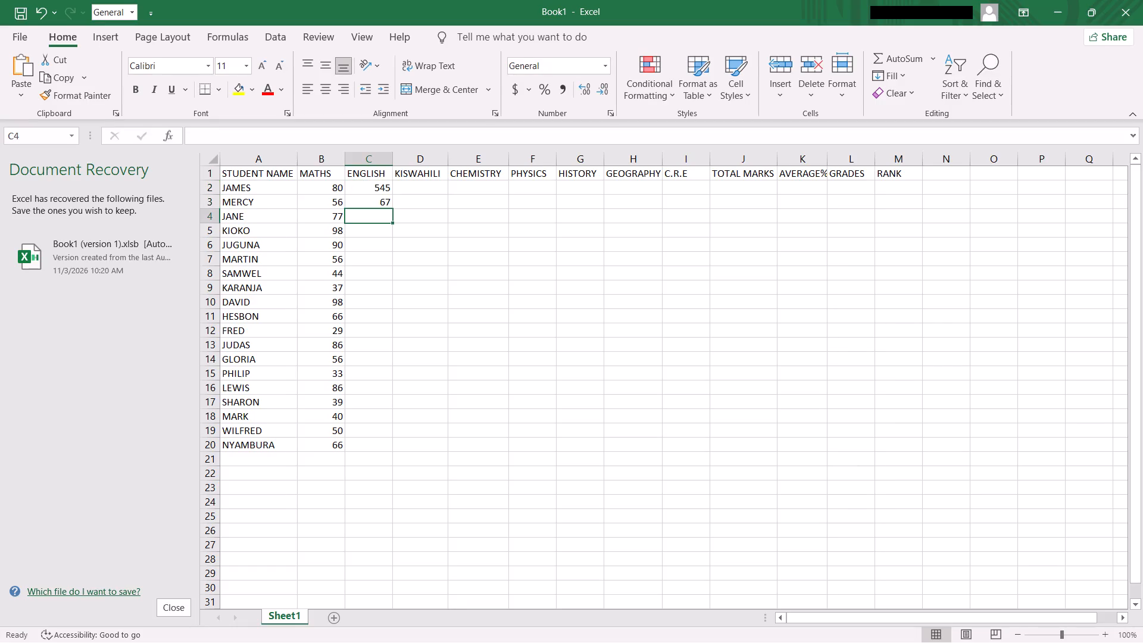
pyautogui.click(376, 192)
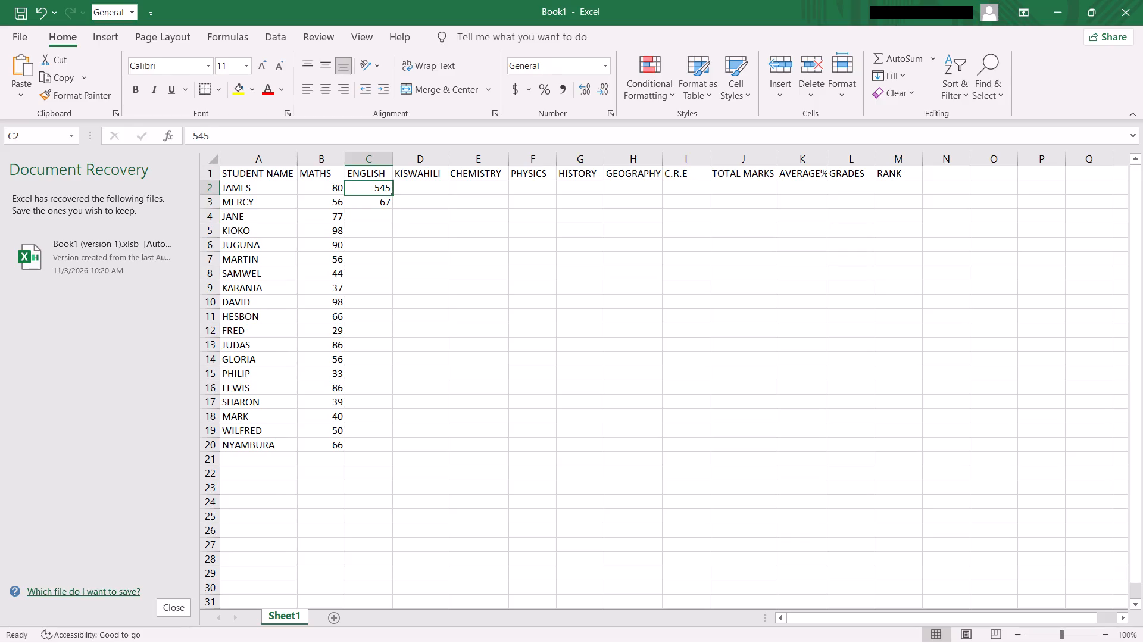
pyautogui.press('BackSpace')
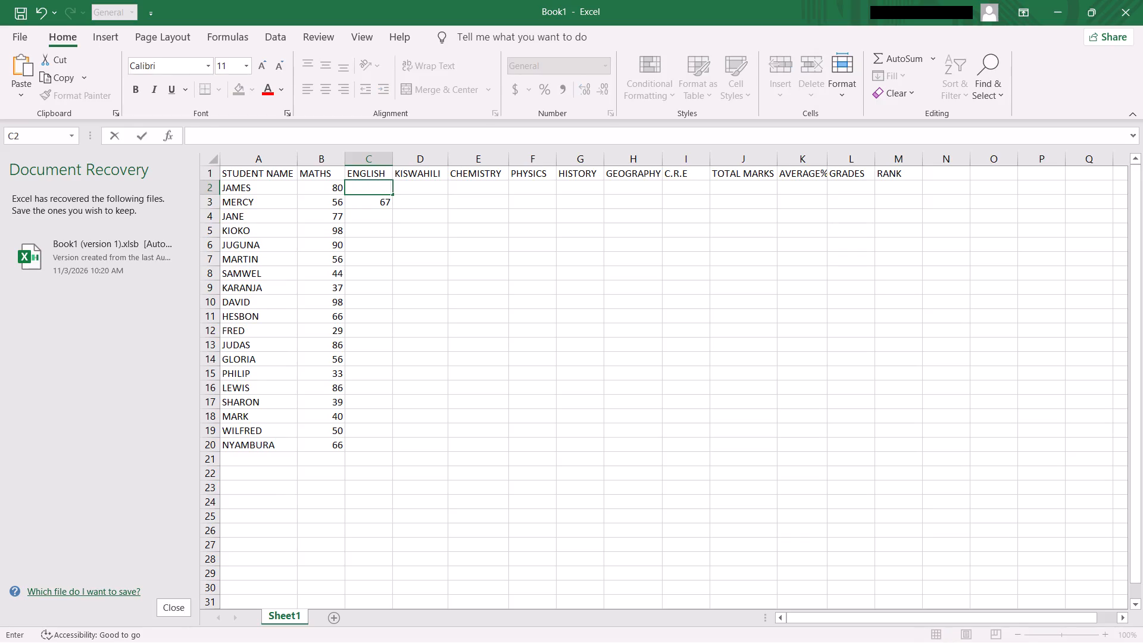
pyautogui.write('54')
pyautogui.press('Return')
pyautogui.press('Return')
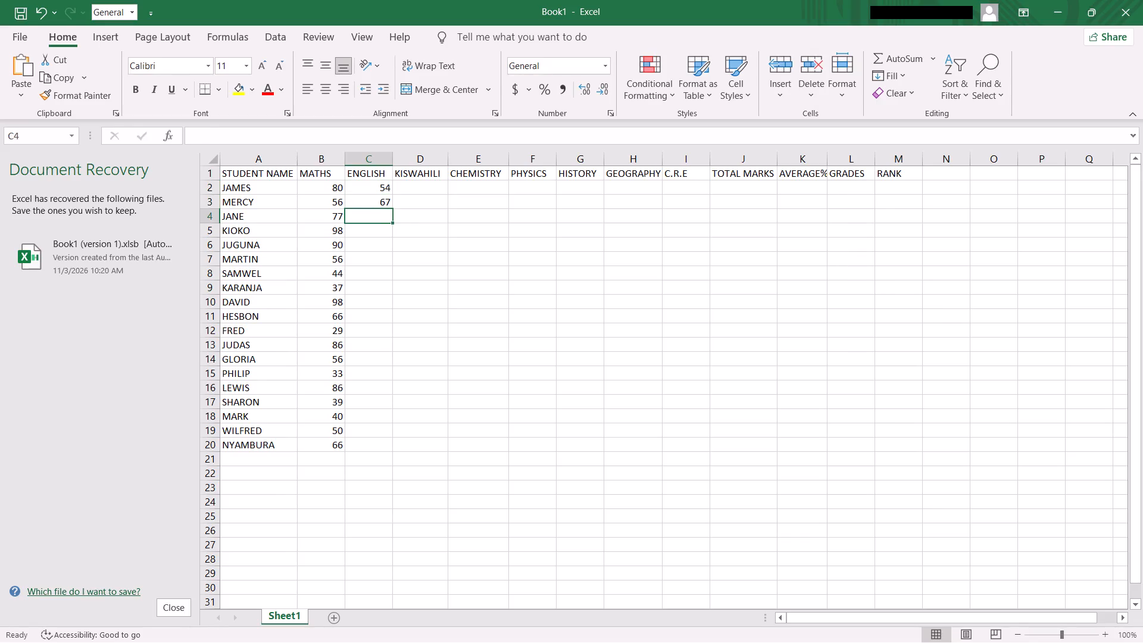
# Enter the ENGLISH marks 88, 65, 77 and 34 in cells C4 to C7.
pyautogui.write('88')
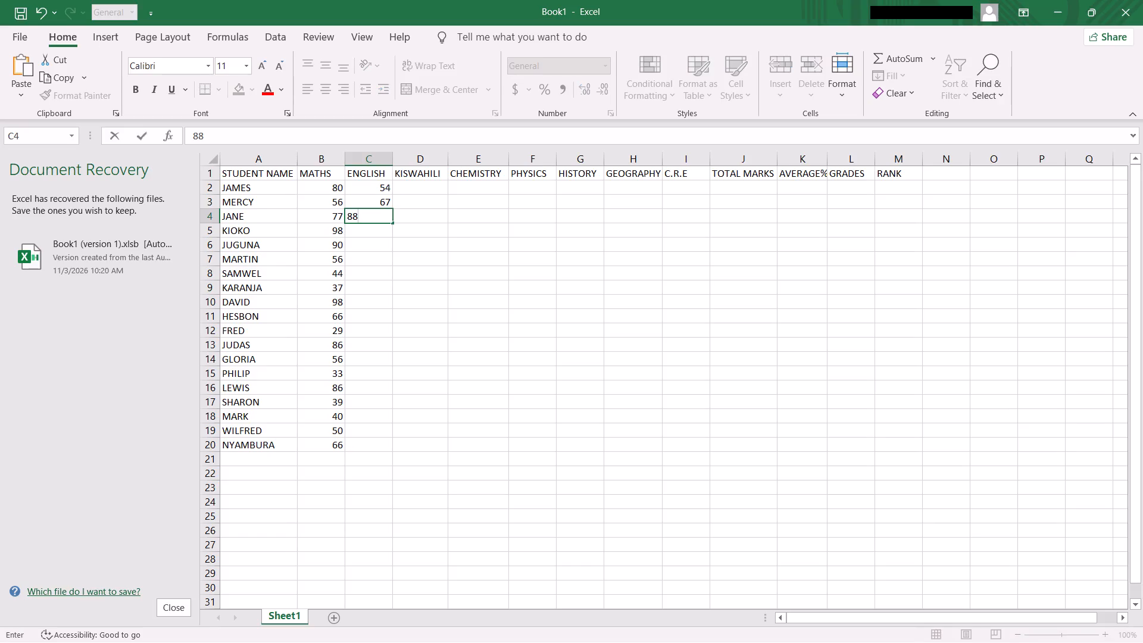
pyautogui.press('Return')
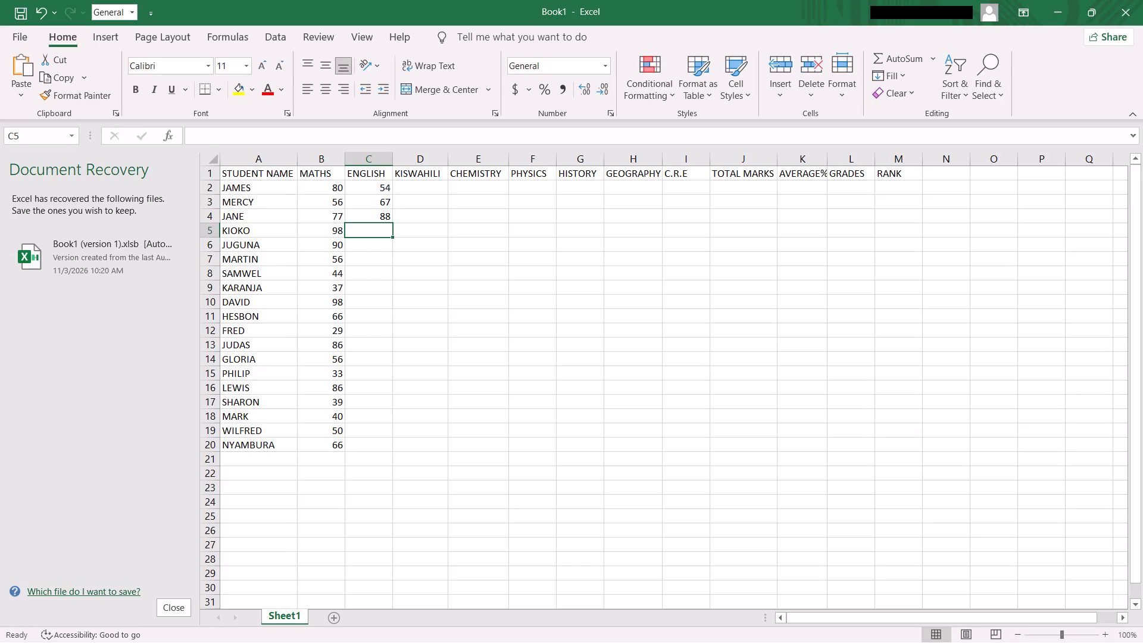
pyautogui.write('65')
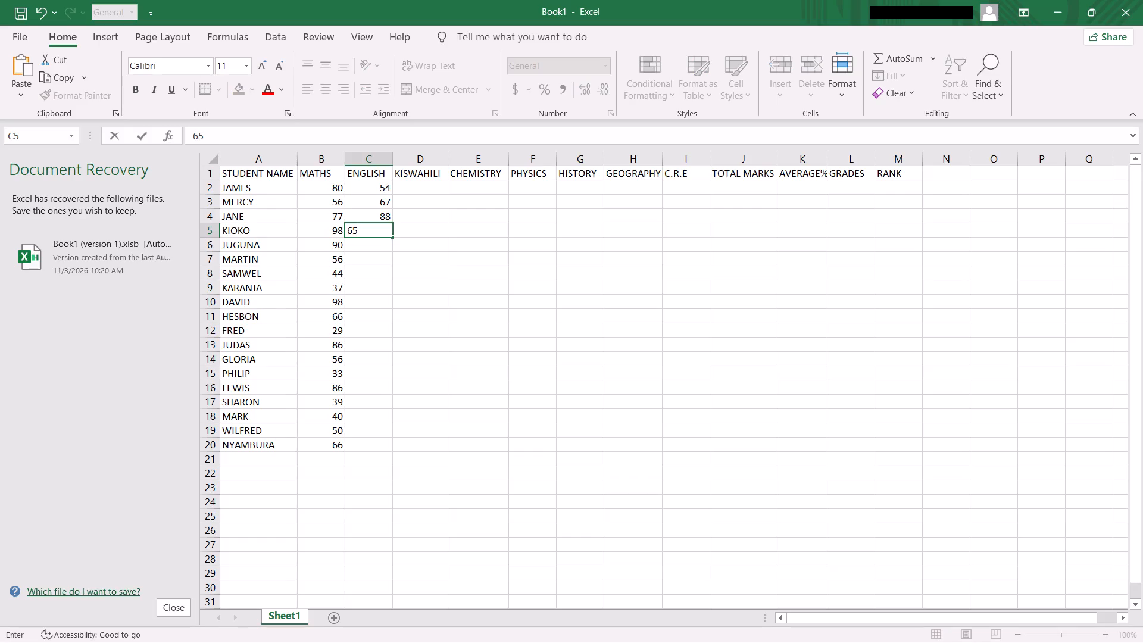
pyautogui.press('Return')
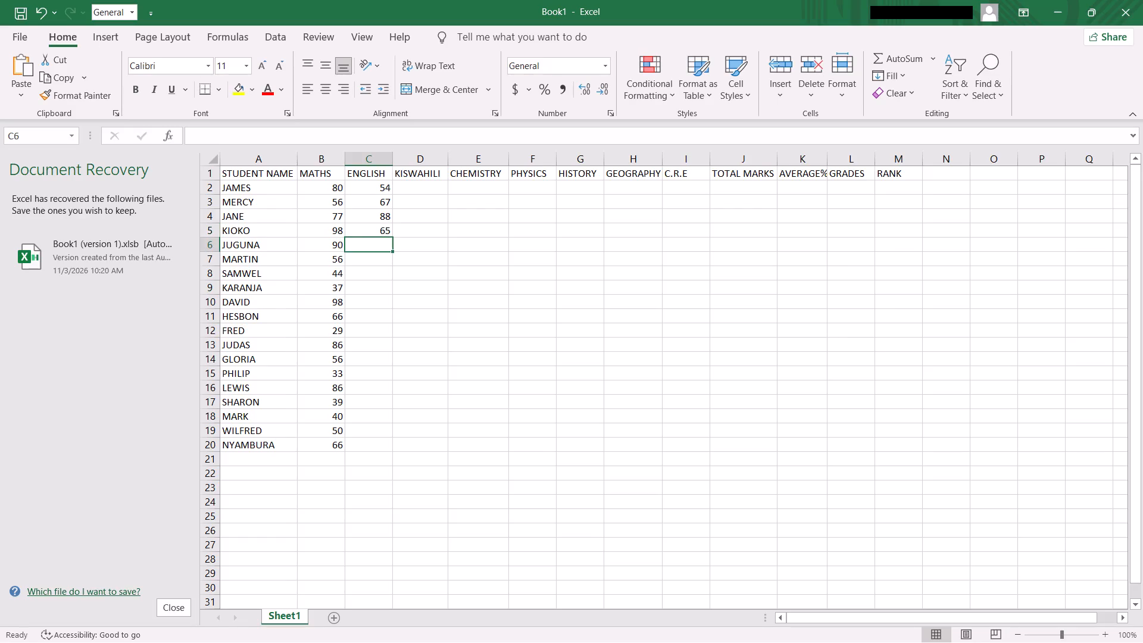
pyautogui.write('77')
pyautogui.press('Return')
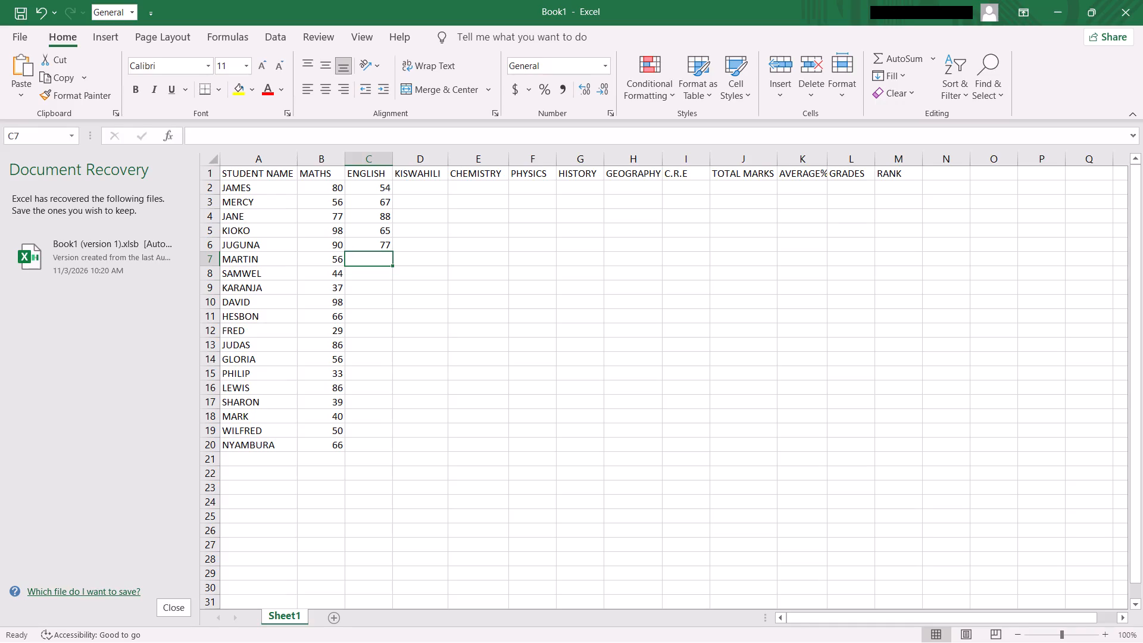
pyautogui.write('34')
pyautogui.press('Return')
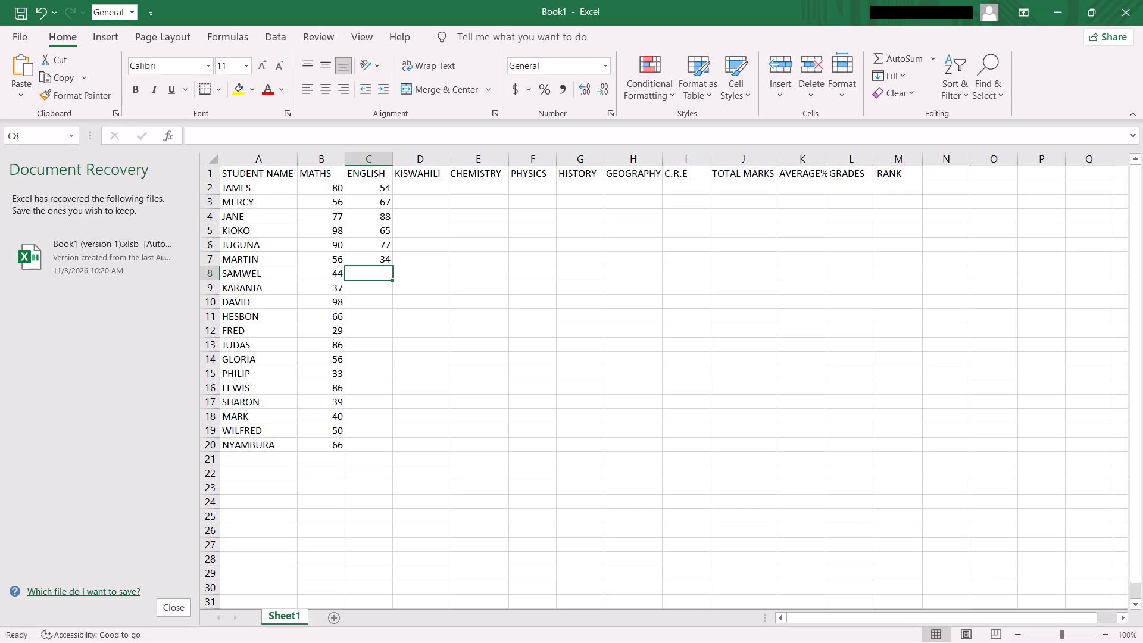
# Enter the ENGLISH marks 77, 64, 83 and 75 in cells C8 to C11.
pyautogui.write('77')
pyautogui.press('Return')
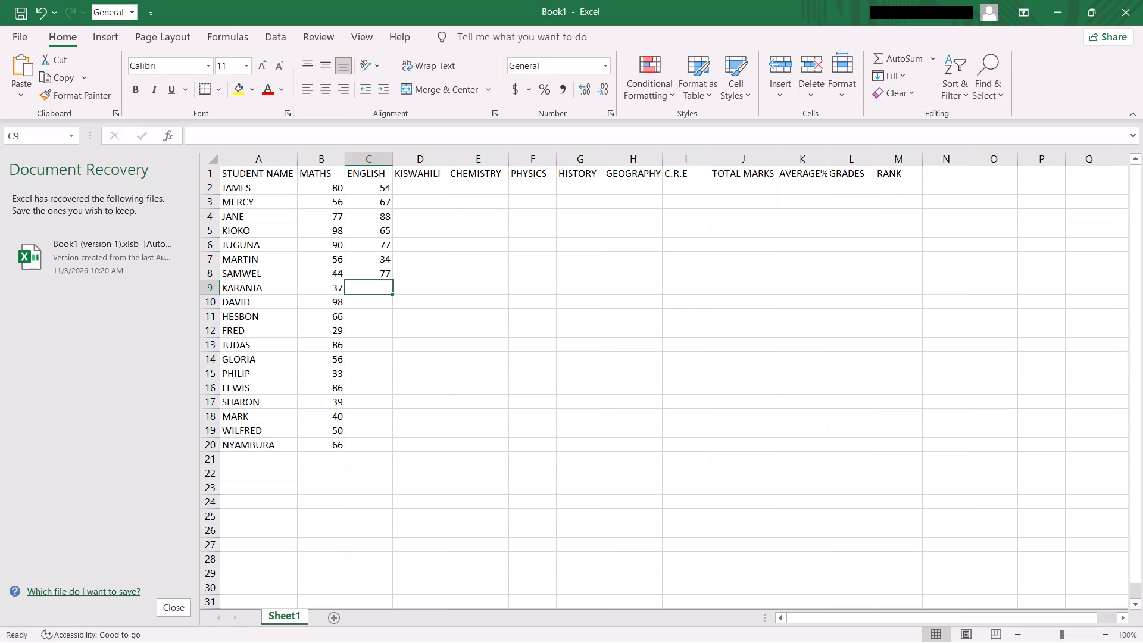
pyautogui.write('64')
pyautogui.press('Return')
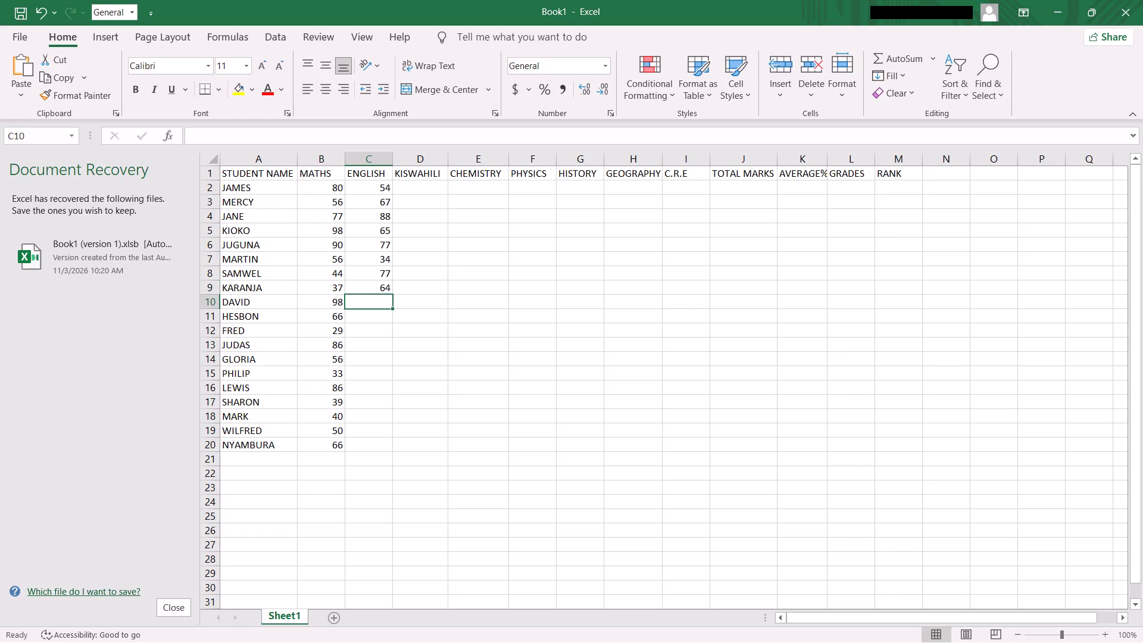
pyautogui.write('83')
pyautogui.press('Return')
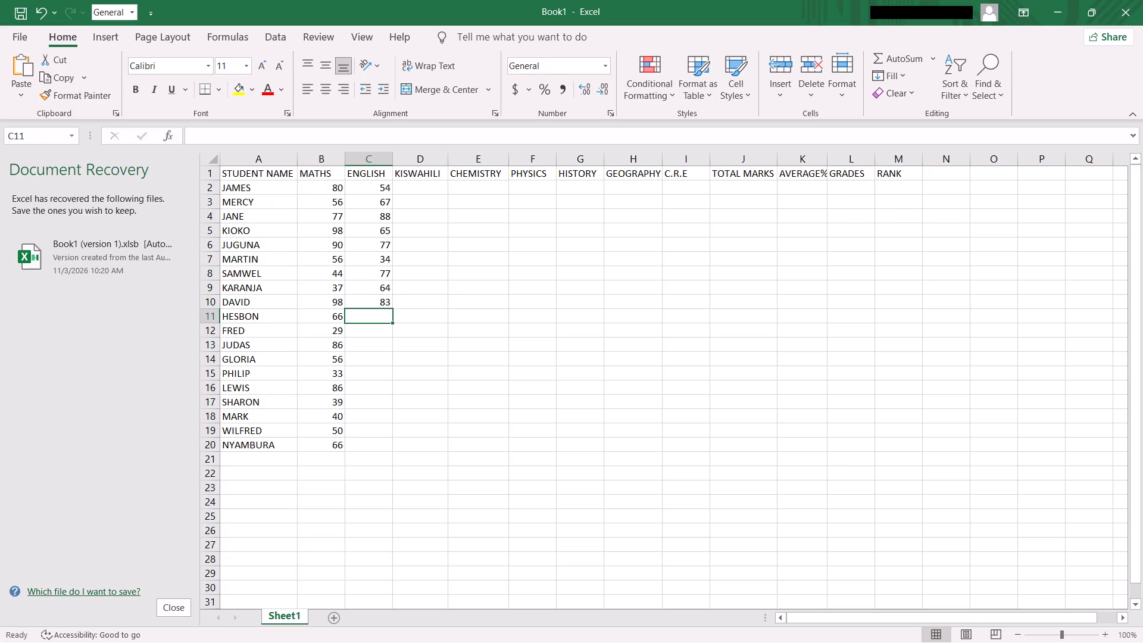
pyautogui.write('75')
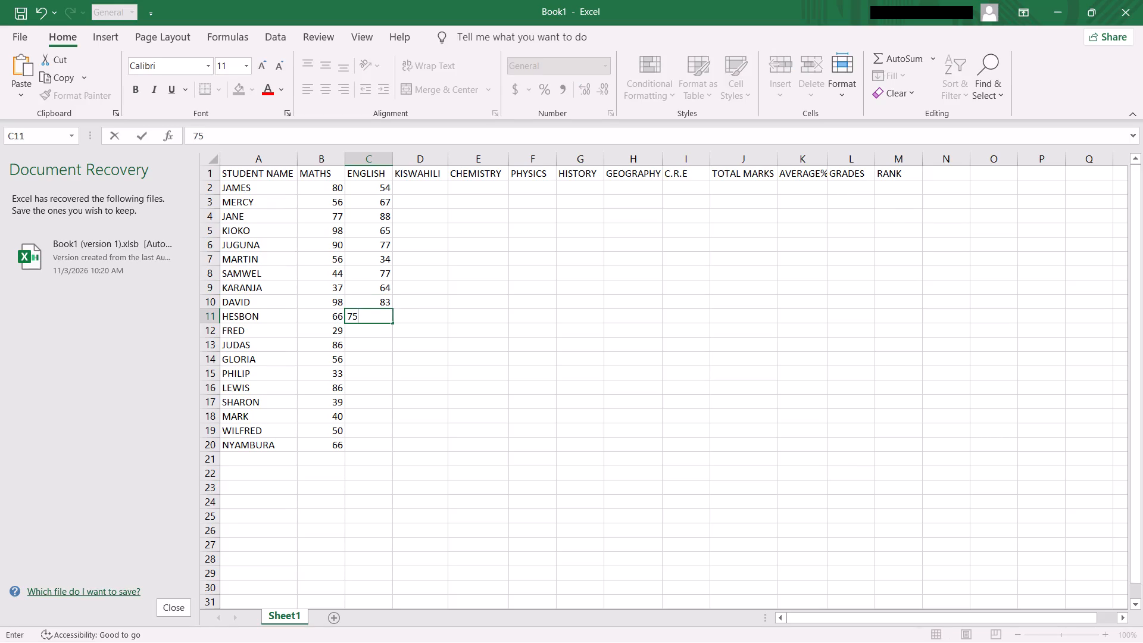
pyautogui.press('Return')
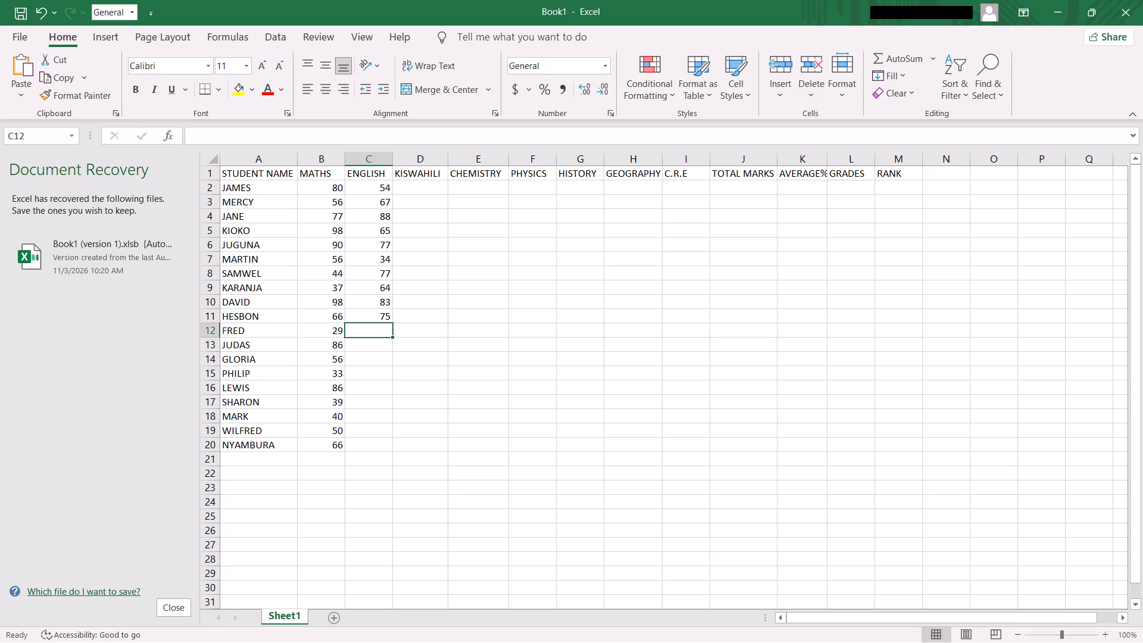
# Enter the ENGLISH marks 78, 40, 67 and 43 in cells C12 to C15.
pyautogui.write('77')
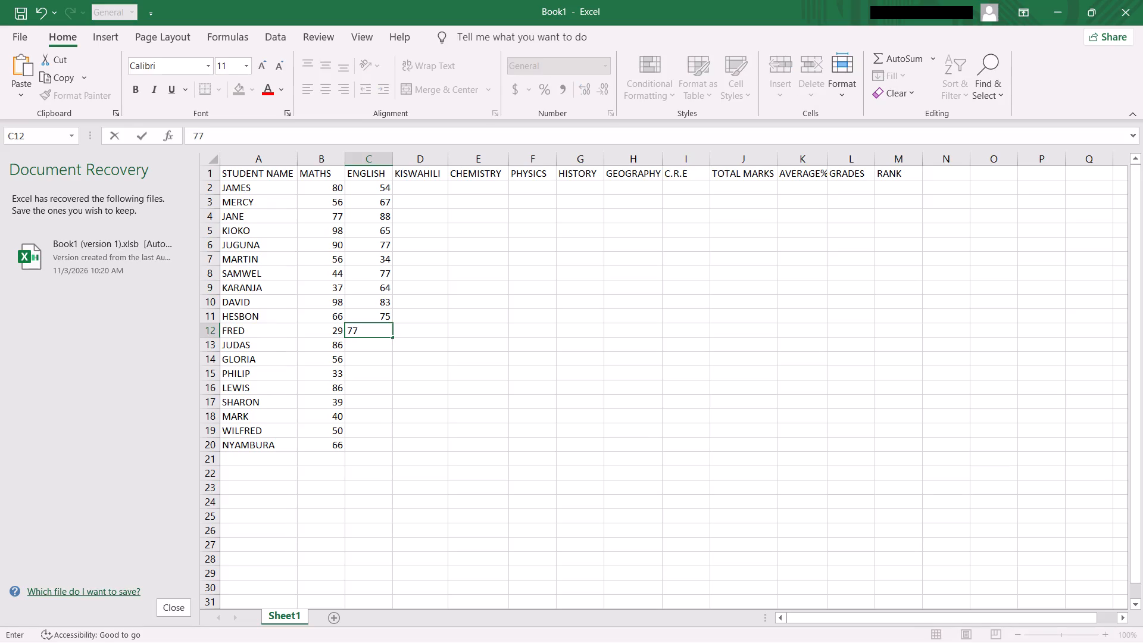
pyautogui.press('BackSpace')
pyautogui.press('BackSpace')
pyautogui.write('78')
pyautogui.press('Return')
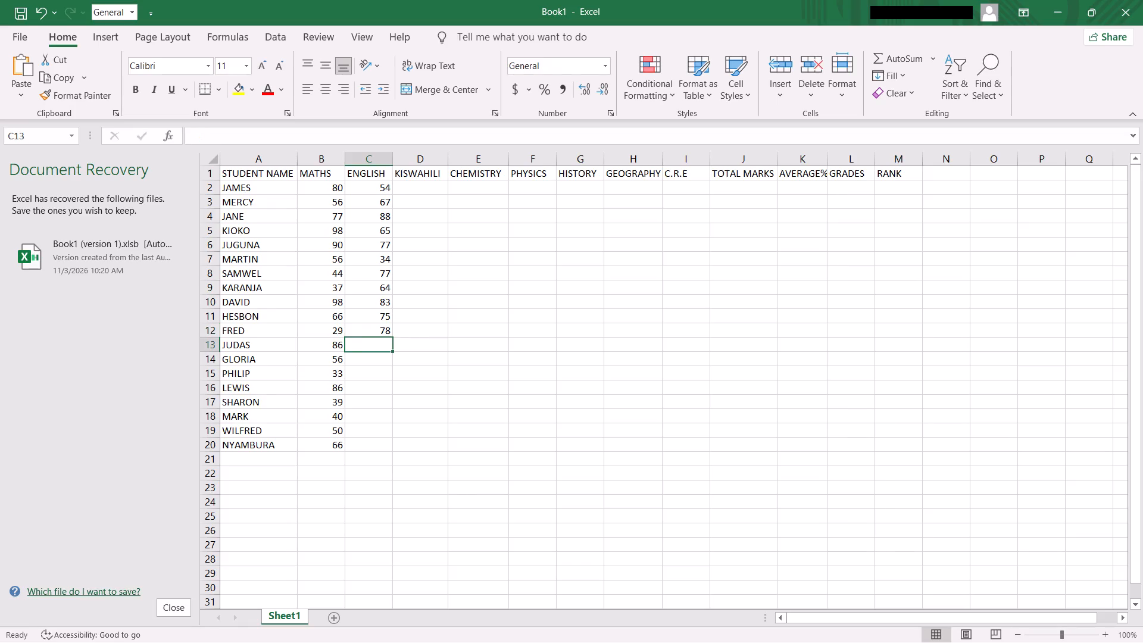
pyautogui.write('40')
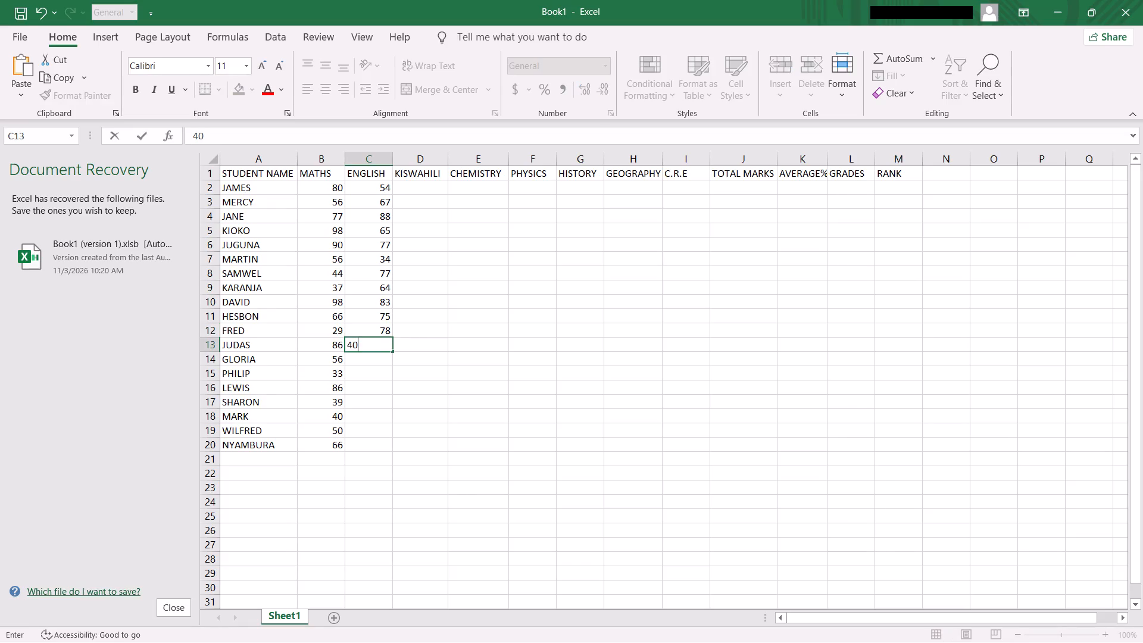
pyautogui.press('Return')
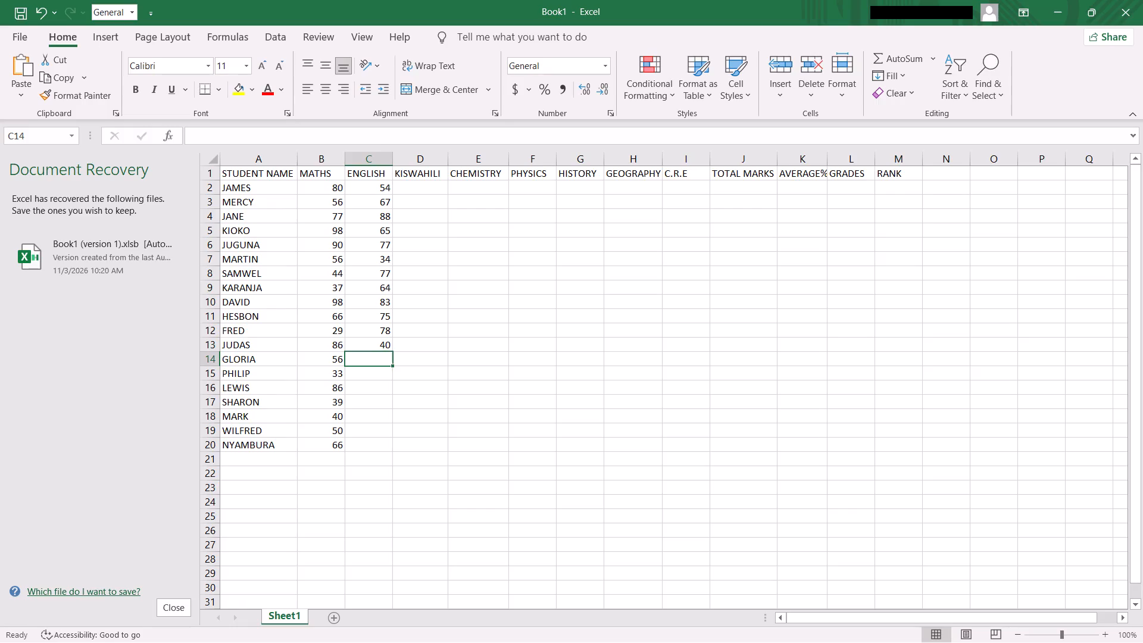
pyautogui.write('67')
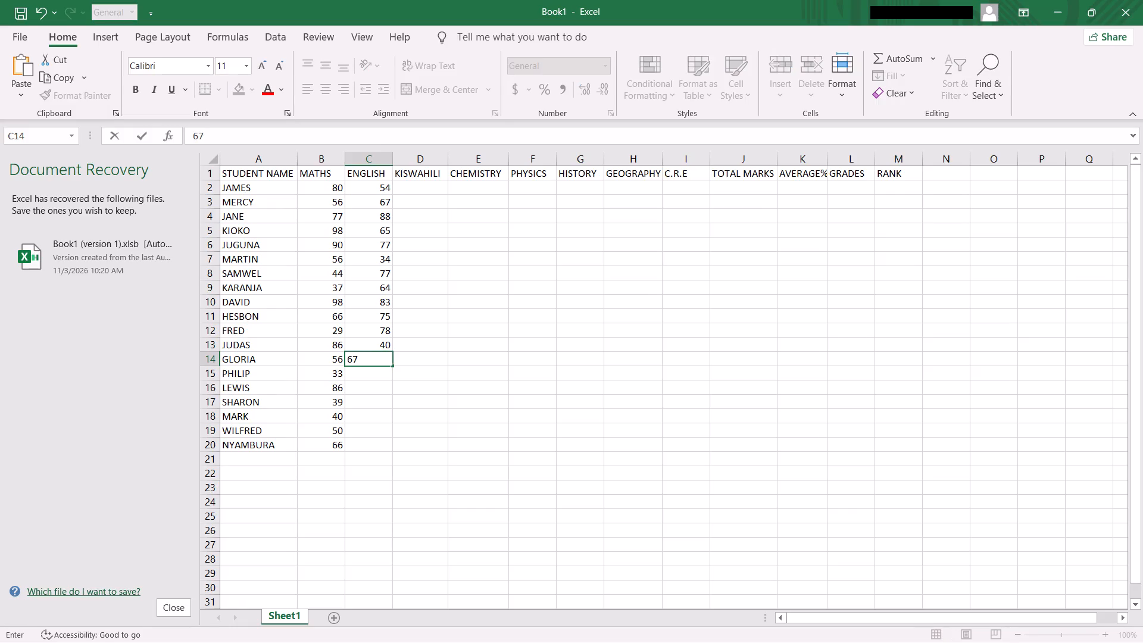
pyautogui.press('Return')
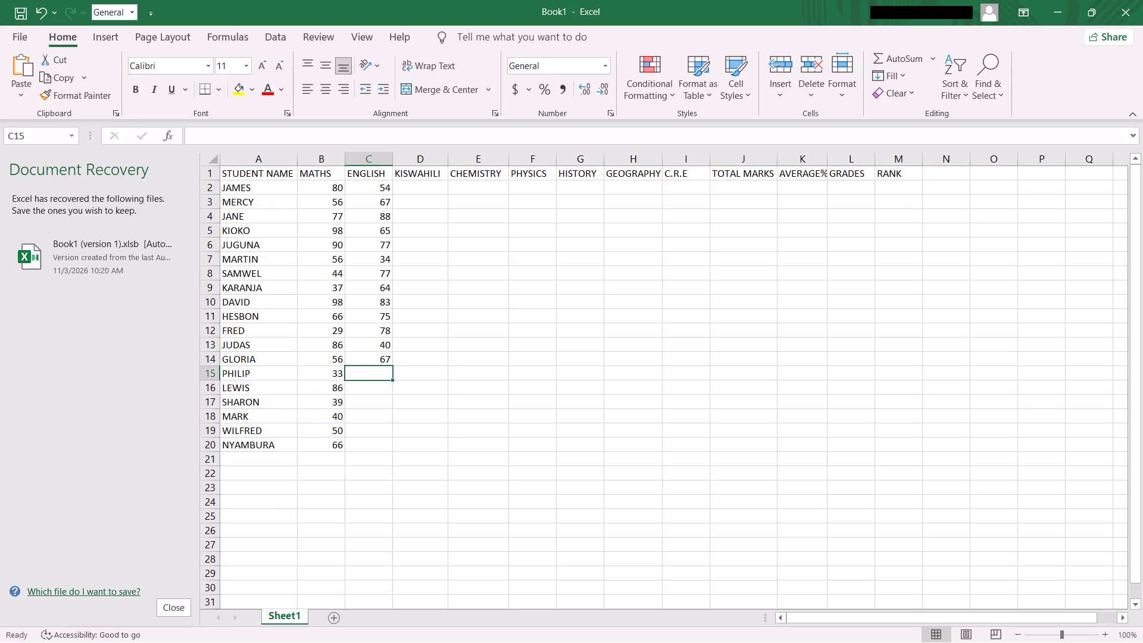
pyautogui.press('4')
pyautogui.press('3')
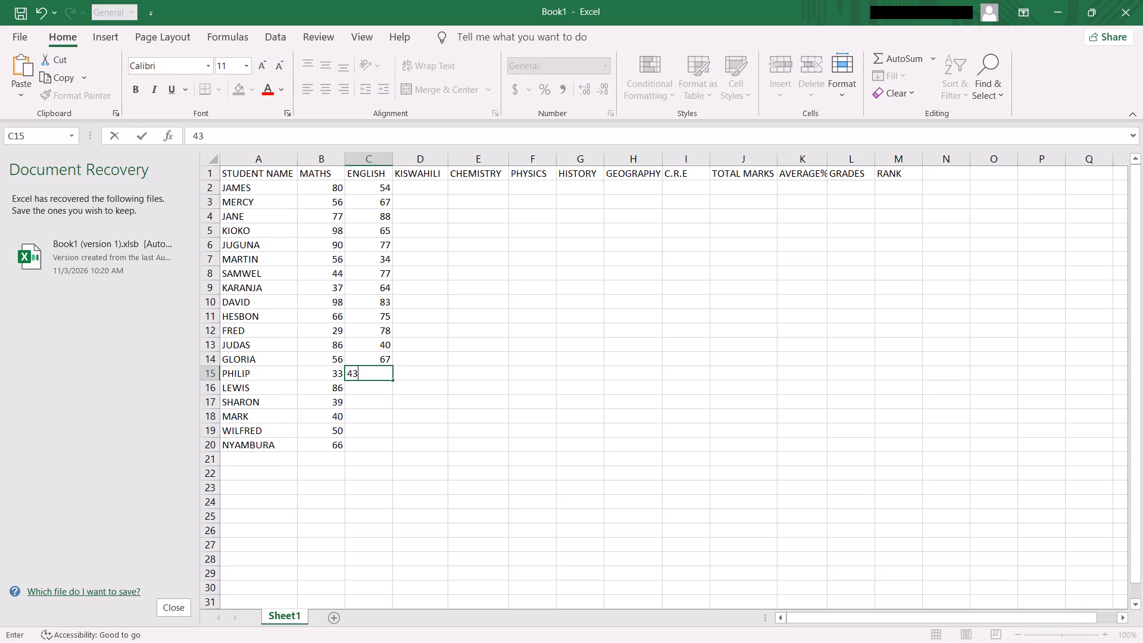
pyautogui.press('Return')
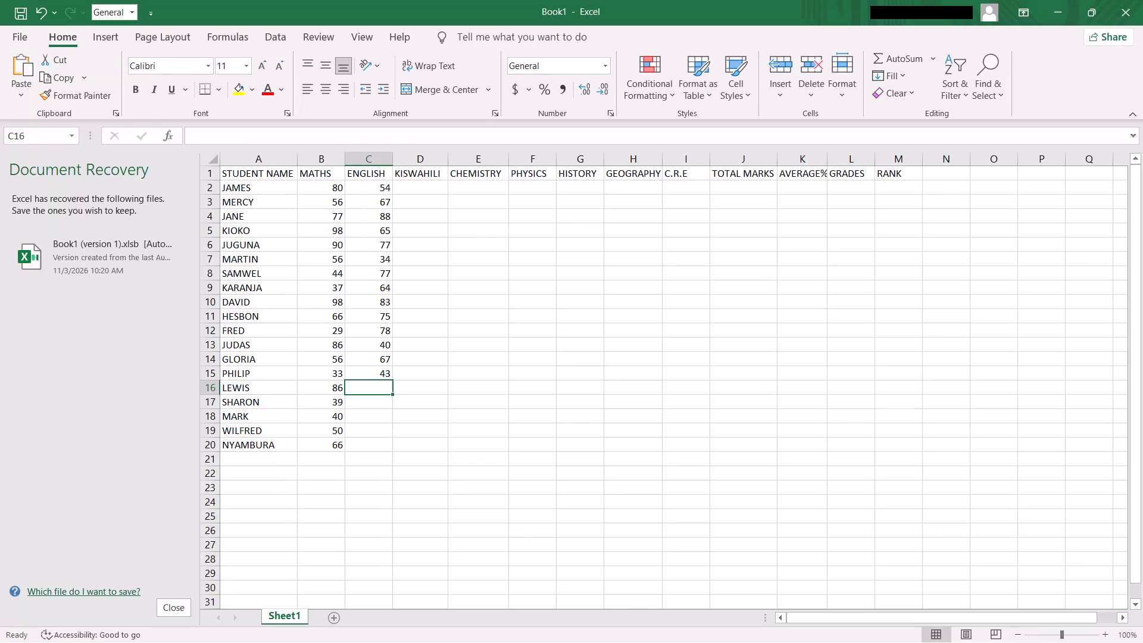
# Enter the ENGLISH marks 58 and 24 in cells C16 and C17.
pyautogui.write('55')
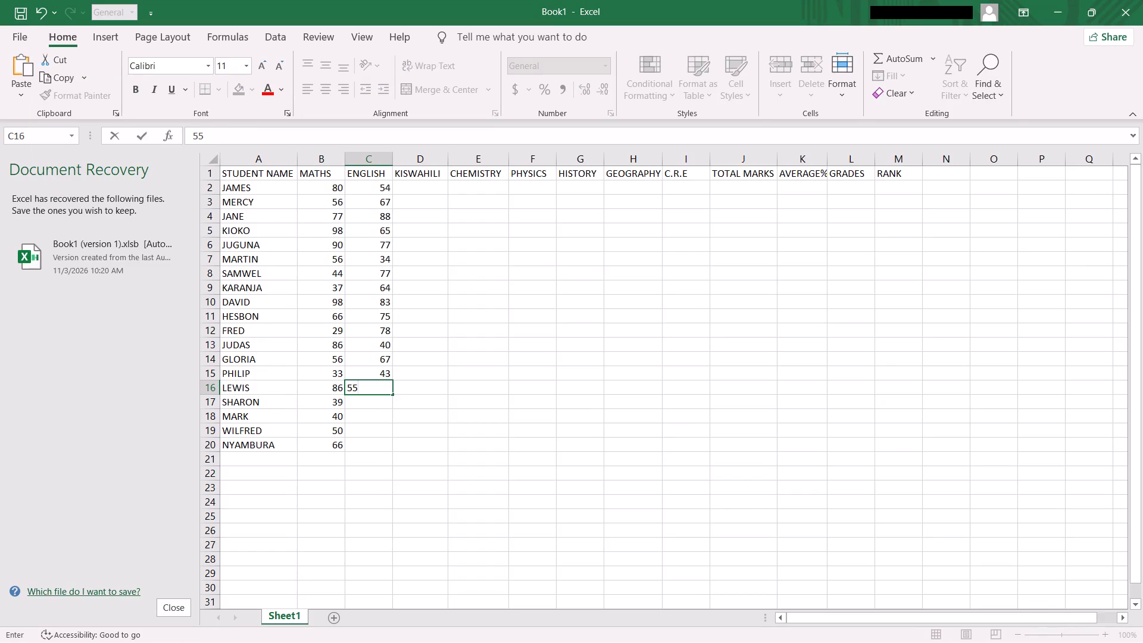
pyautogui.write('88')
pyautogui.press('BackSpace')
pyautogui.press('BackSpace')
pyautogui.press('BackSpace')
pyautogui.press('8')
pyautogui.press('Return')
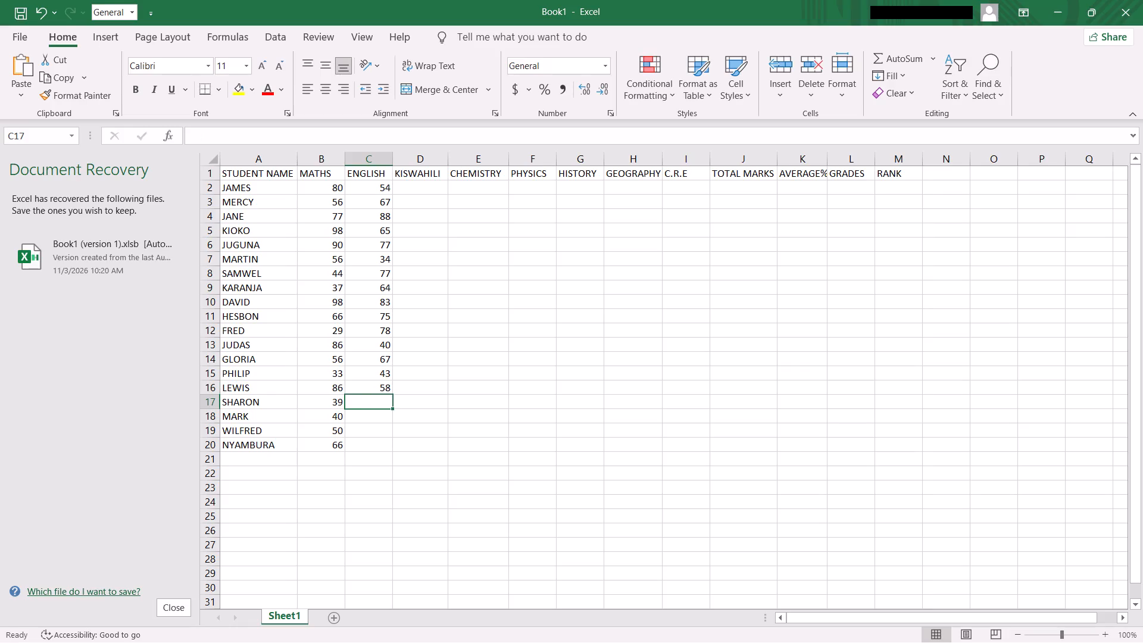
pyautogui.press('2')
pyautogui.press('4')
pyautogui.press('Return')
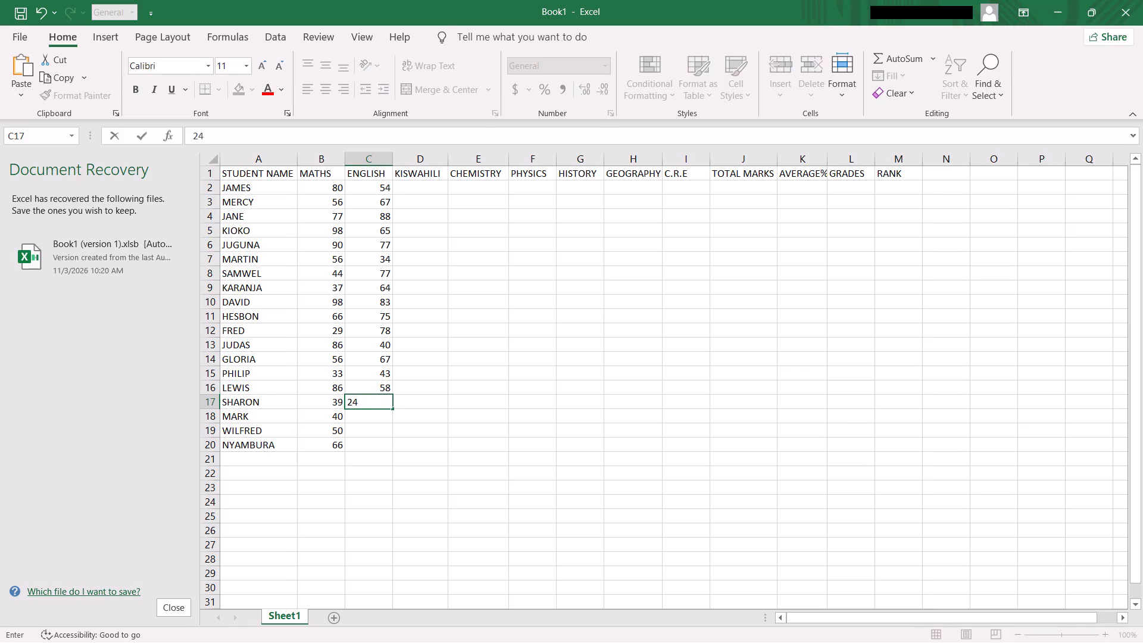
# Enter the ENGLISH marks 64, 10 and 52 in cells C18 to C20.
pyautogui.write('64')
pyautogui.press('Return')
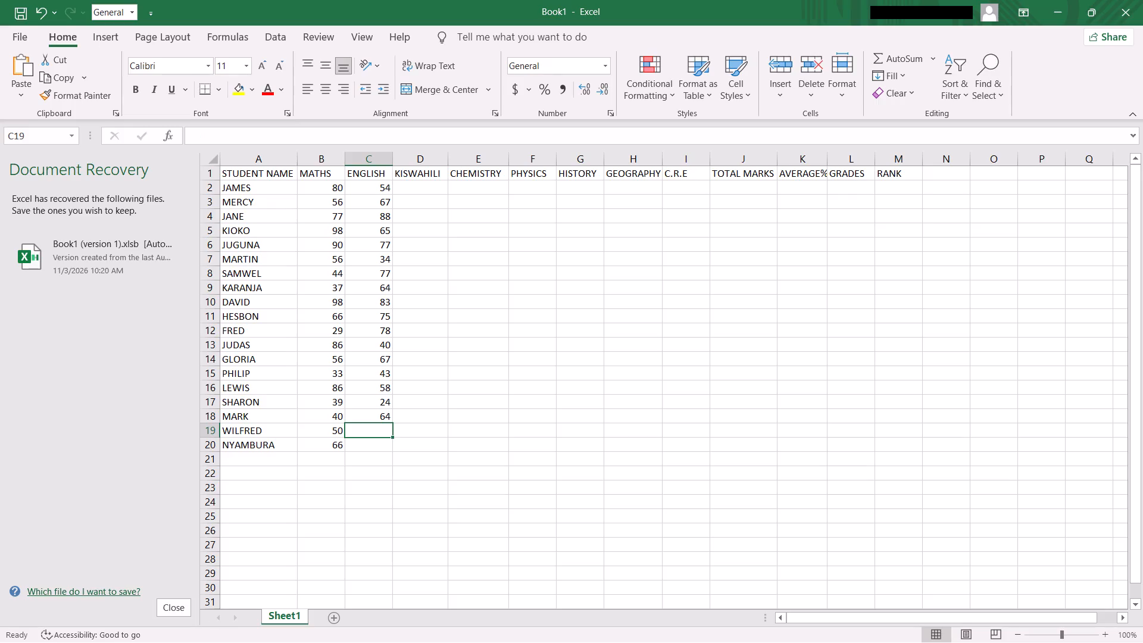
pyautogui.write('10')
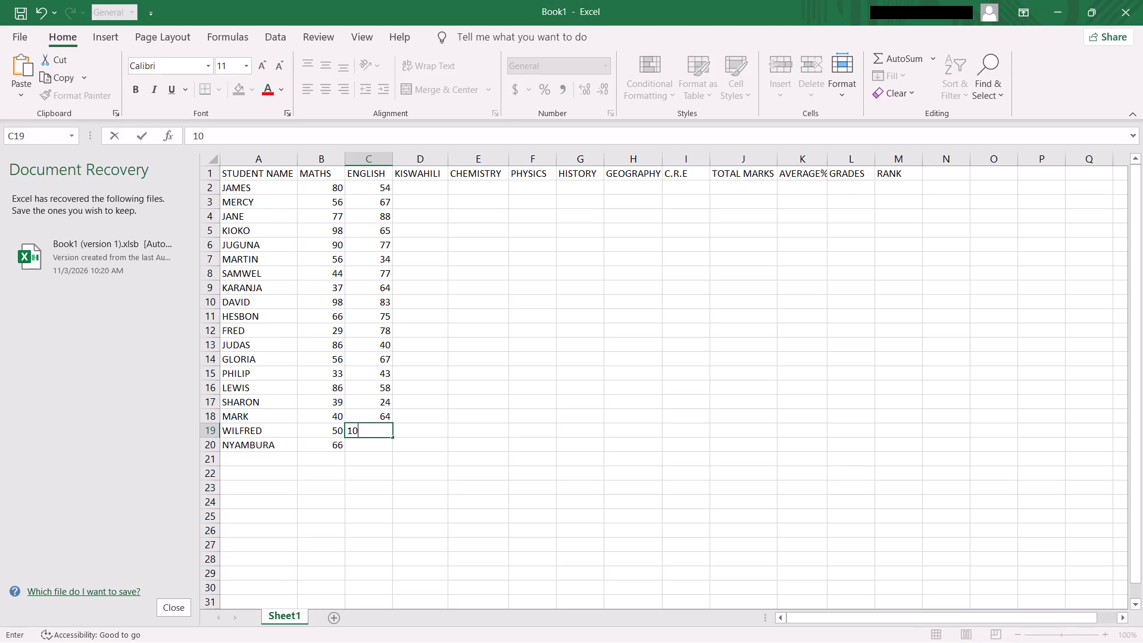
pyautogui.press('Return')
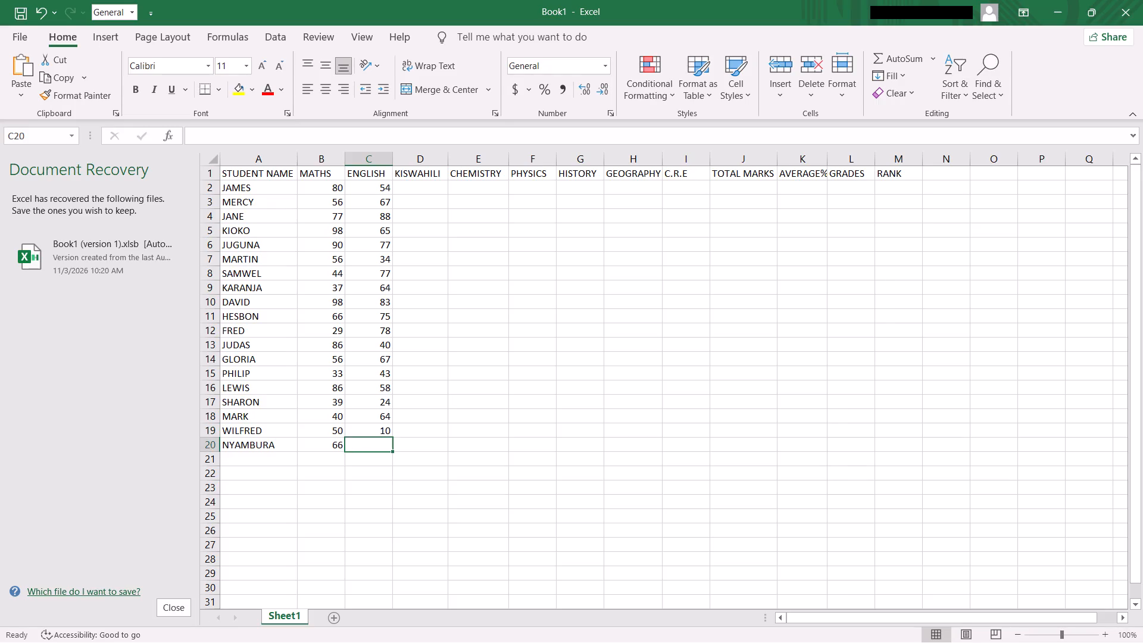
pyautogui.press('5')
pyautogui.press('2')
pyautogui.press('Return')
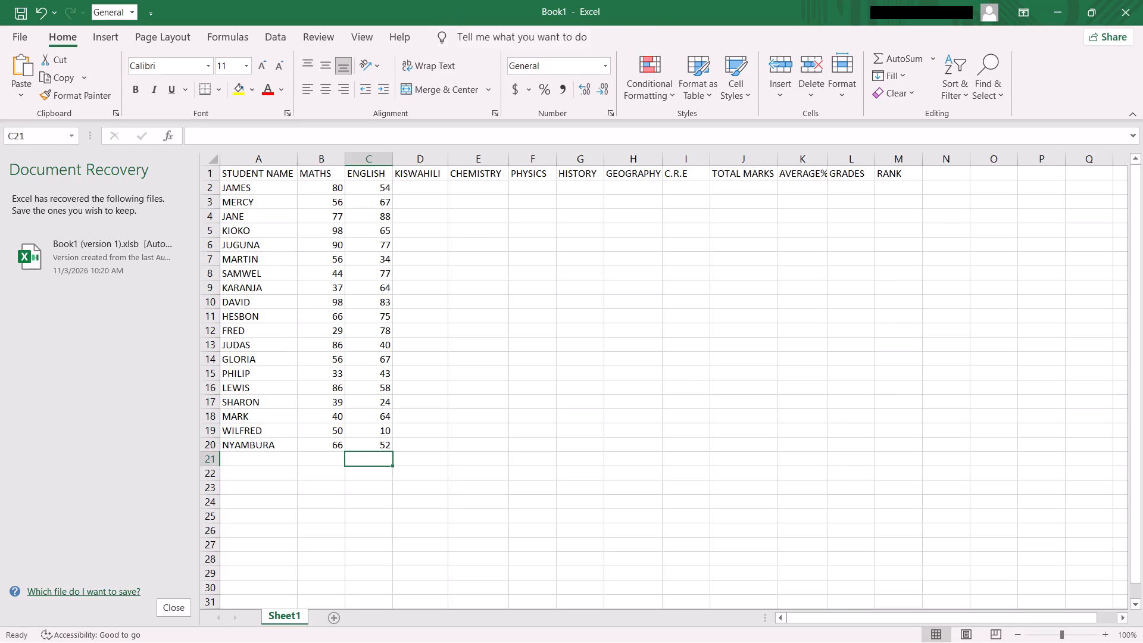
# Enter the KISWAHILI marks 52, 20, 60 and 99 in cells D2 to D5.
pyautogui.click(441, 181)
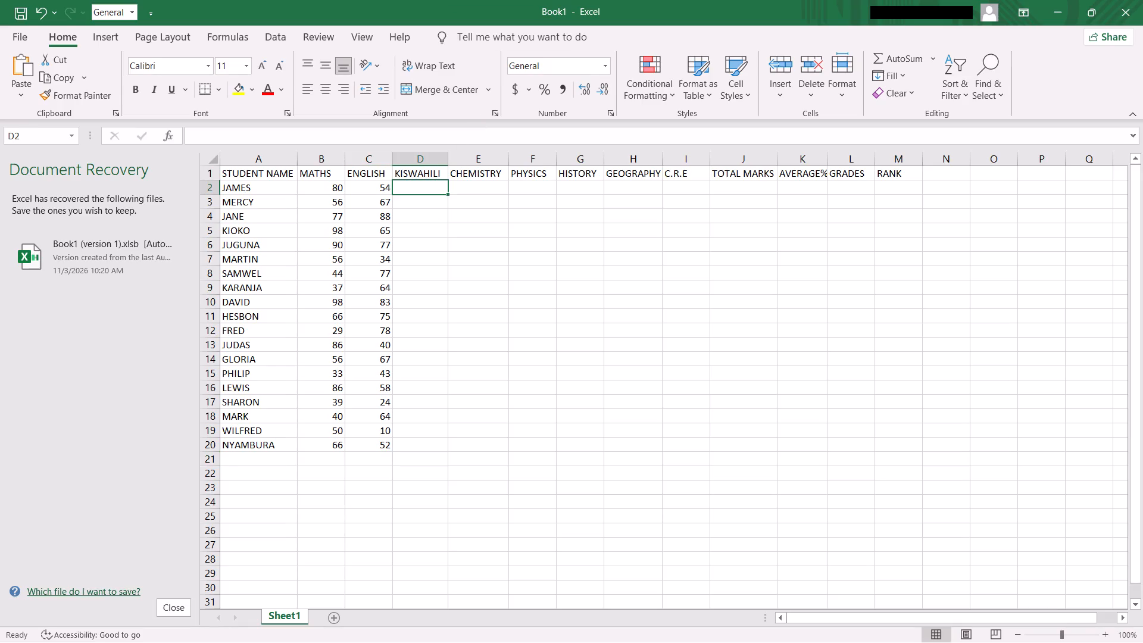
pyautogui.write('52')
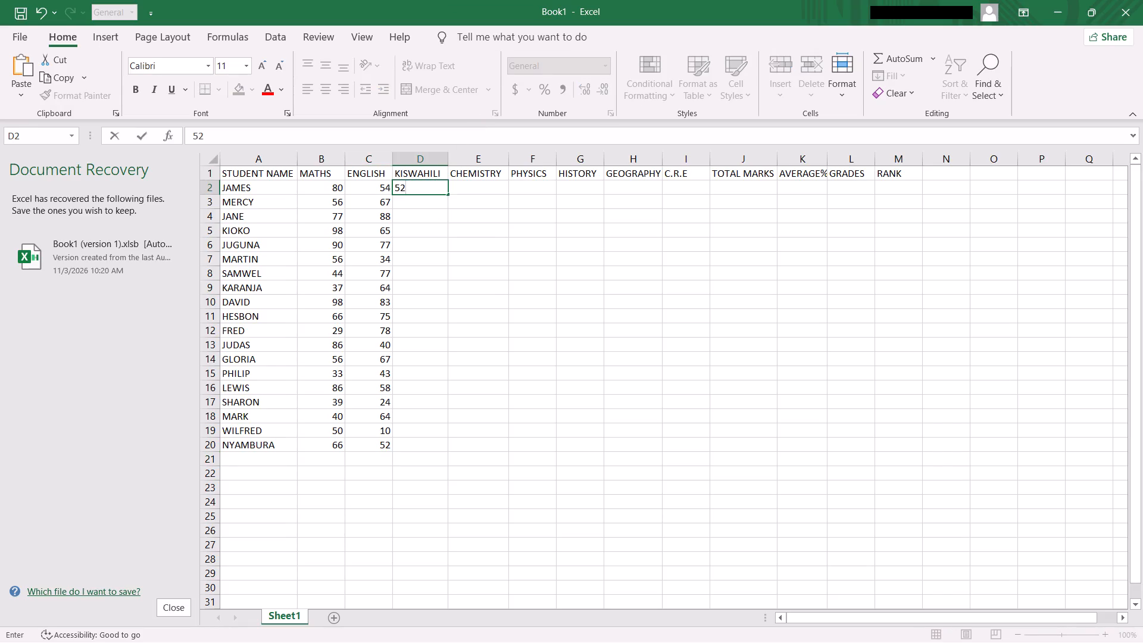
pyautogui.press('Return')
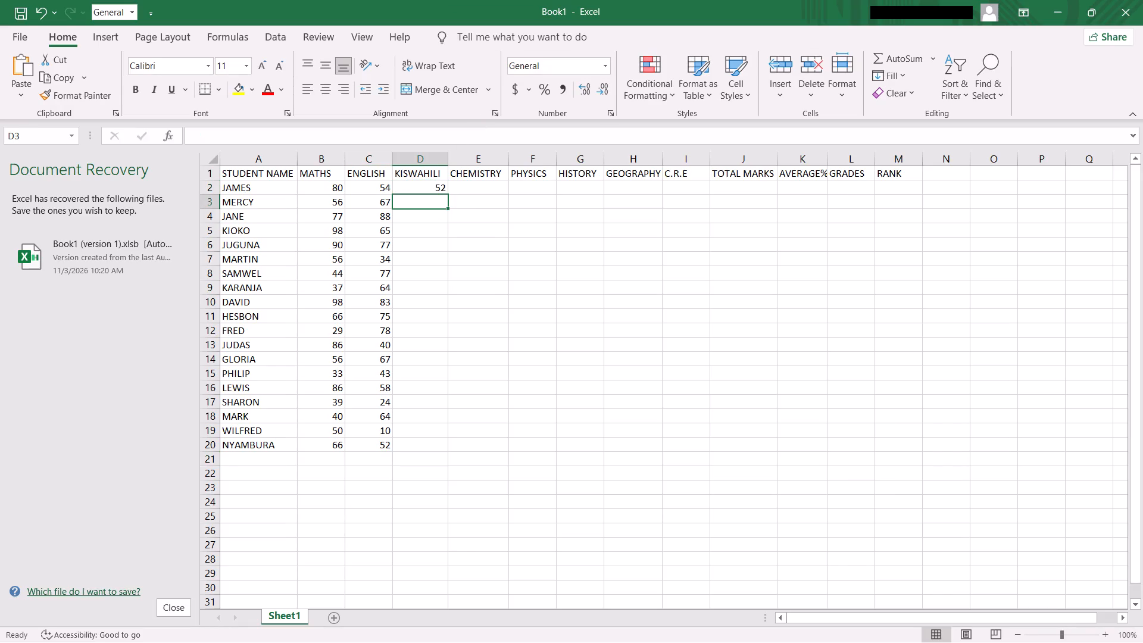
pyautogui.write('20')
pyautogui.press('Return')
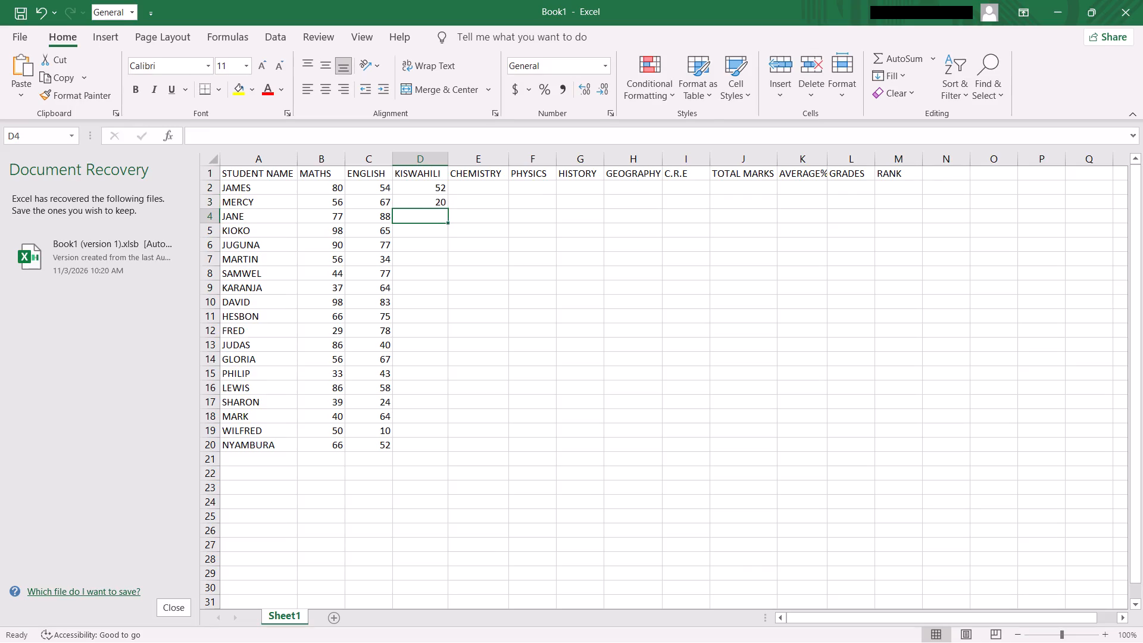
pyautogui.write('60')
pyautogui.press('Return')
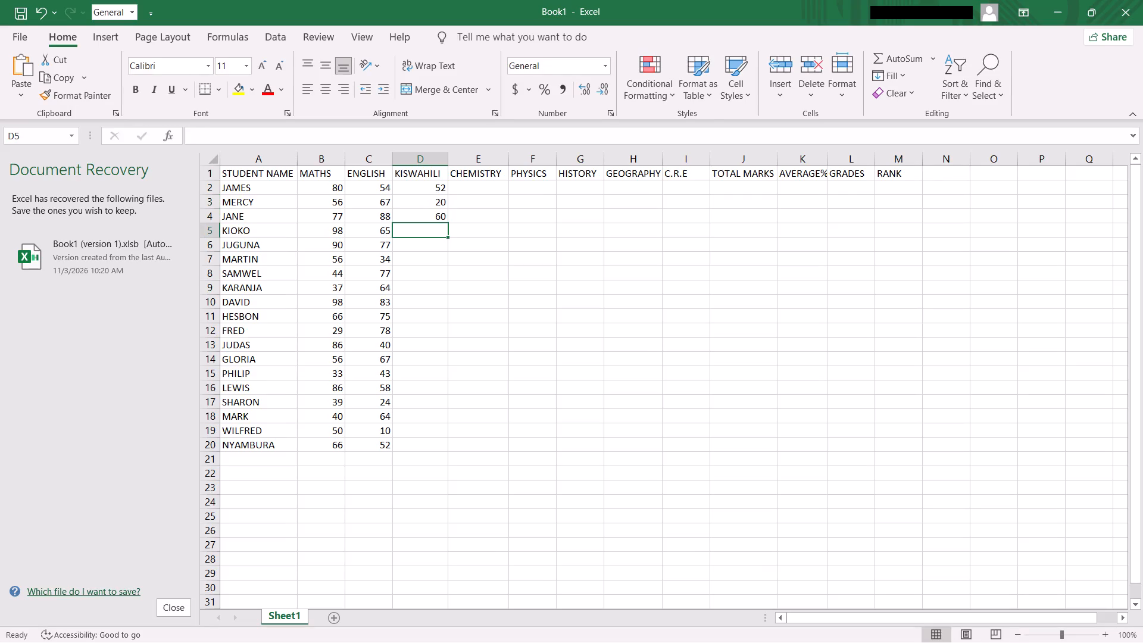
pyautogui.write('99')
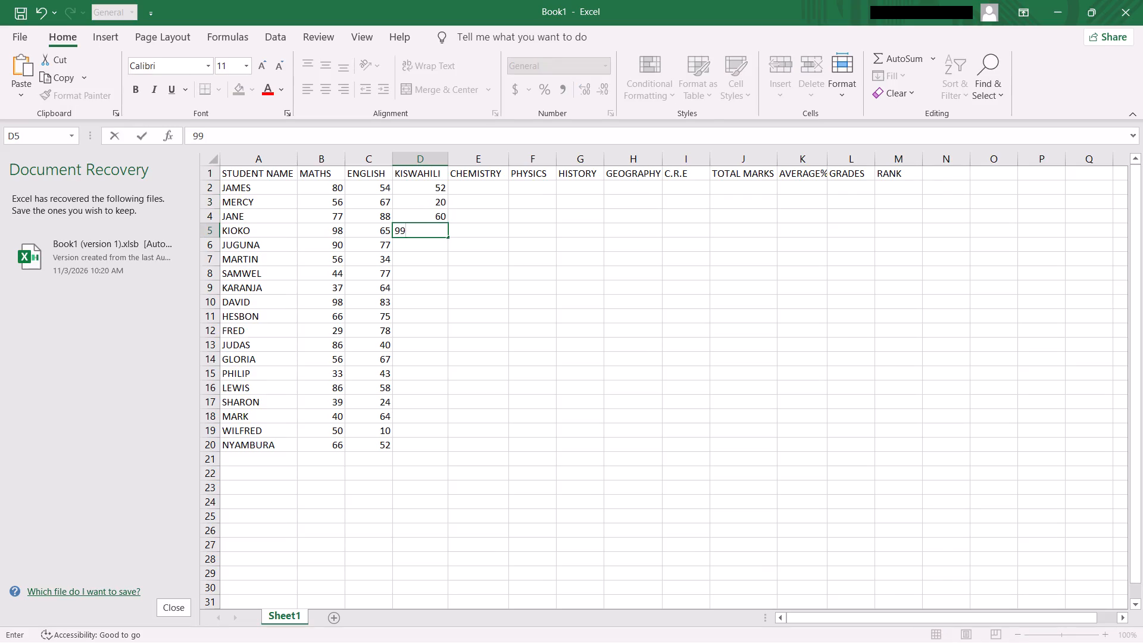
pyautogui.press('Return')
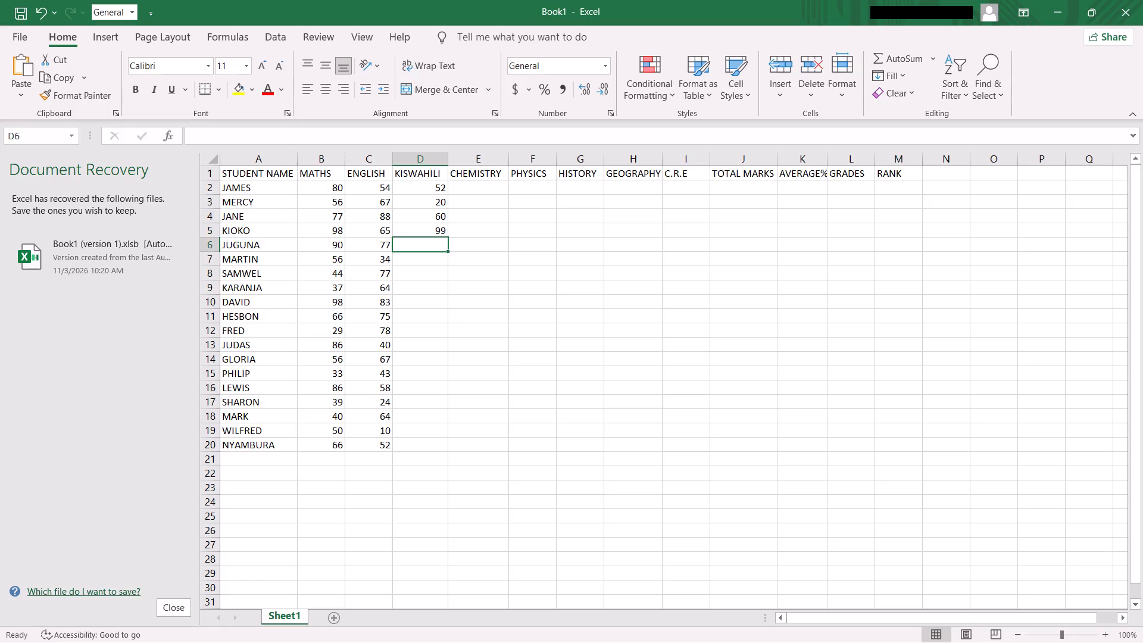
# Enter the KISWAHILI marks 56, 69, 43 and 71 in cells D6 to D9.
pyautogui.write('56')
pyautogui.press('Return')
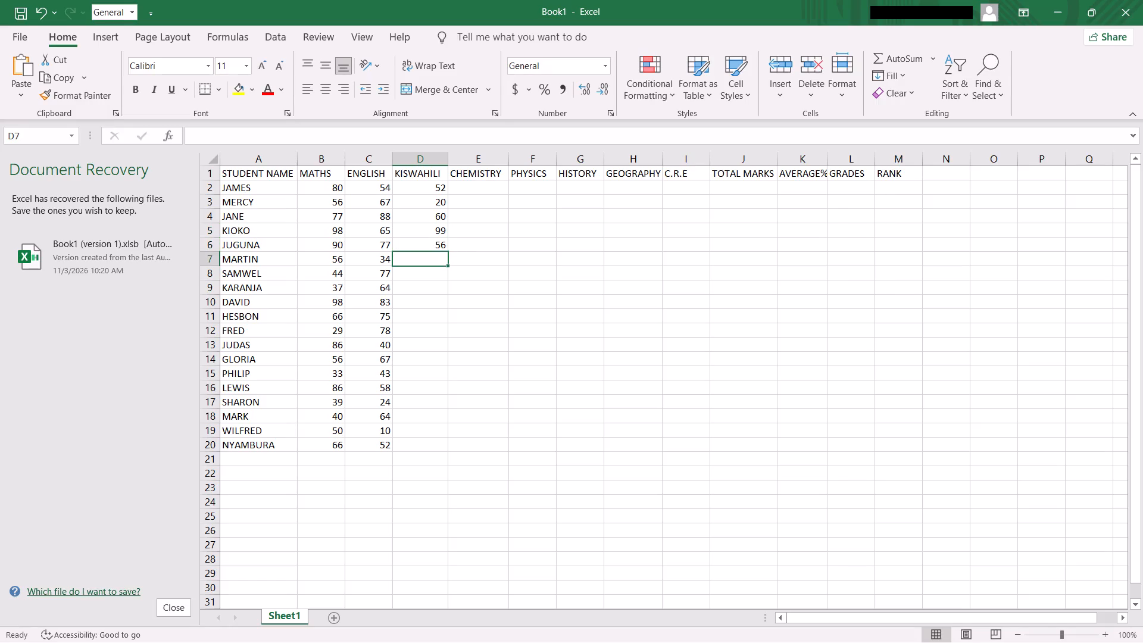
pyautogui.press('6')
pyautogui.press('9')
pyautogui.press('Return')
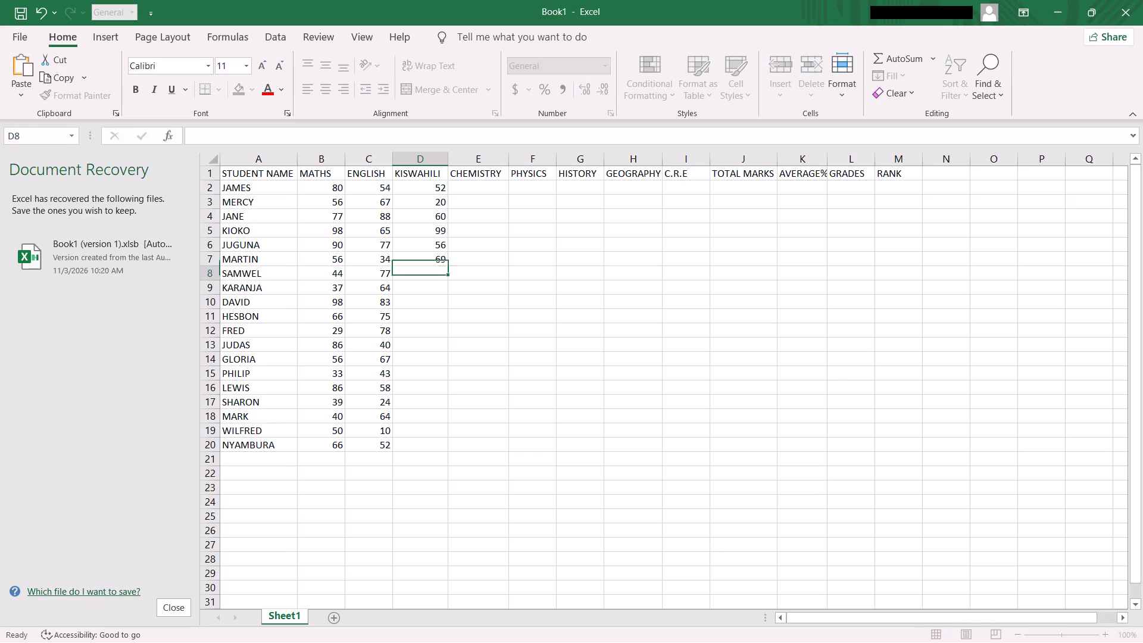
pyautogui.write('43')
pyautogui.press('Return')
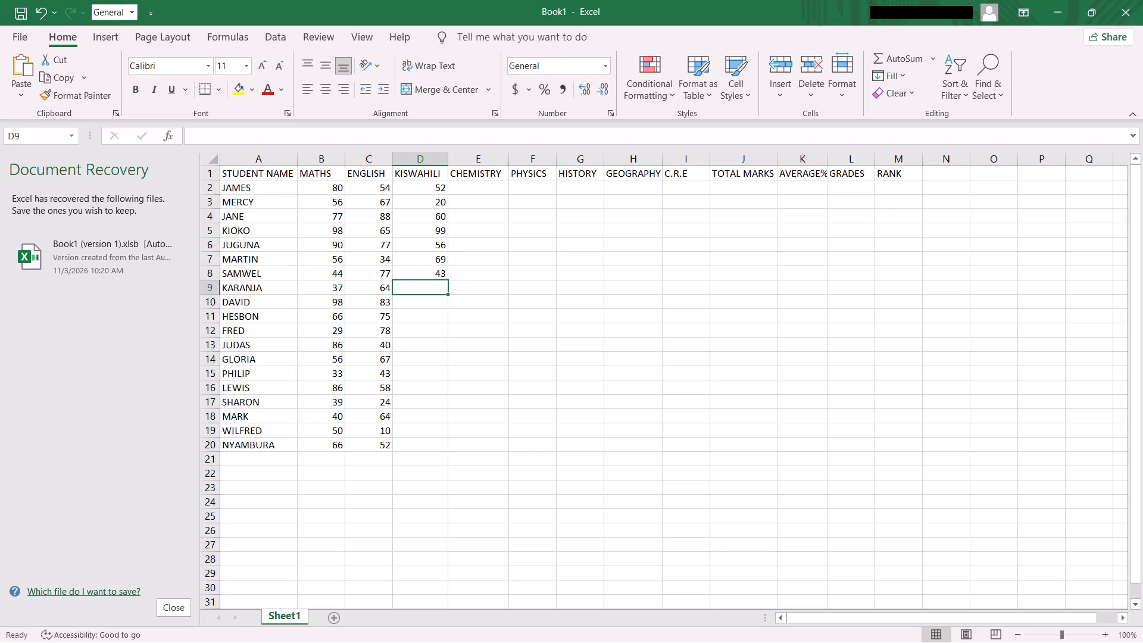
pyautogui.write('71')
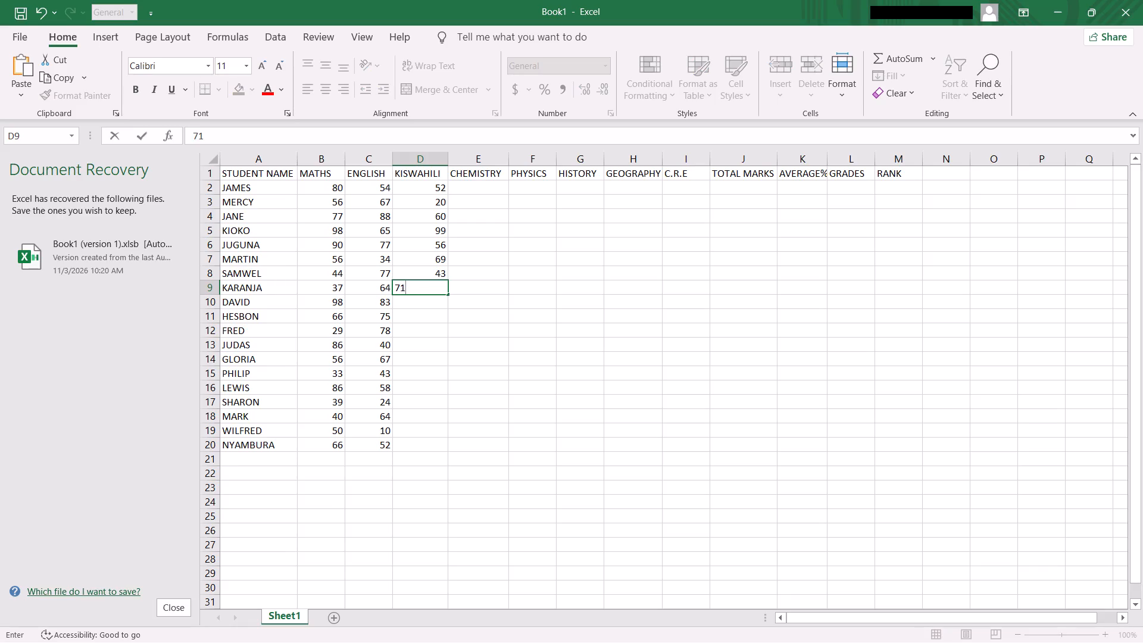
pyautogui.press('Return')
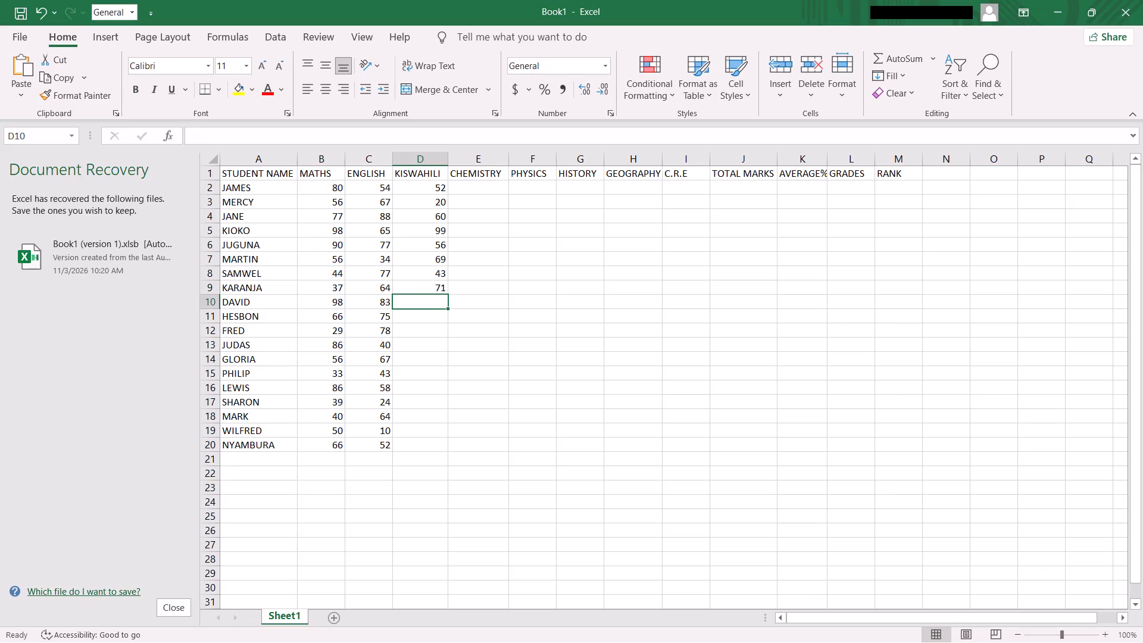
# Enter the KISWAHILI marks 63, 67 and 87 in cells D10 to D12.
pyautogui.write('63')
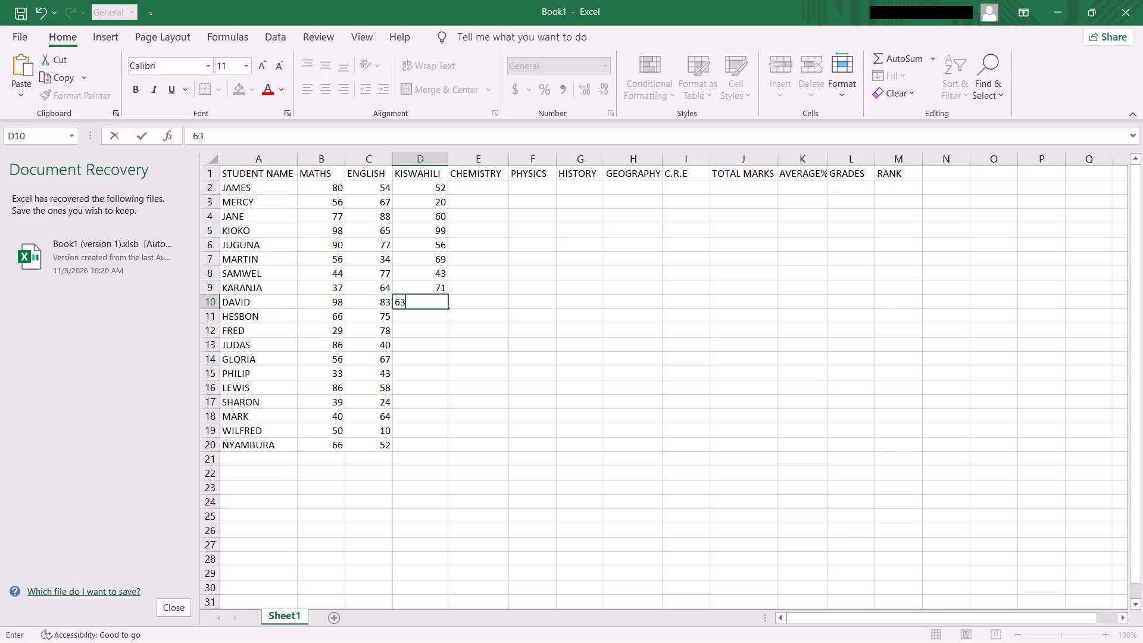
pyautogui.press('Return')
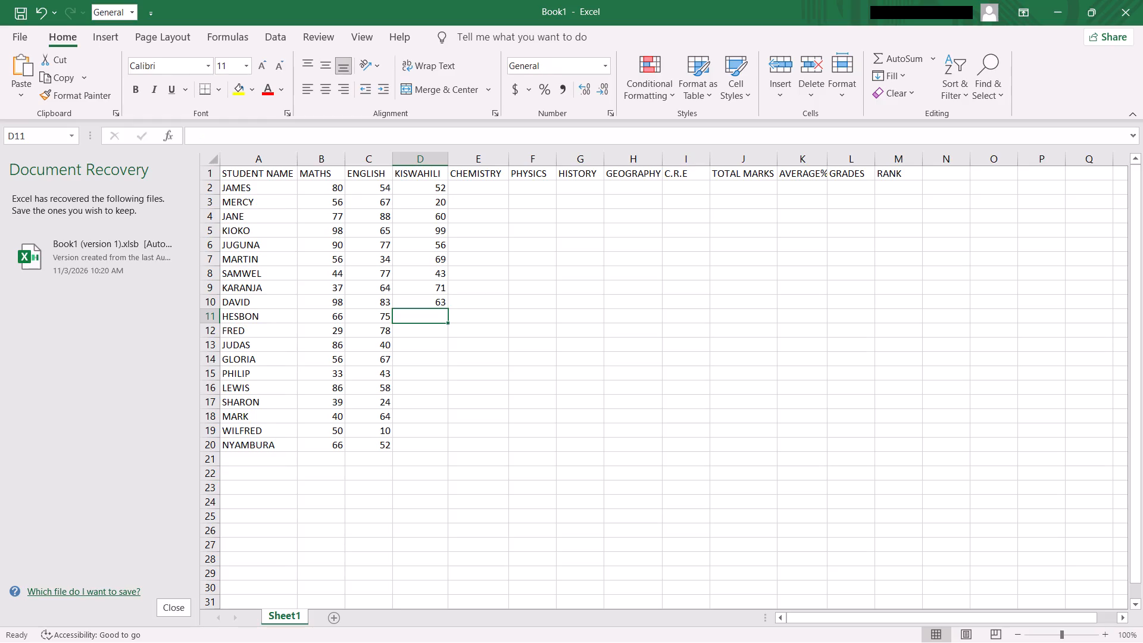
pyautogui.write('67')
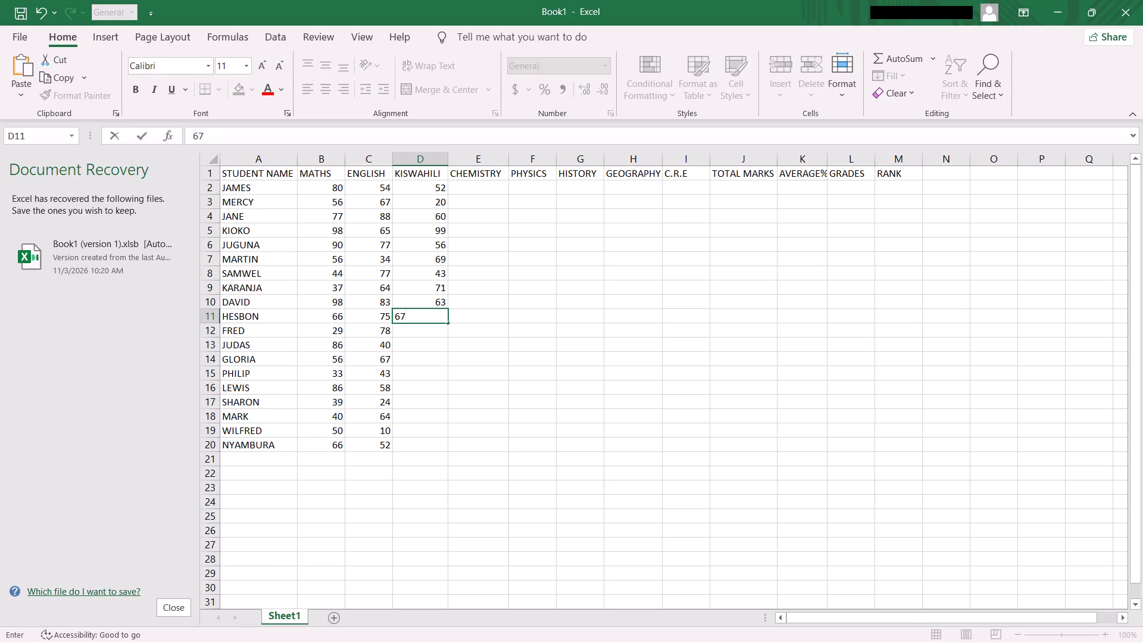
pyautogui.press('Return')
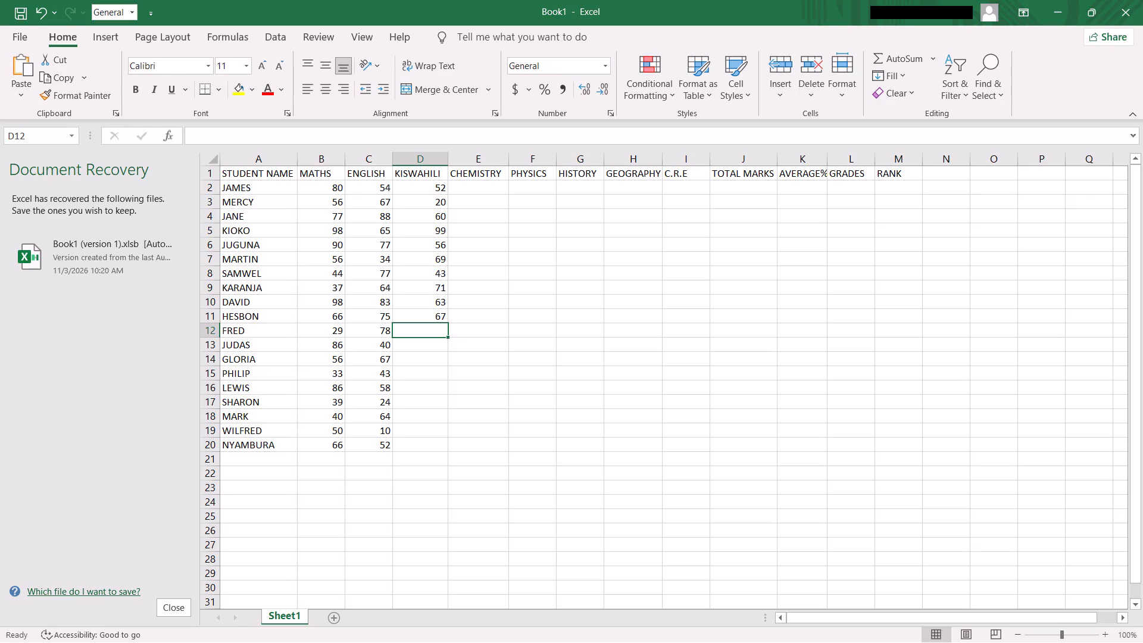
pyautogui.write('87')
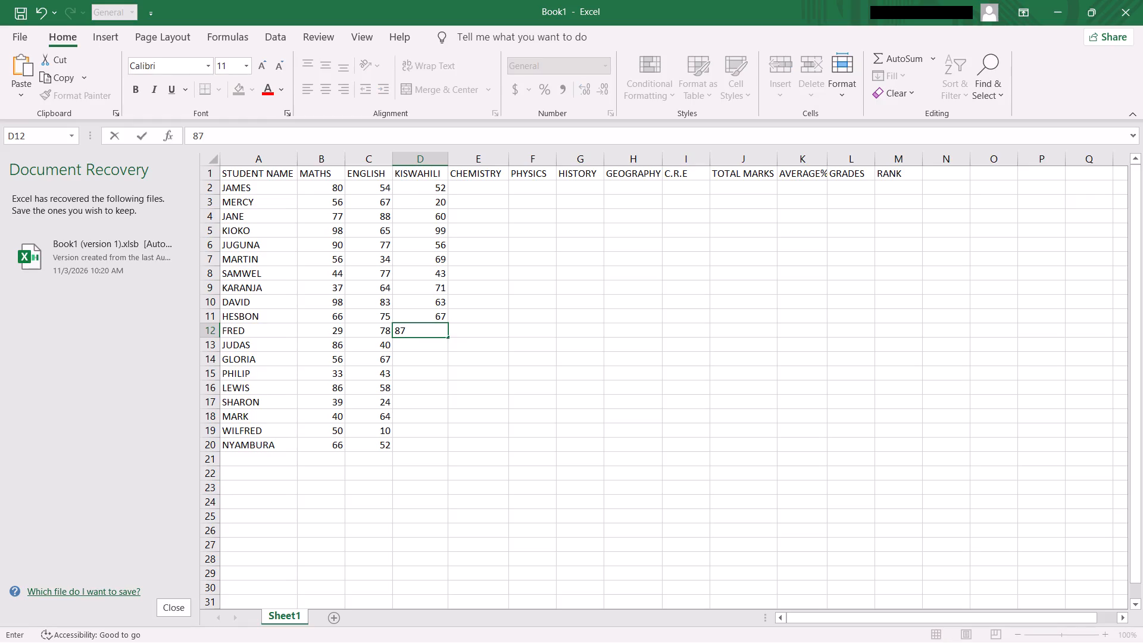
pyautogui.write('55')
pyautogui.press('BackSpace')
pyautogui.press('BackSpace')
pyautogui.press('Return')
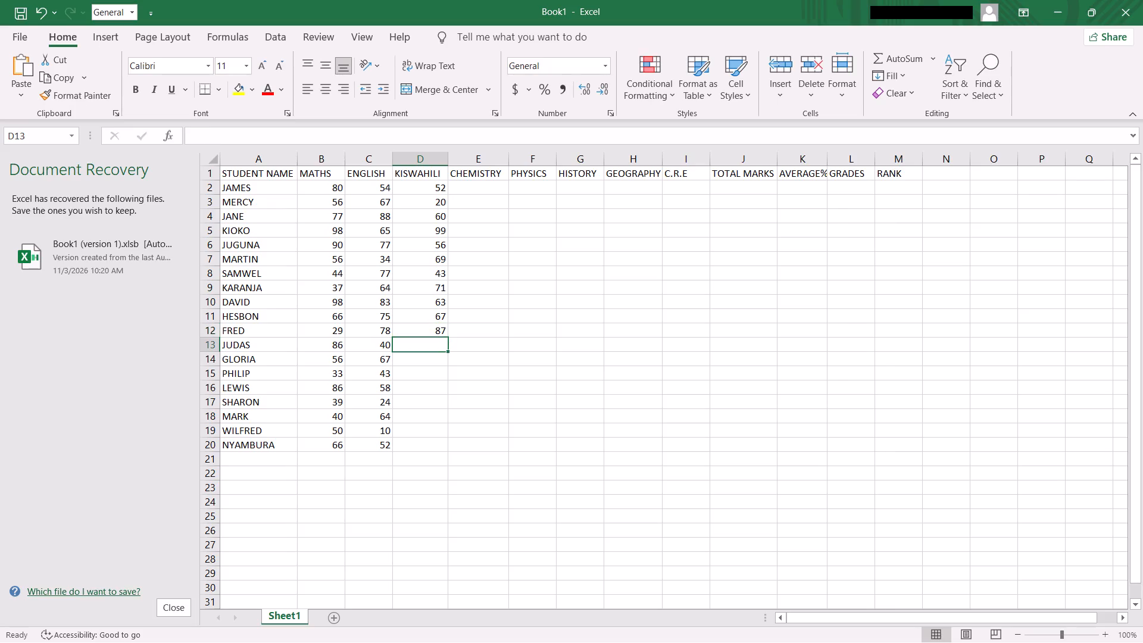
# Enter the KISWAHILI marks 56, 98 and 27 in cells D13 to D15.
pyautogui.press('5')
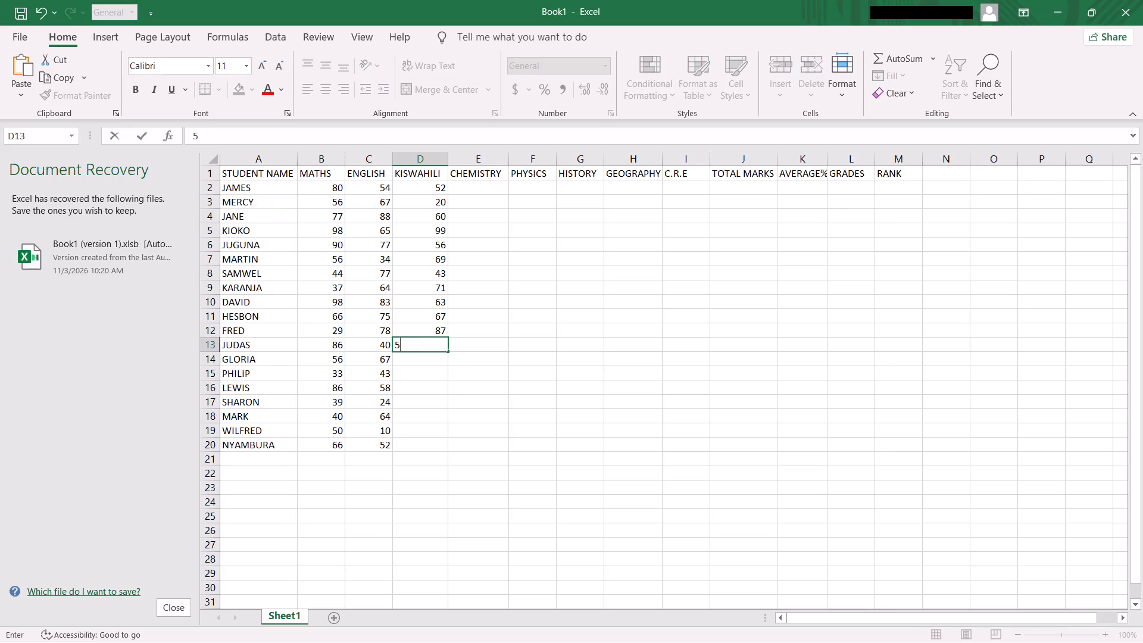
pyautogui.press('6')
pyautogui.press('Return')
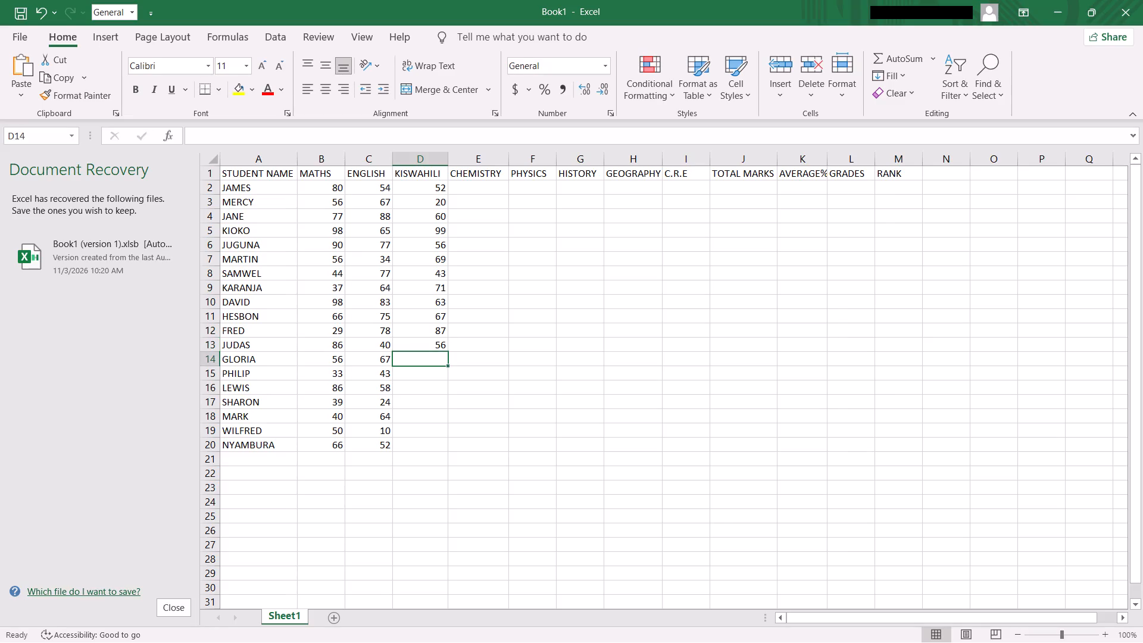
pyautogui.write('98')
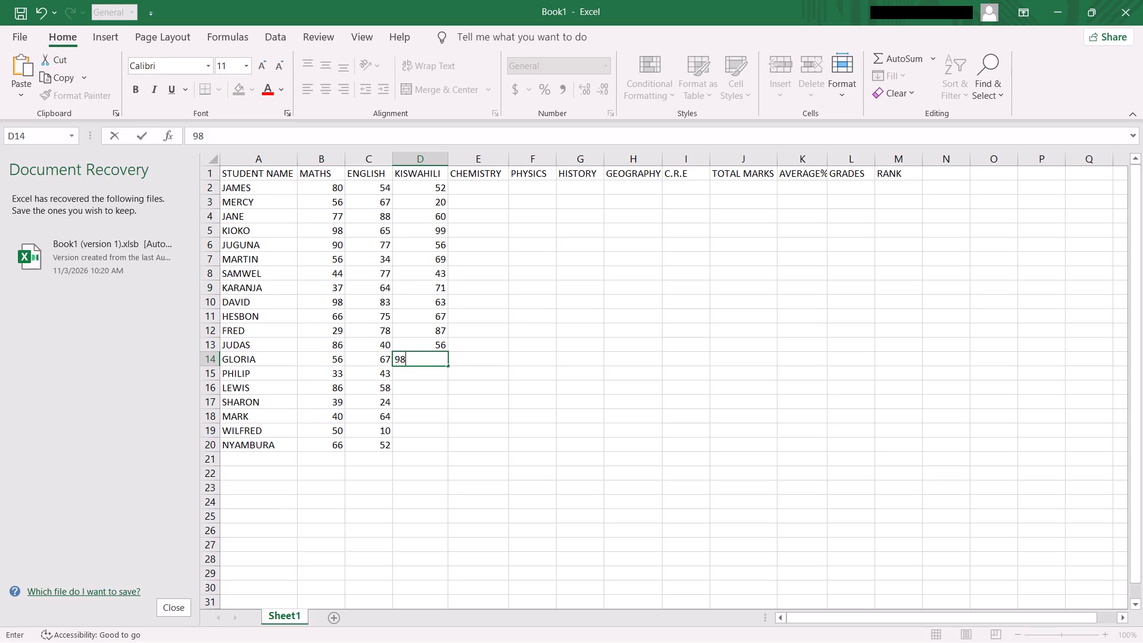
pyautogui.press('Return')
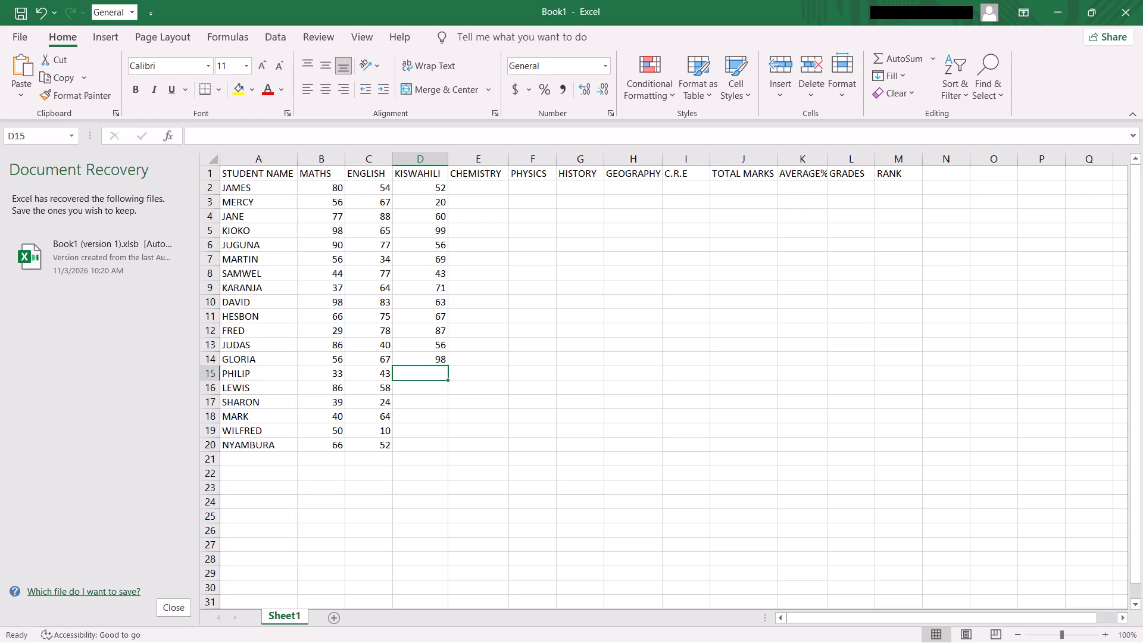
pyautogui.write('27')
pyautogui.press('Return')
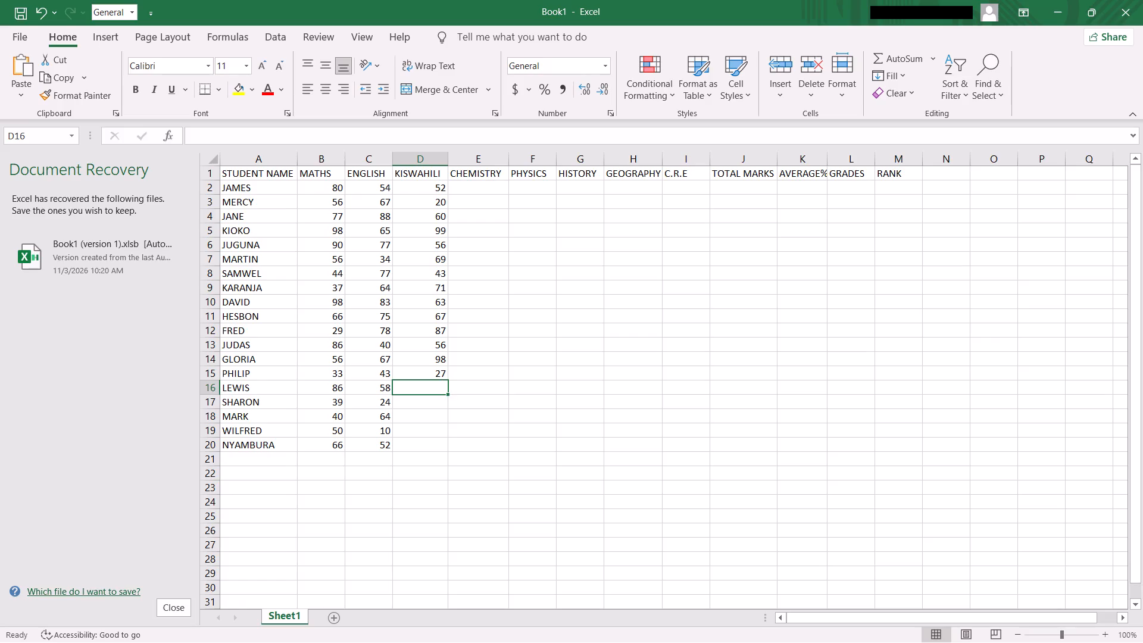
# Enter the KISWAHILI marks 88, 55, 65, 53 and 97 in cells D16 to D20.
pyautogui.write('88')
pyautogui.press('Return')
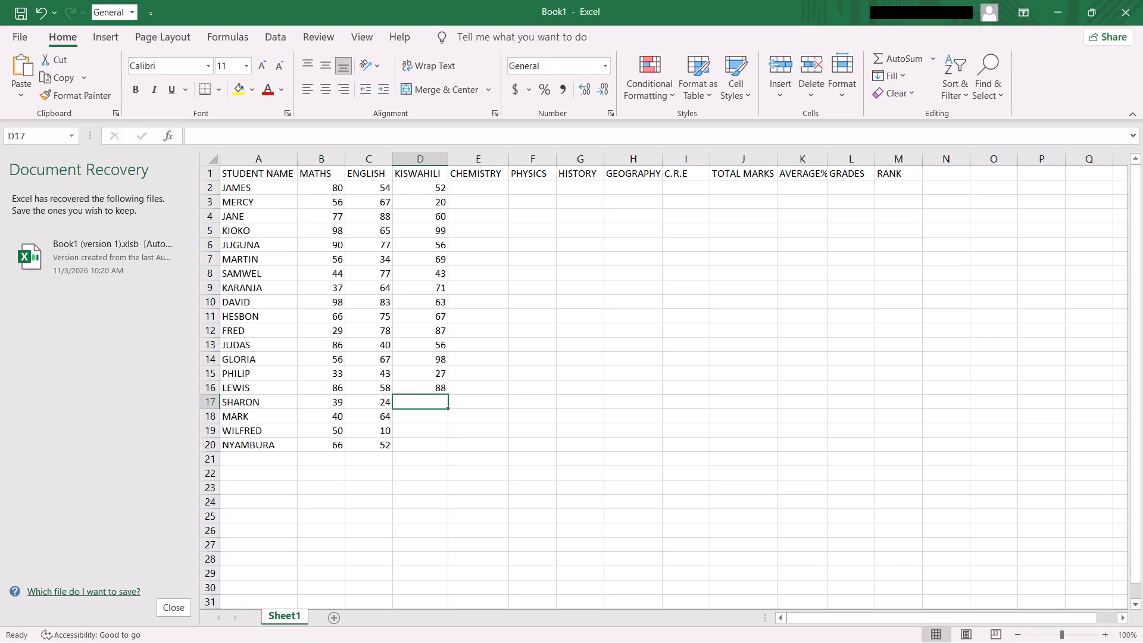
pyautogui.write('55')
pyautogui.press('Return')
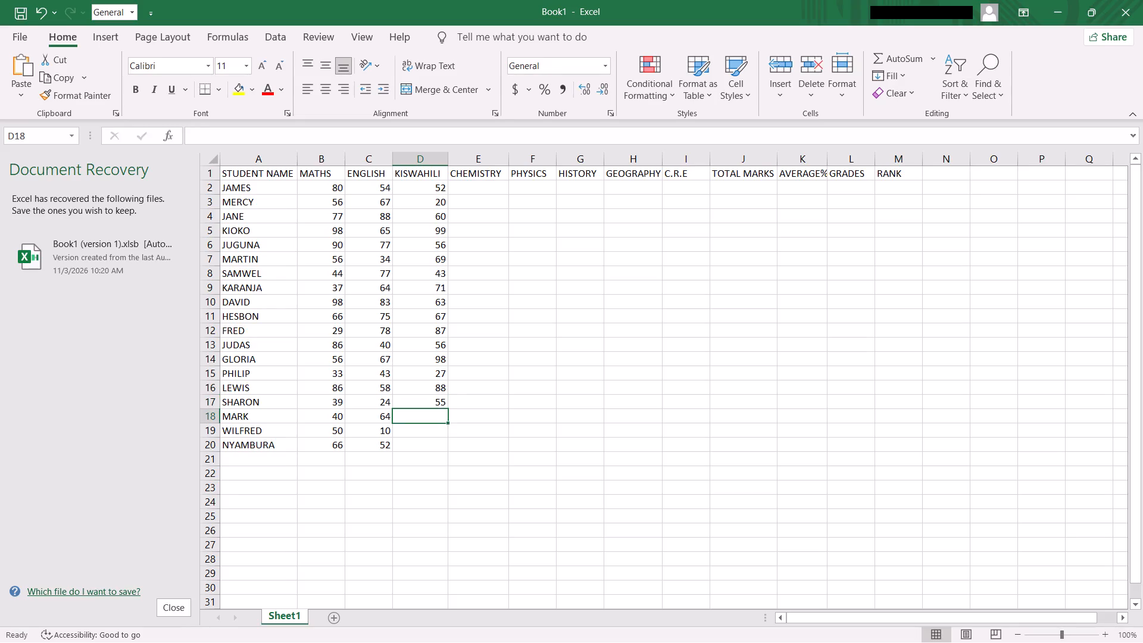
pyautogui.write('65')
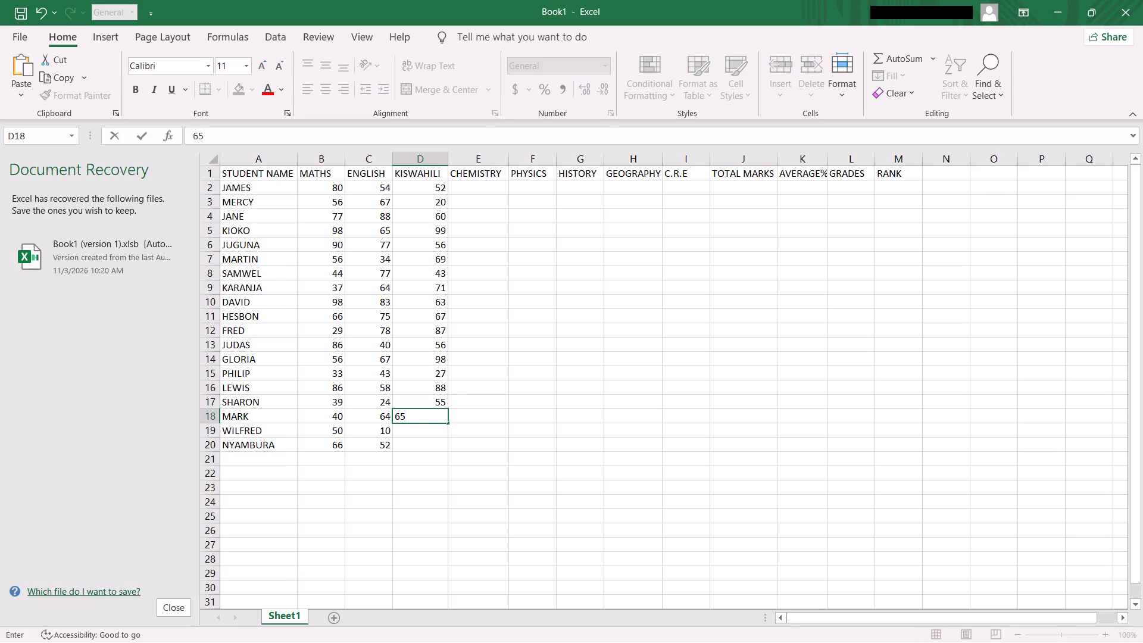
pyautogui.press('Return')
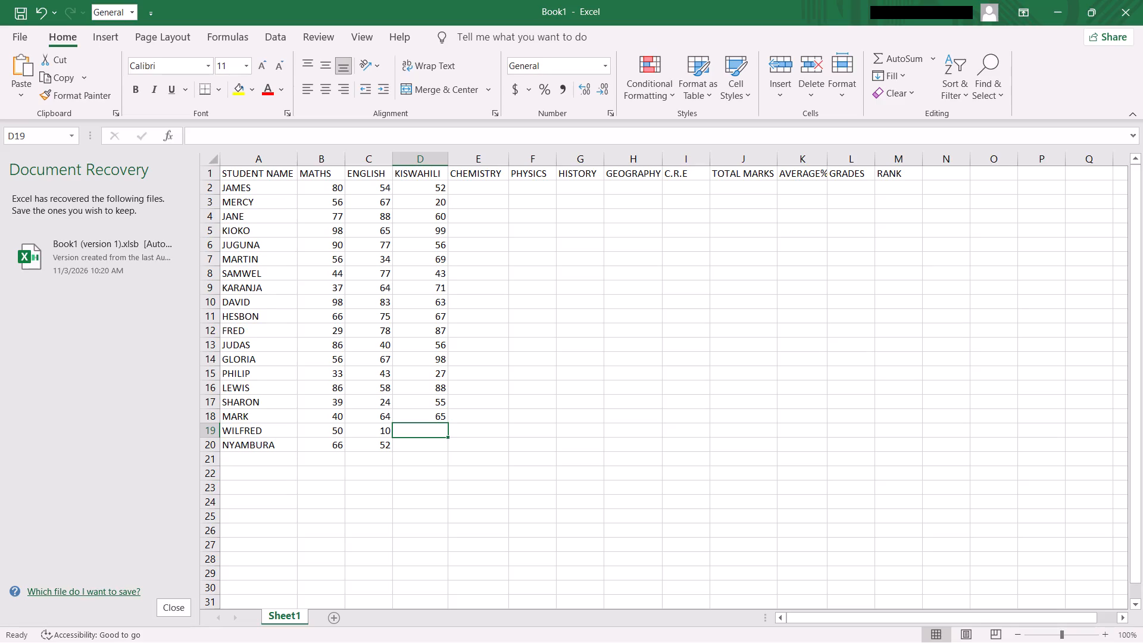
pyautogui.write('53')
pyautogui.press('Return')
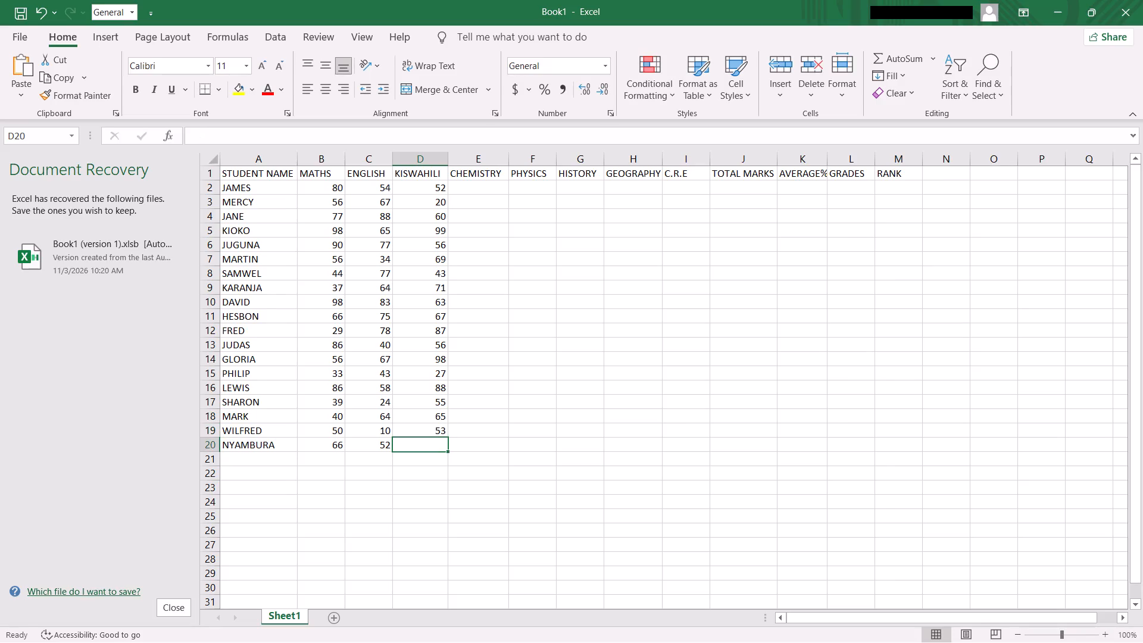
pyautogui.press('9')
pyautogui.press('7')
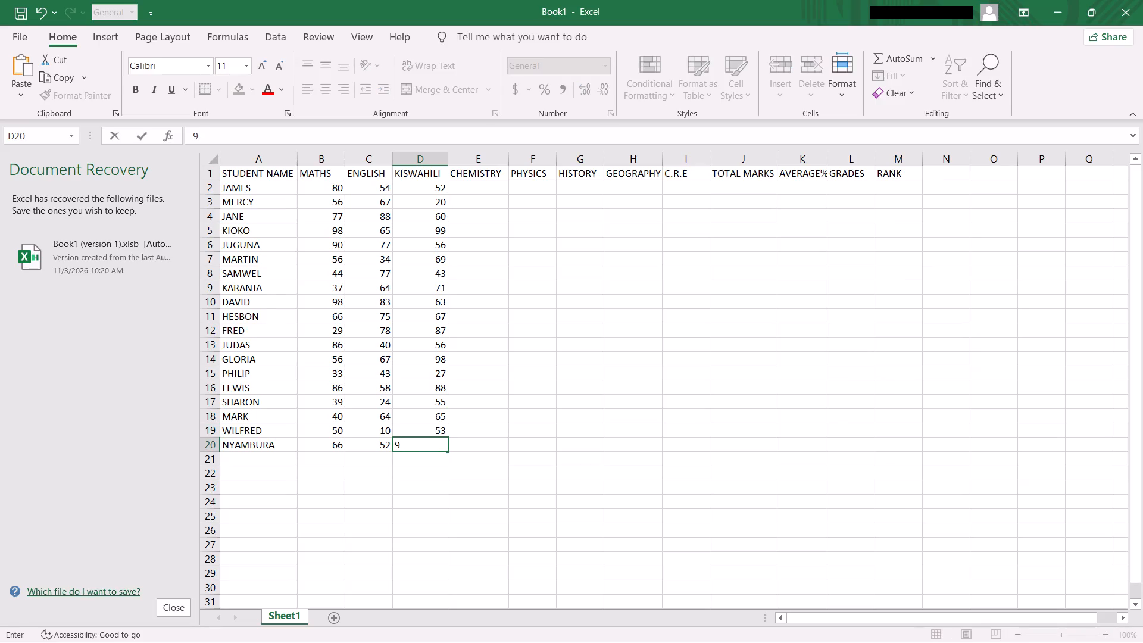
pyautogui.press('Return')
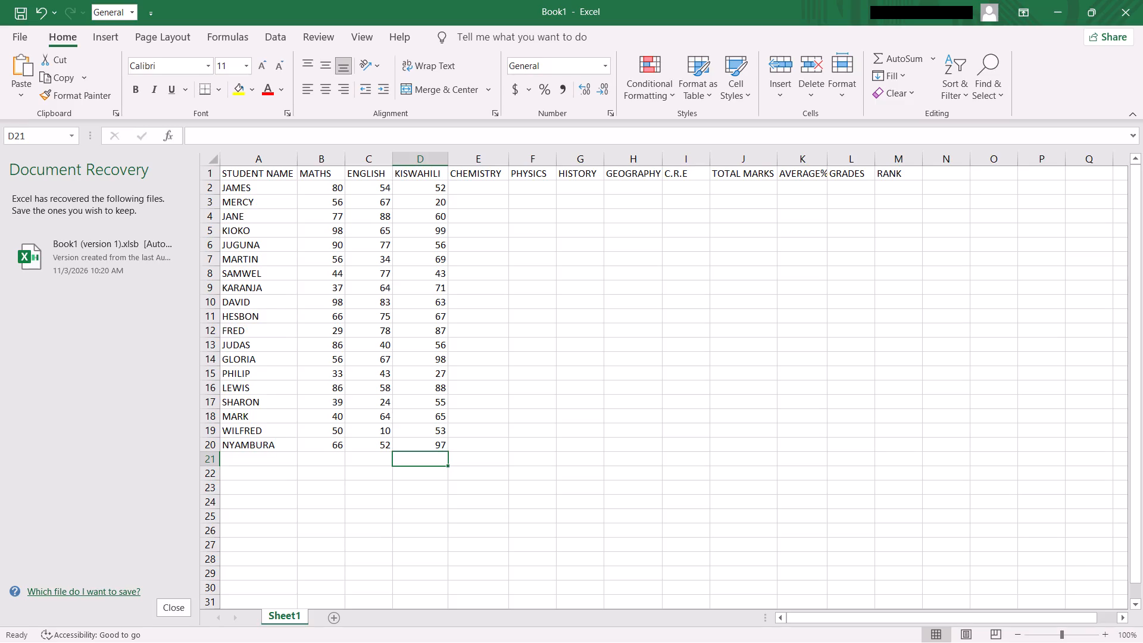
# Enter the CHEMISTRY marks 77, 67, 98 and 55 in cells E2 to E5.
pyautogui.click(472, 187)
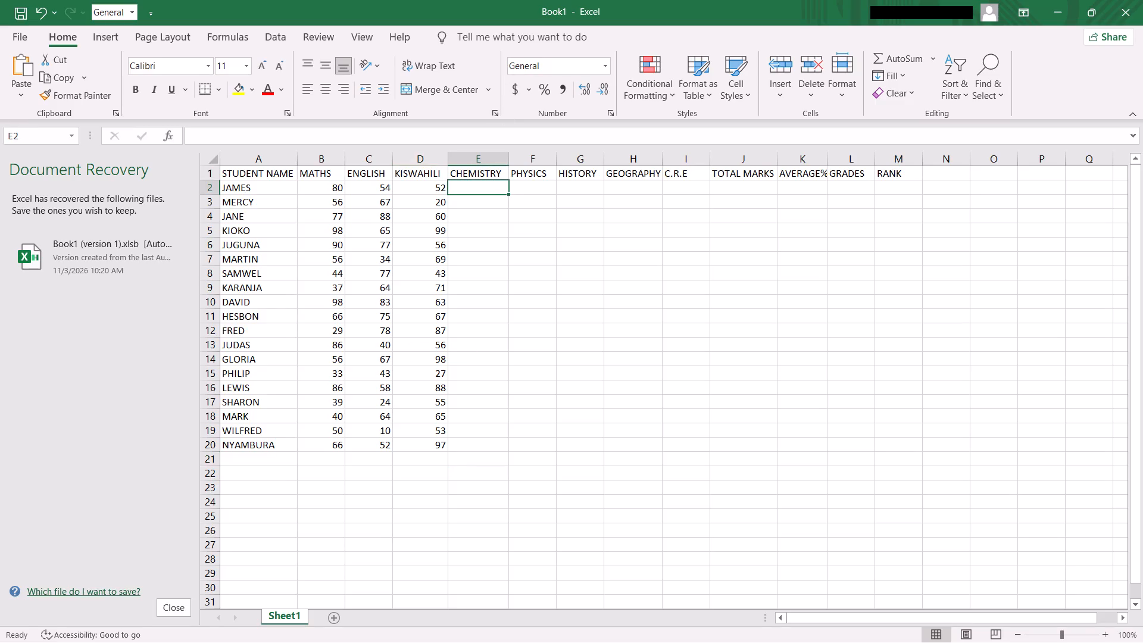
pyautogui.write('77')
pyautogui.press('Return')
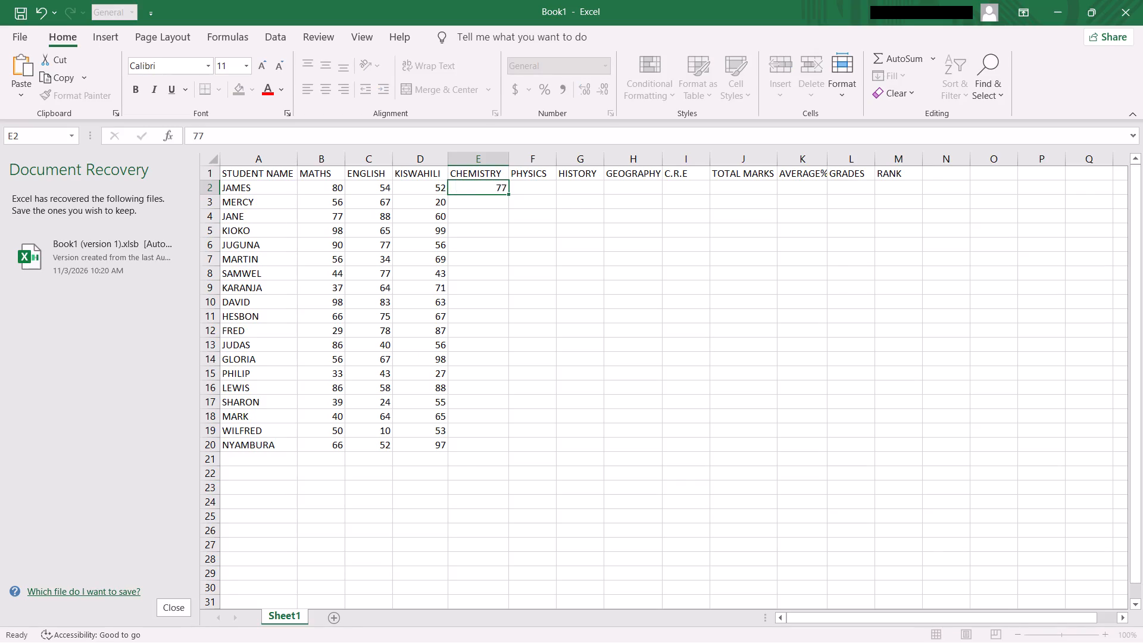
pyautogui.write('67')
pyautogui.press('Return')
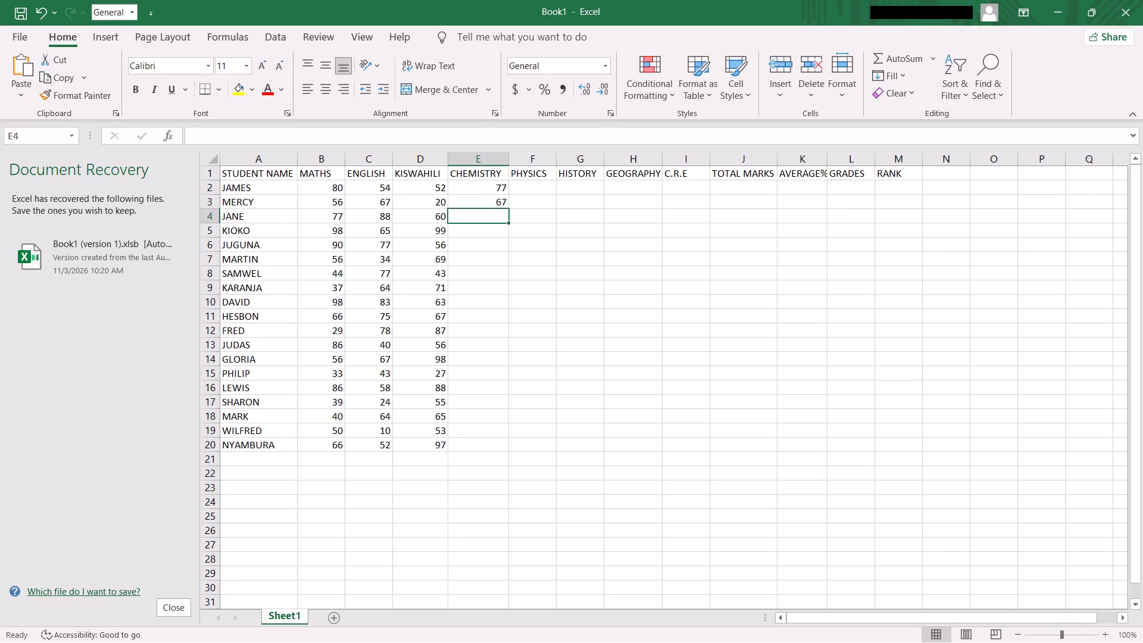
pyautogui.write('98')
pyautogui.press('Return')
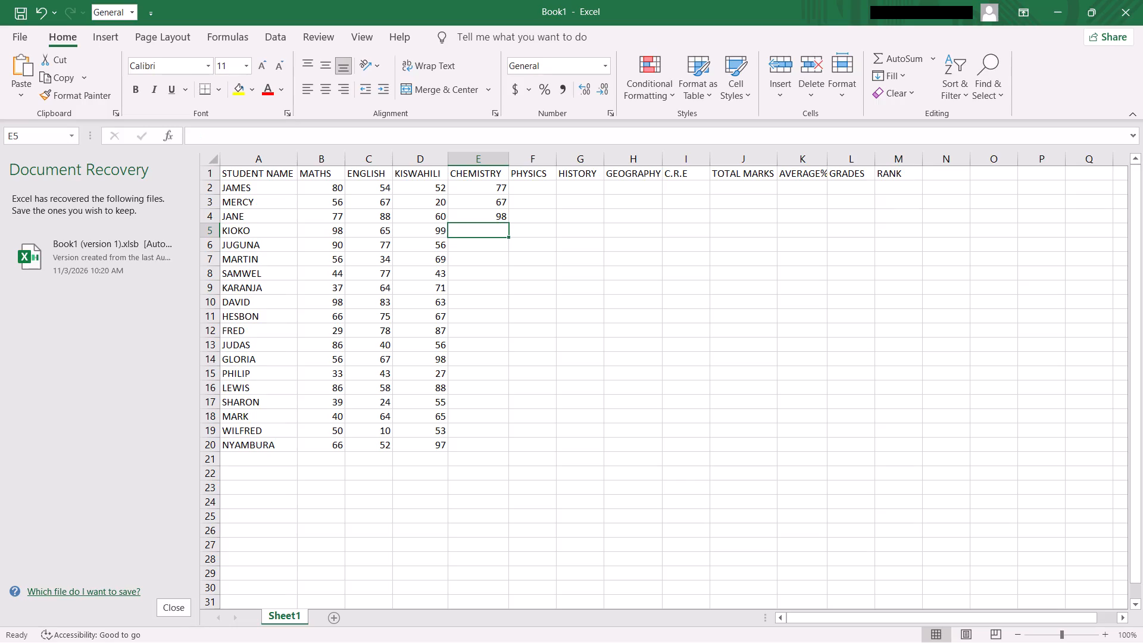
pyautogui.write('55')
pyautogui.press('Return')
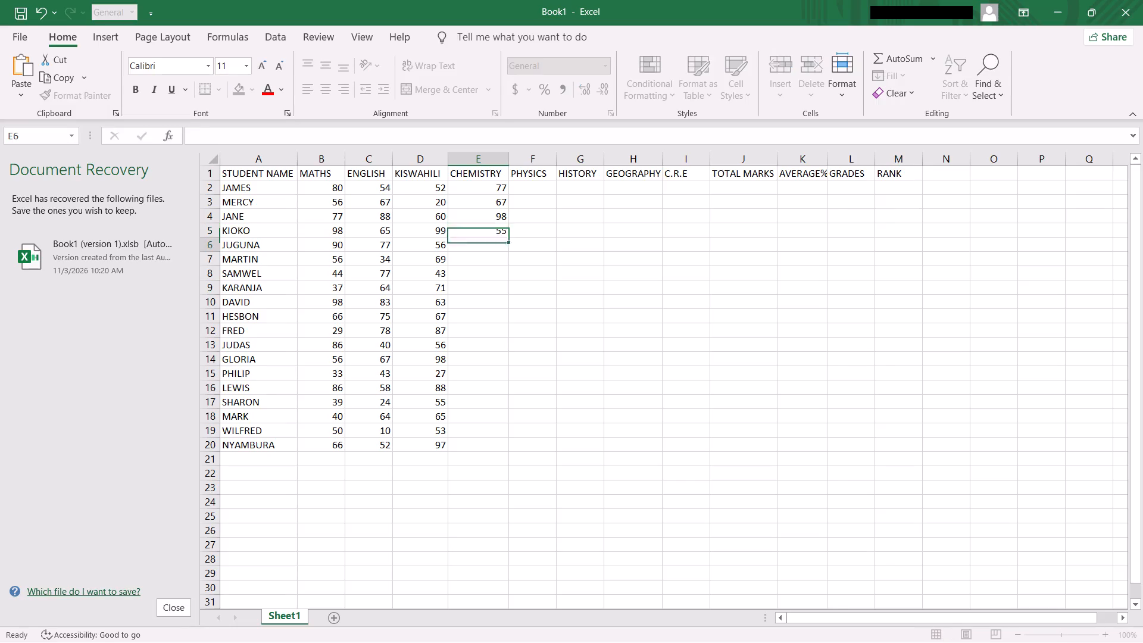
# Enter the CHEMISTRY marks 67, 38, 74 and 66 in cells E6 to E9.
pyautogui.write('67')
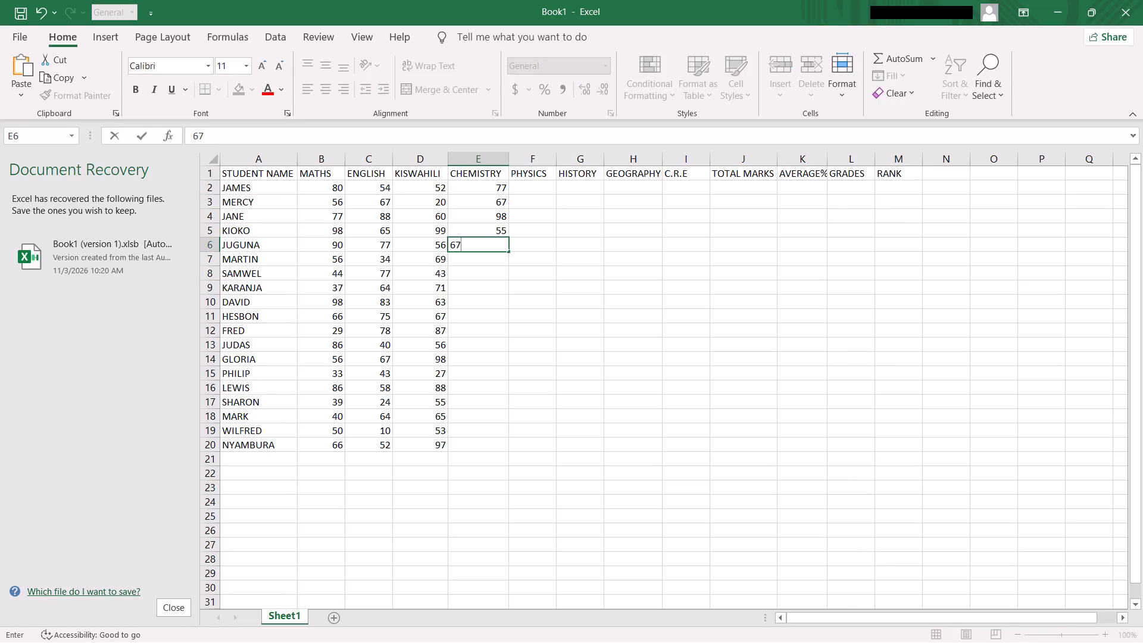
pyautogui.press('Return')
pyautogui.write('38')
pyautogui.press('Return')
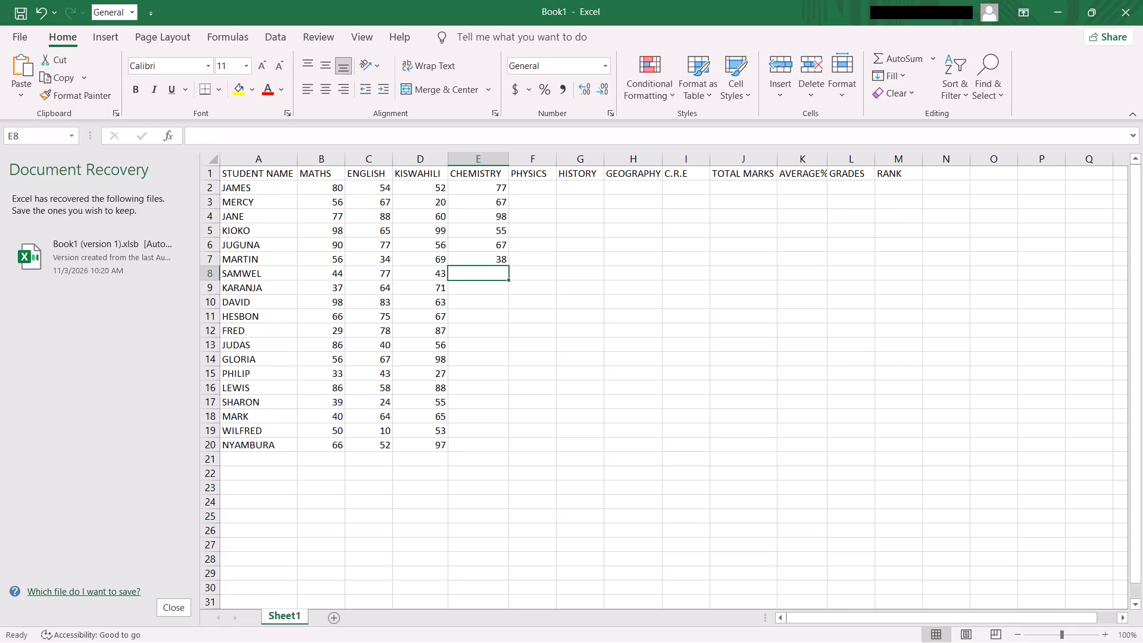
pyautogui.write('74')
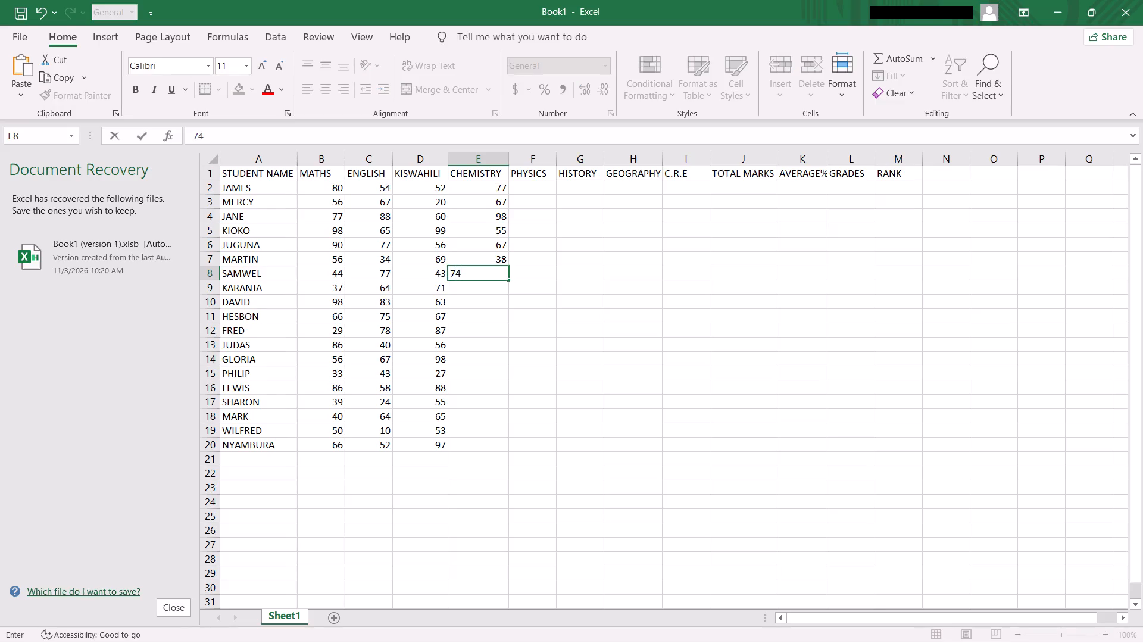
pyautogui.press('Return')
pyautogui.press('/')
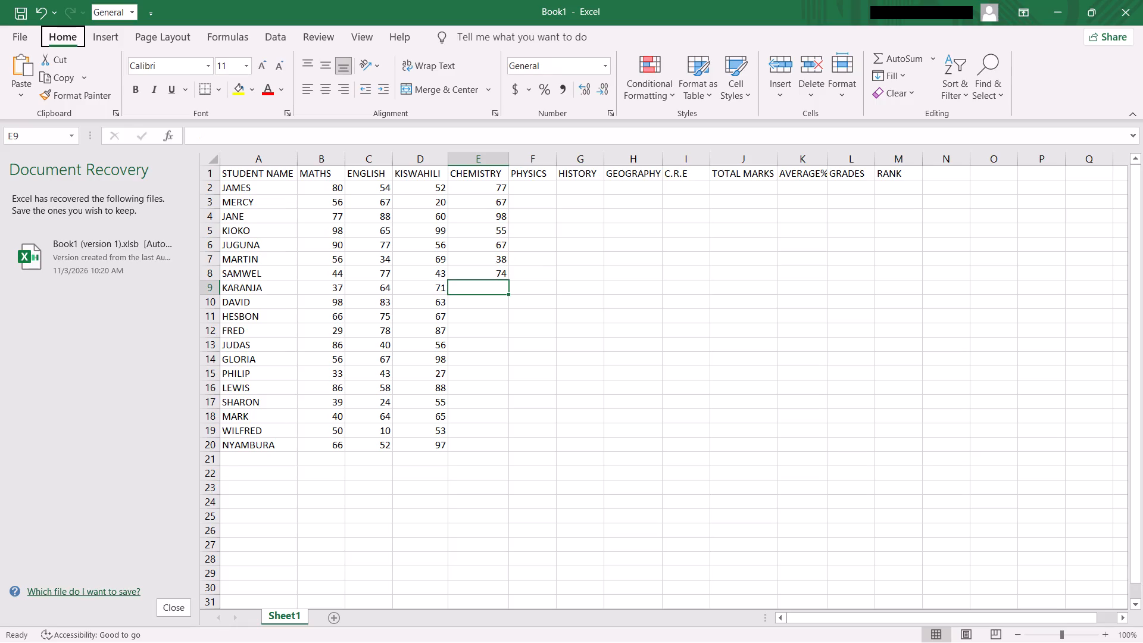
pyautogui.write('66')
pyautogui.write('66')
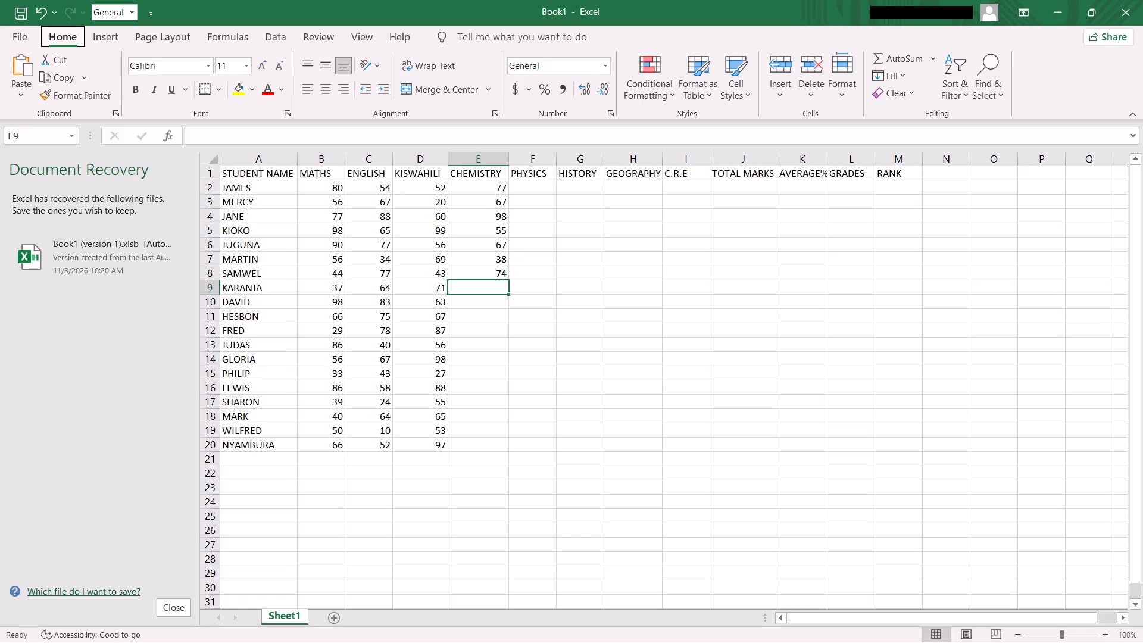
pyautogui.click(500, 291)
pyautogui.write('66')
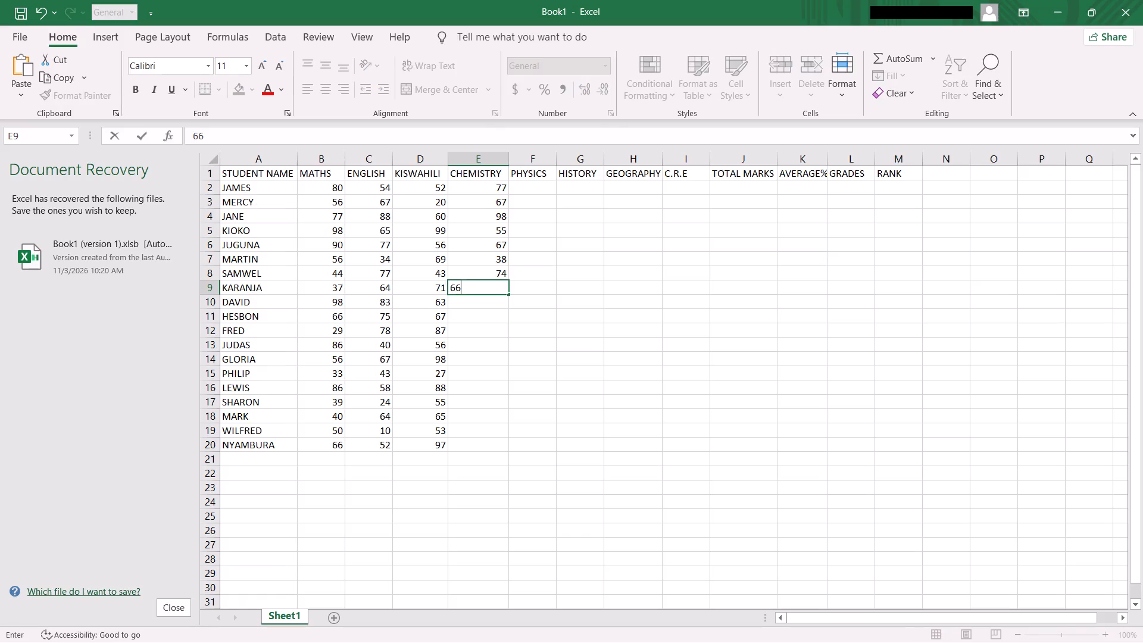
pyautogui.press('Return')
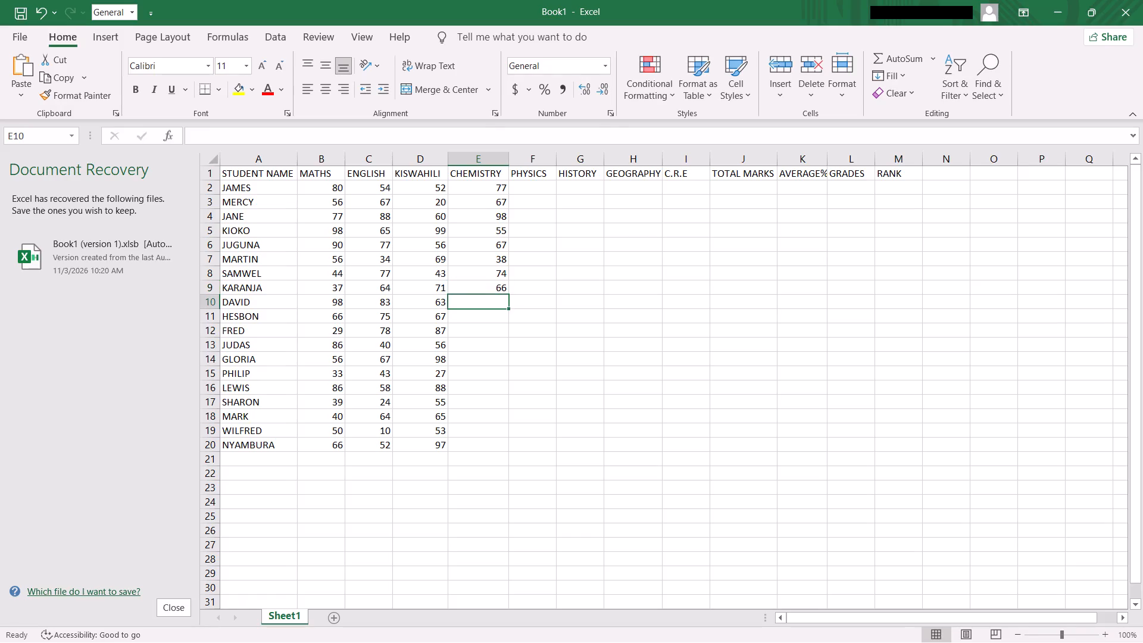
# Enter the CHEMISTRY marks 48, 65, 58 and 88 in cells E10 to E13.
pyautogui.press('4')
pyautogui.press('8')
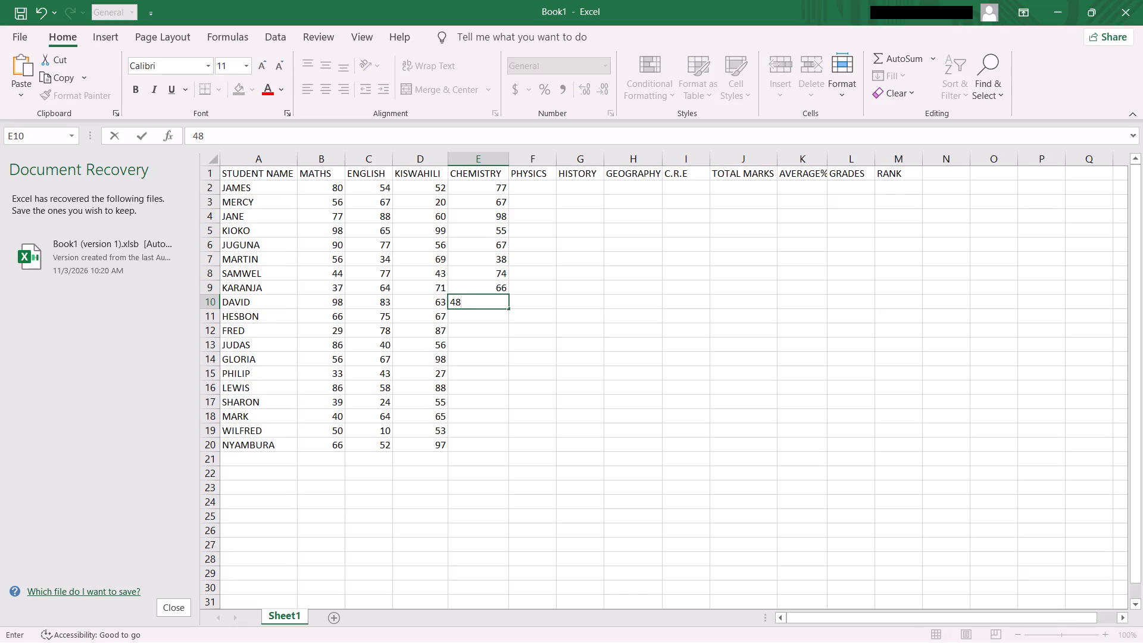
pyautogui.press('Return')
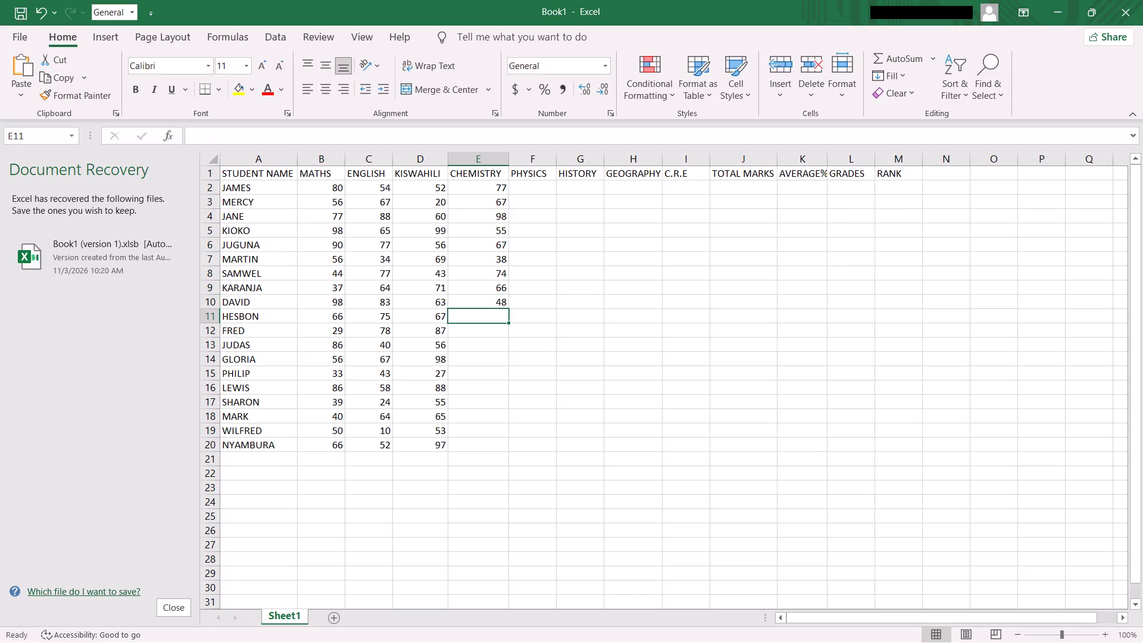
pyautogui.write('65')
pyautogui.press('Return')
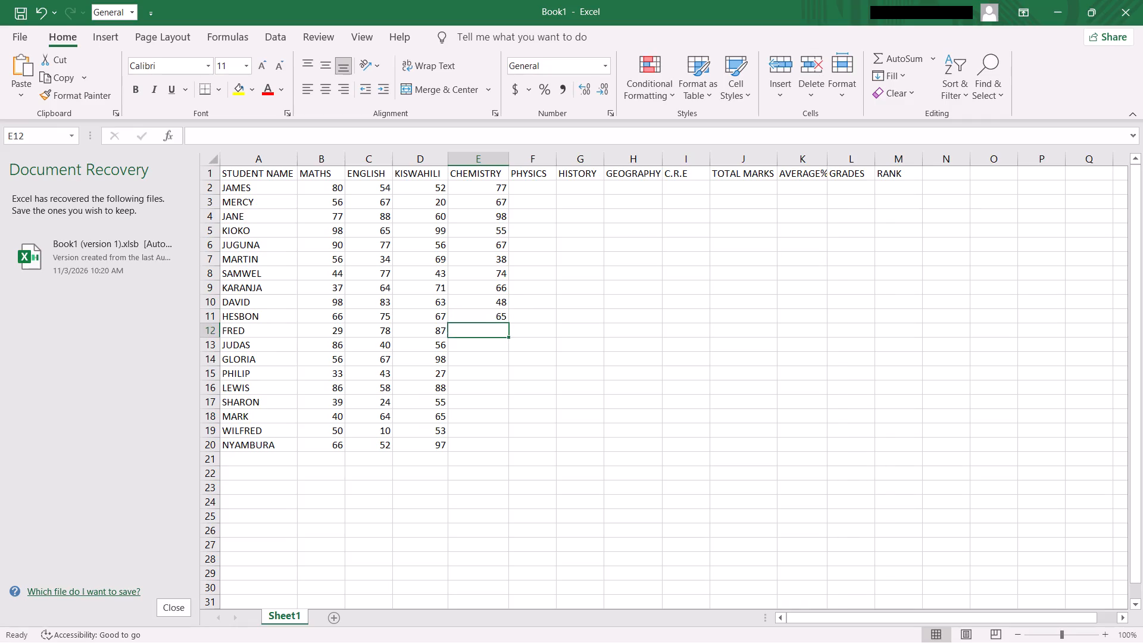
pyautogui.press('5')
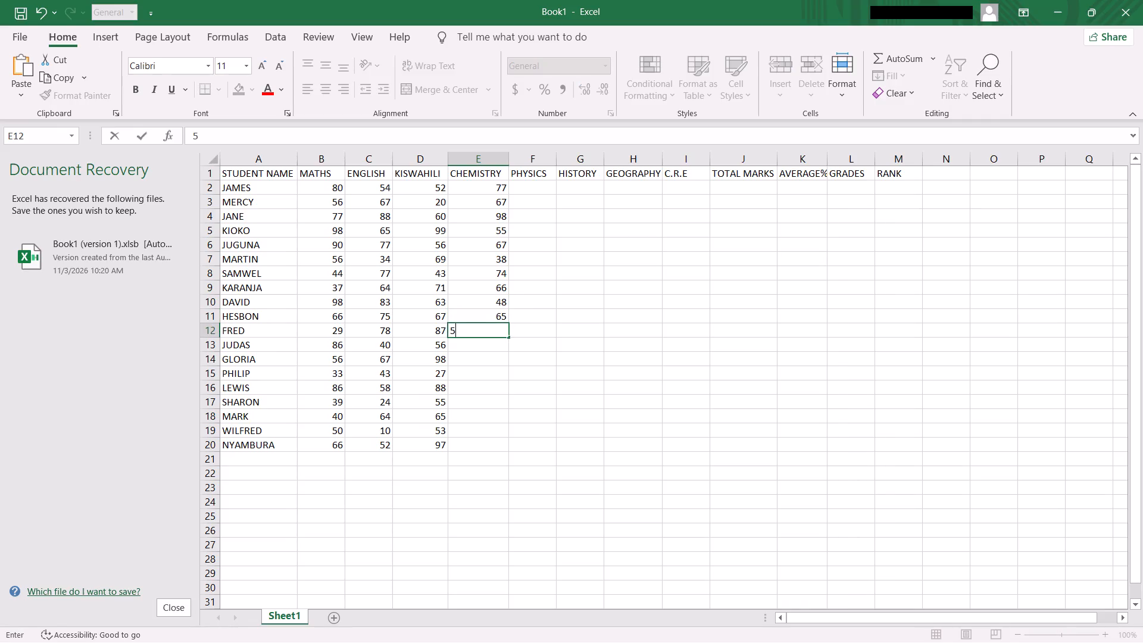
pyautogui.press('8')
pyautogui.press('Return')
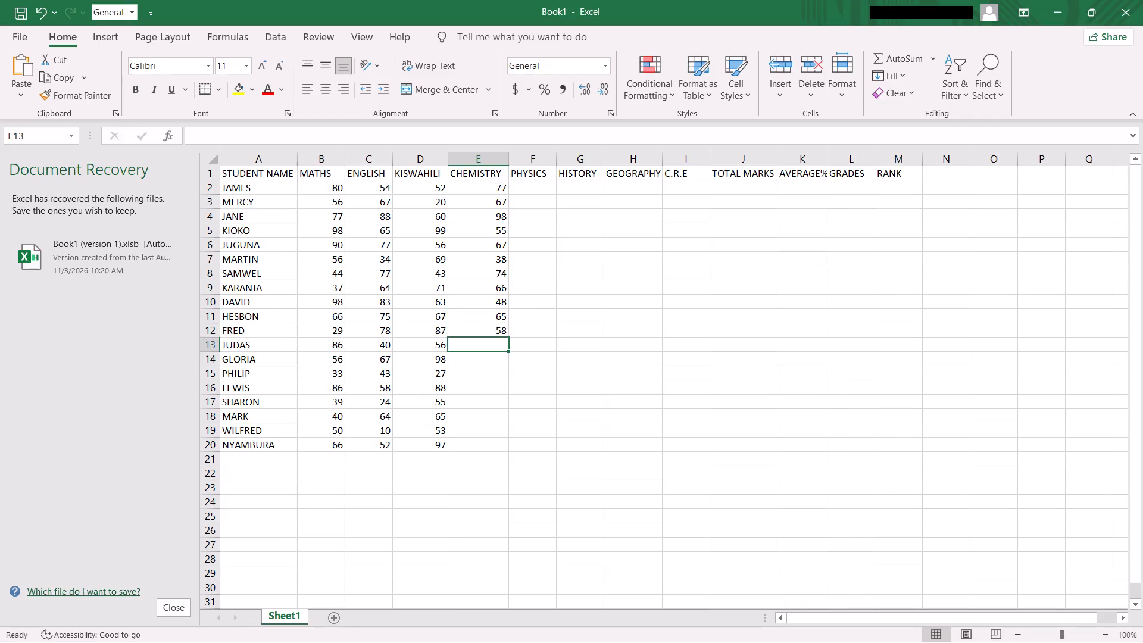
pyautogui.write('88')
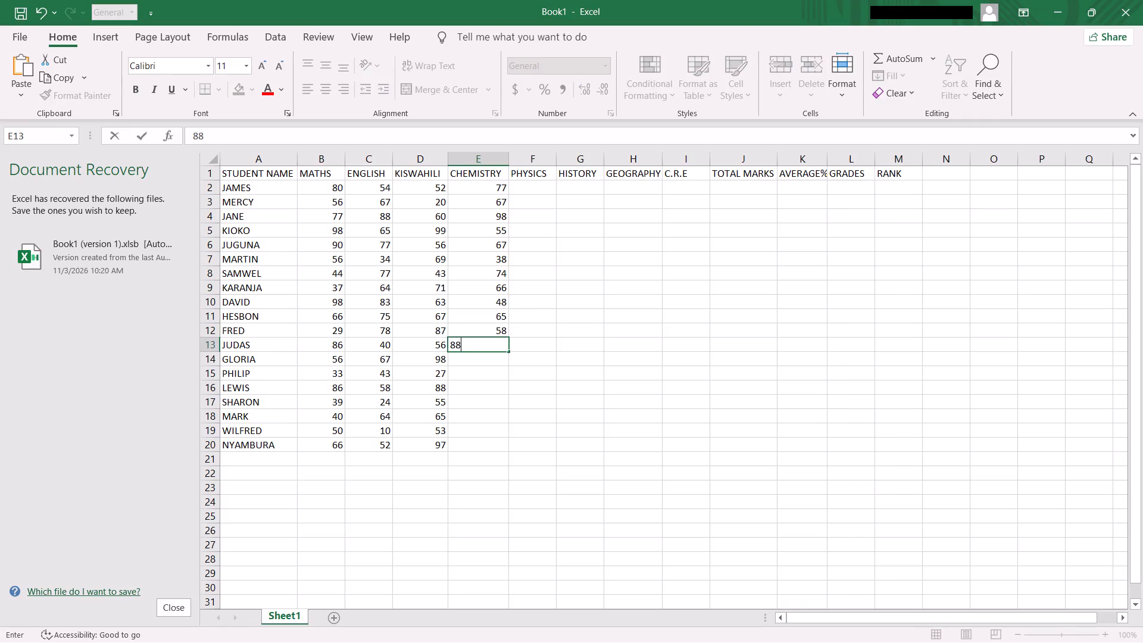
pyautogui.press('Return')
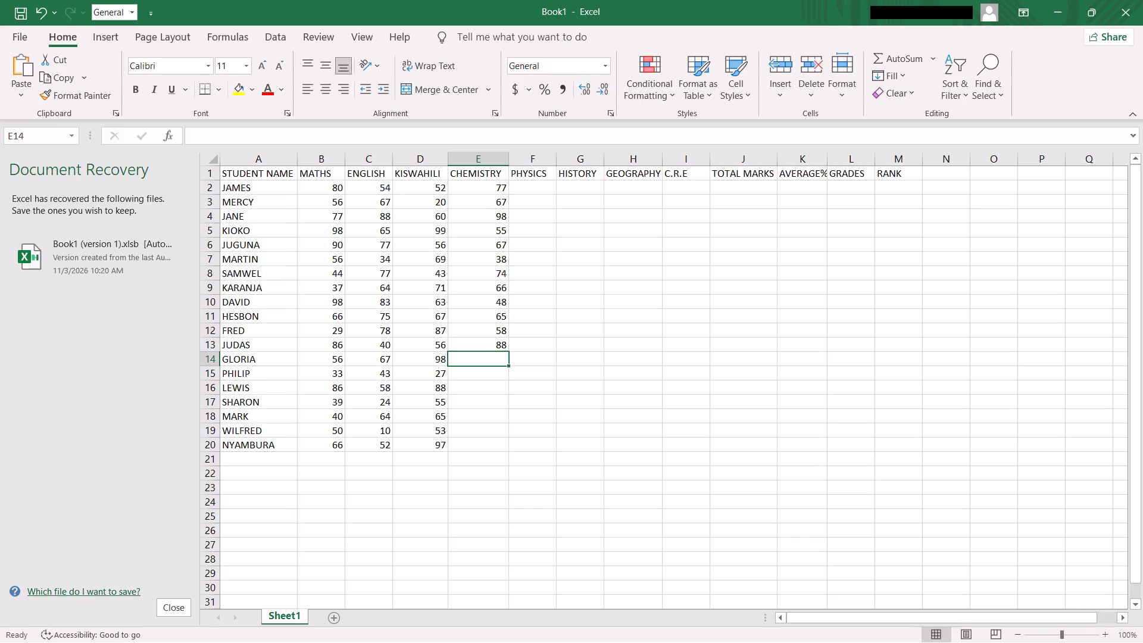
# Enter the CHEMISTRY marks 29, 50 and 60 in cells E14 to E16.
pyautogui.write('29')
pyautogui.press('Return')
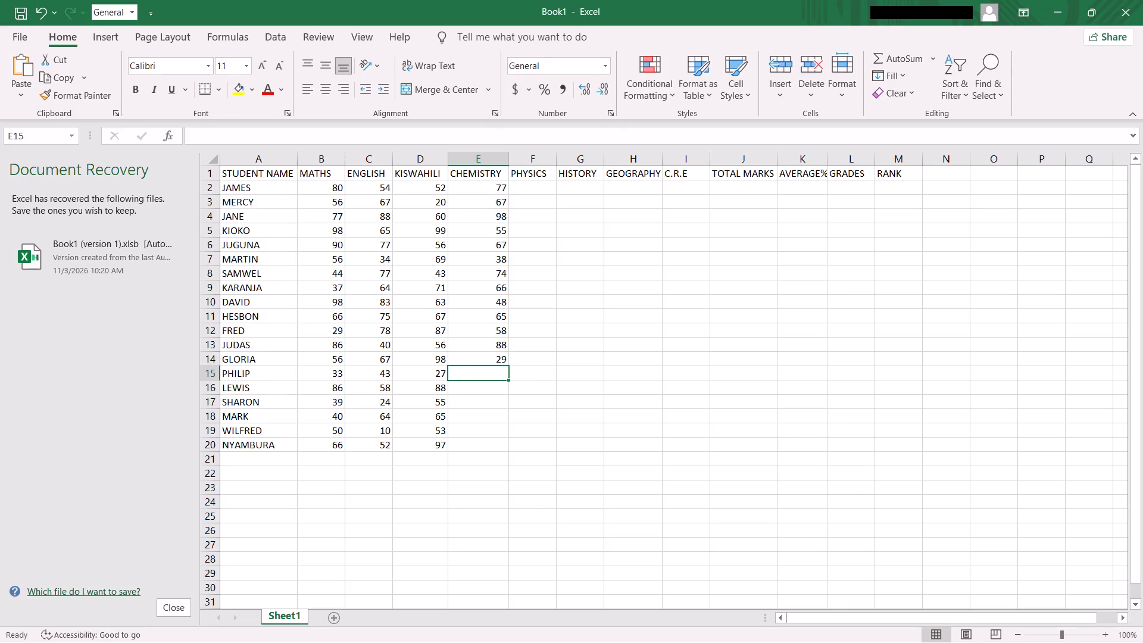
pyautogui.press('5')
pyautogui.press('0')
pyautogui.press('Return')
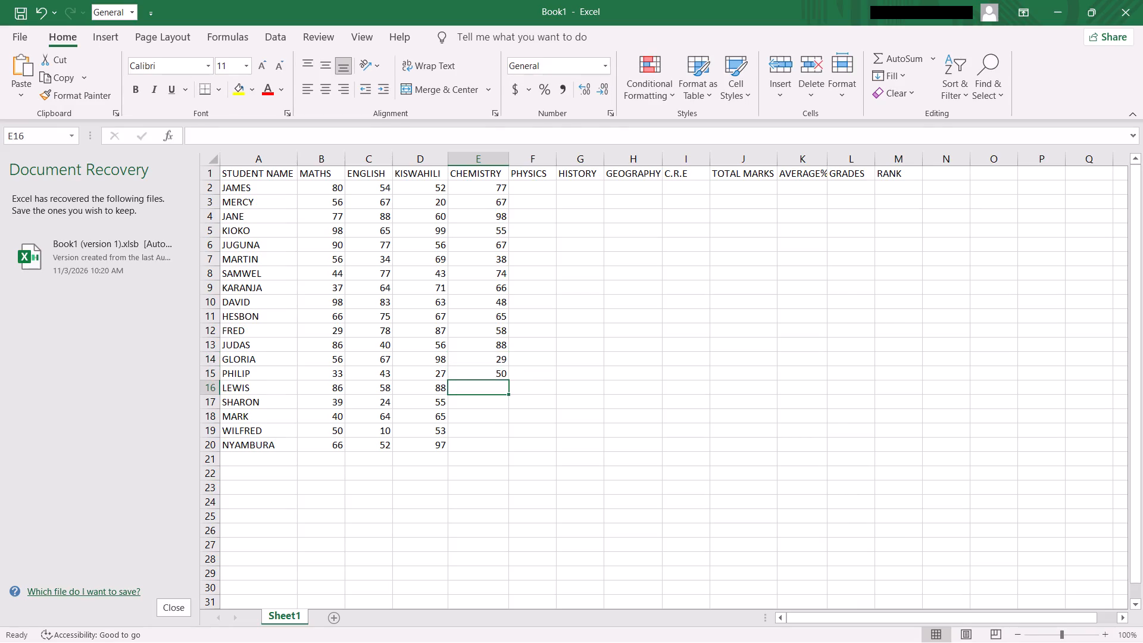
pyautogui.write('60')
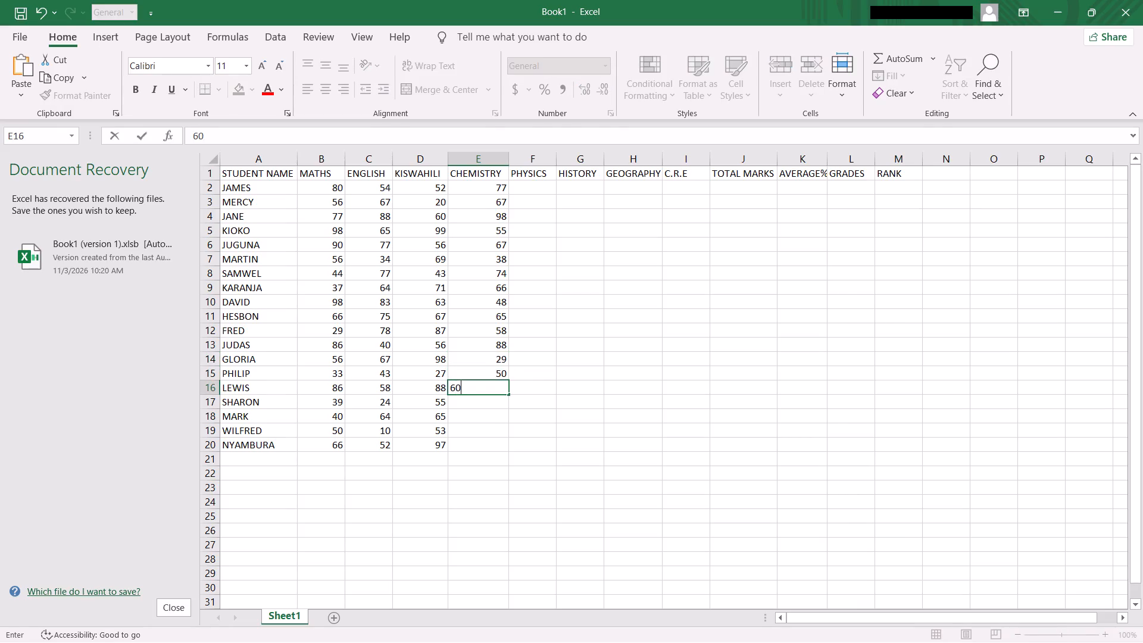
pyautogui.press('Return')
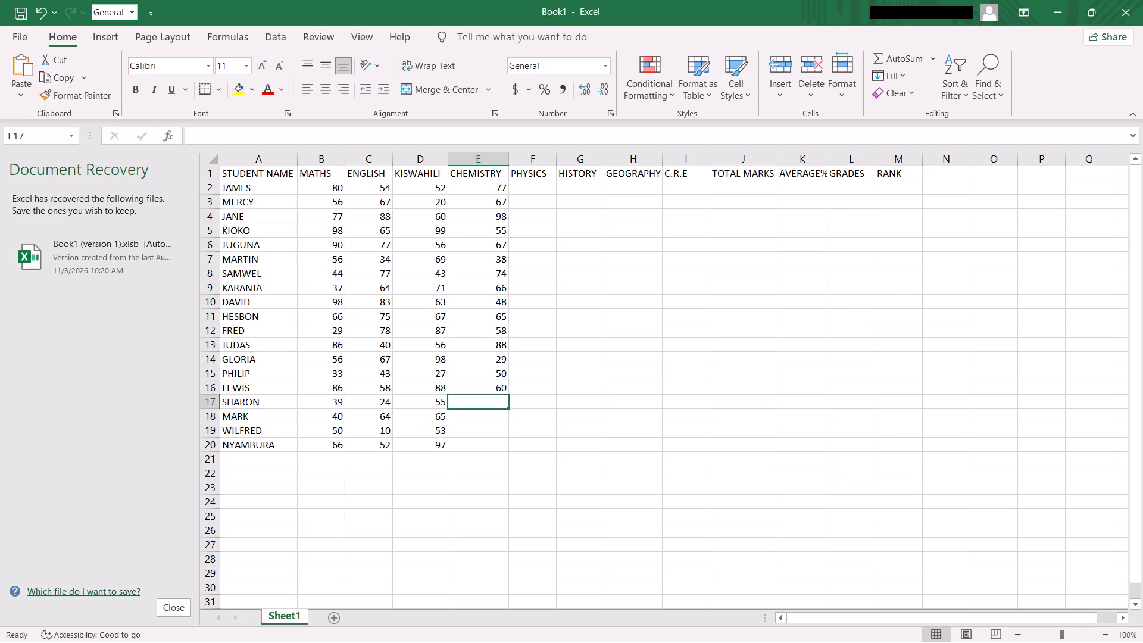
# Enter the CHEMISTRY marks 67, 54, 77 and 67 in cells E17 to E20.
pyautogui.write('67')
pyautogui.press('Return')
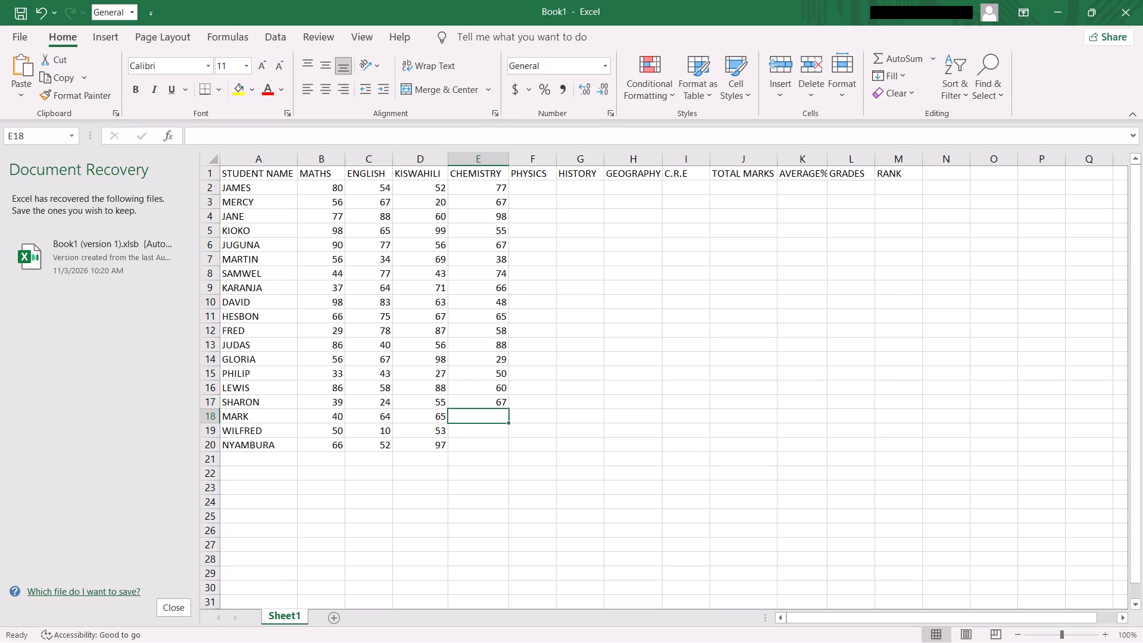
pyautogui.write('54')
pyautogui.press('Return')
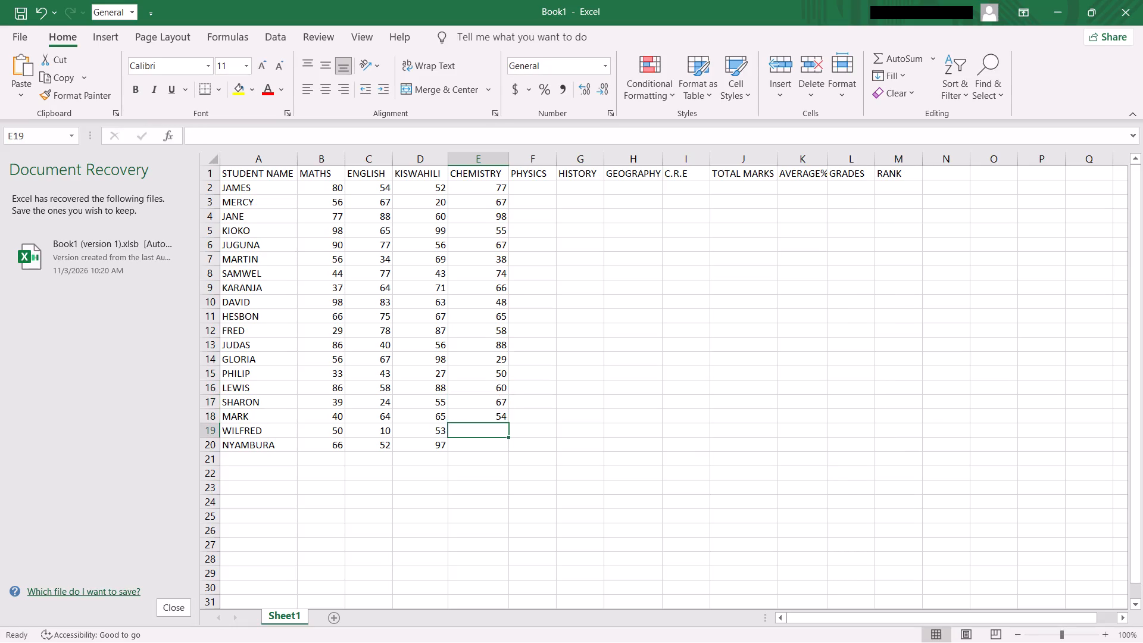
pyautogui.write('77')
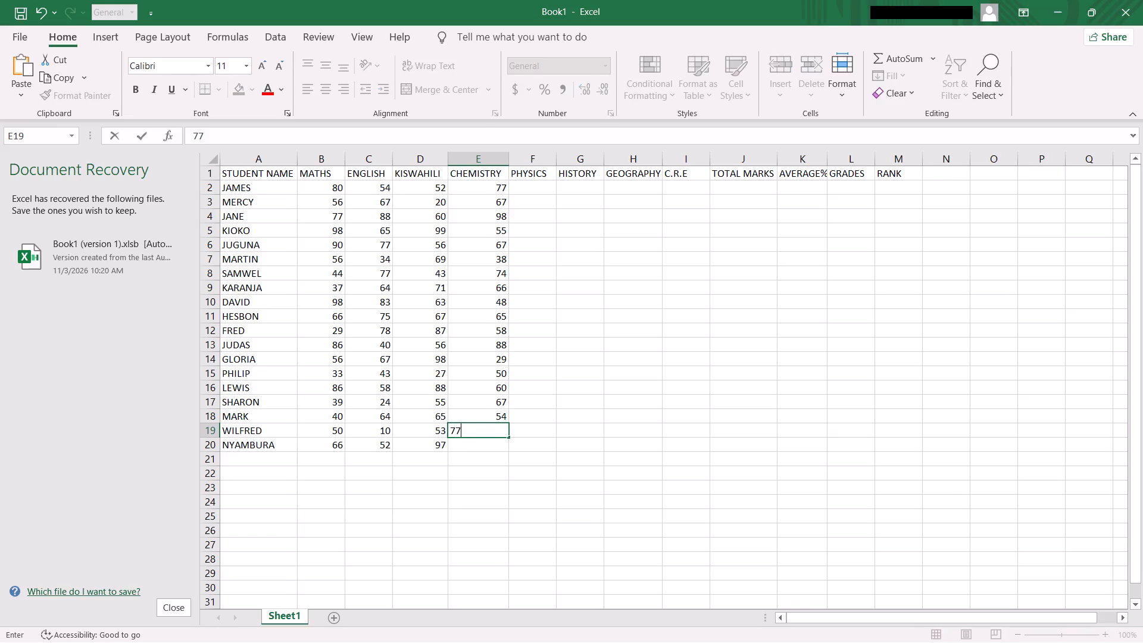
pyautogui.press('Return')
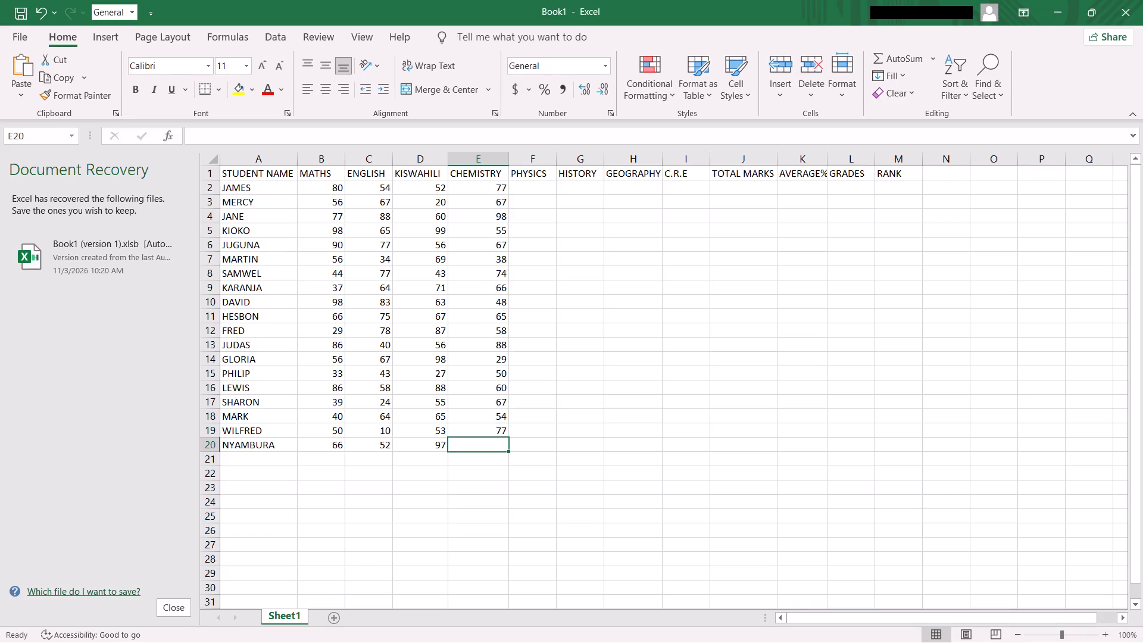
pyautogui.write('67')
pyautogui.press('Return')
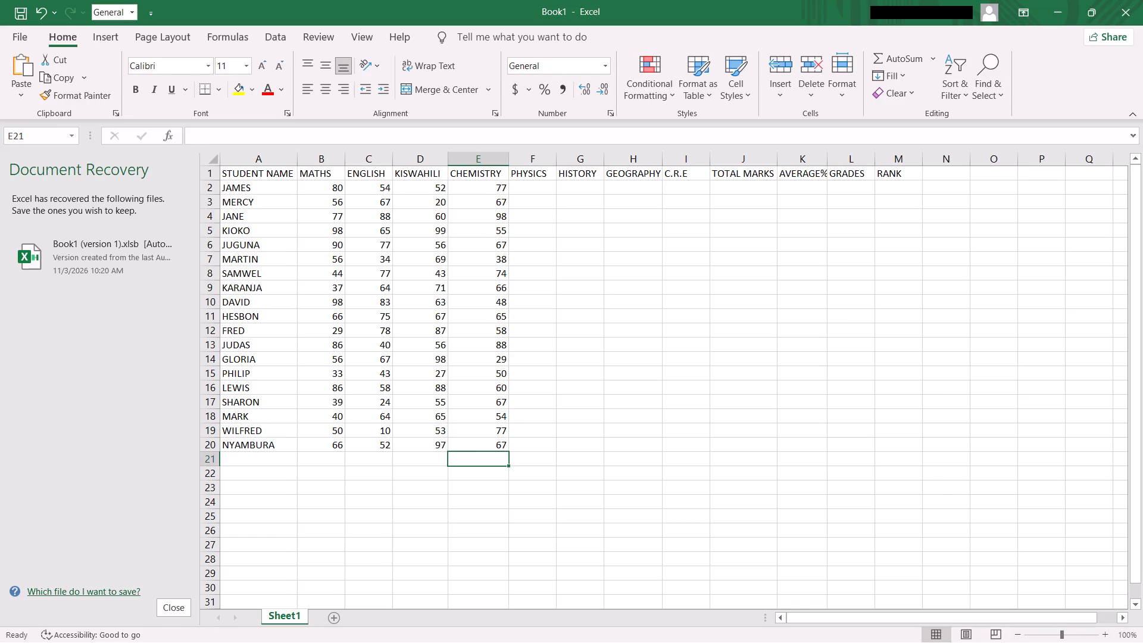
# Enter the PHYSICS marks 47, 66, 78 and 66 in cells F2 to F5.
pyautogui.click(541, 185)
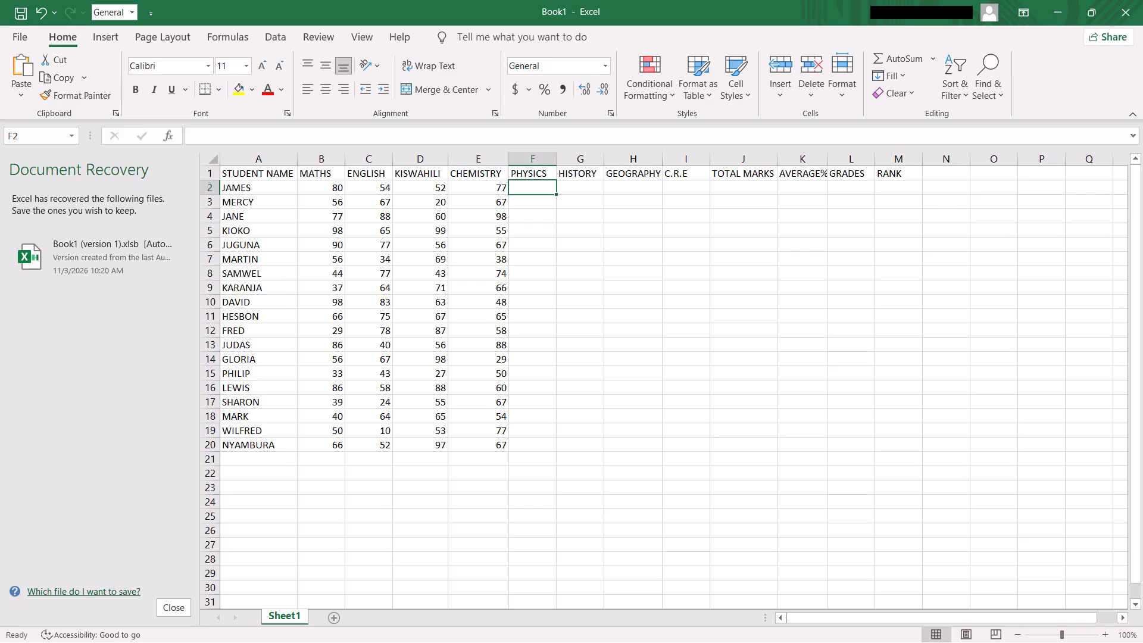
pyautogui.press('4')
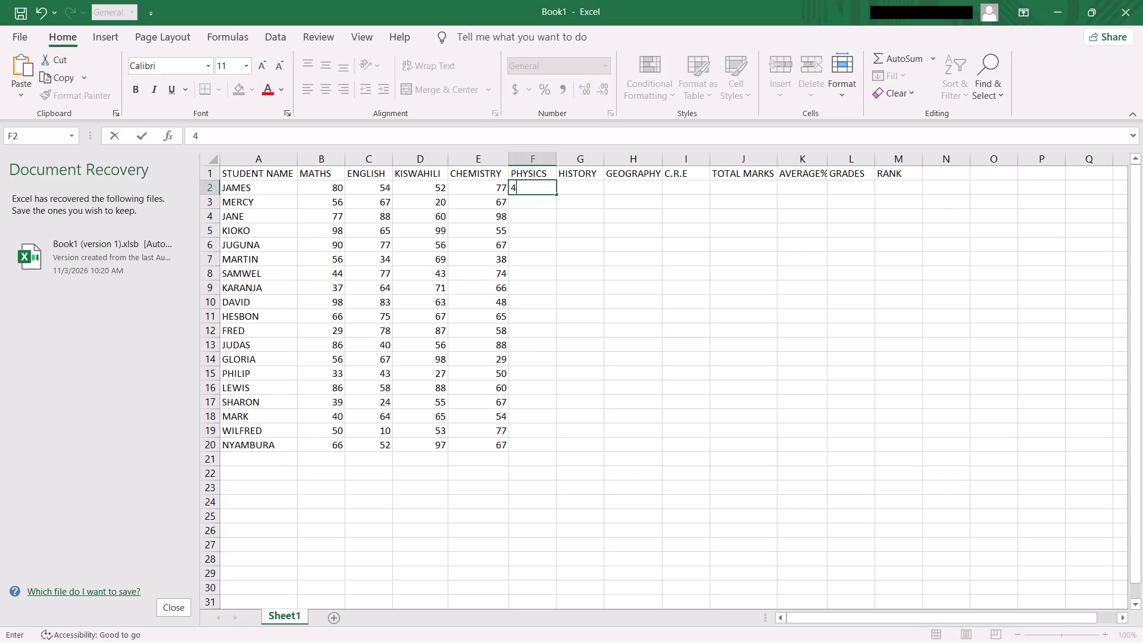
pyautogui.press('7')
pyautogui.press('Return')
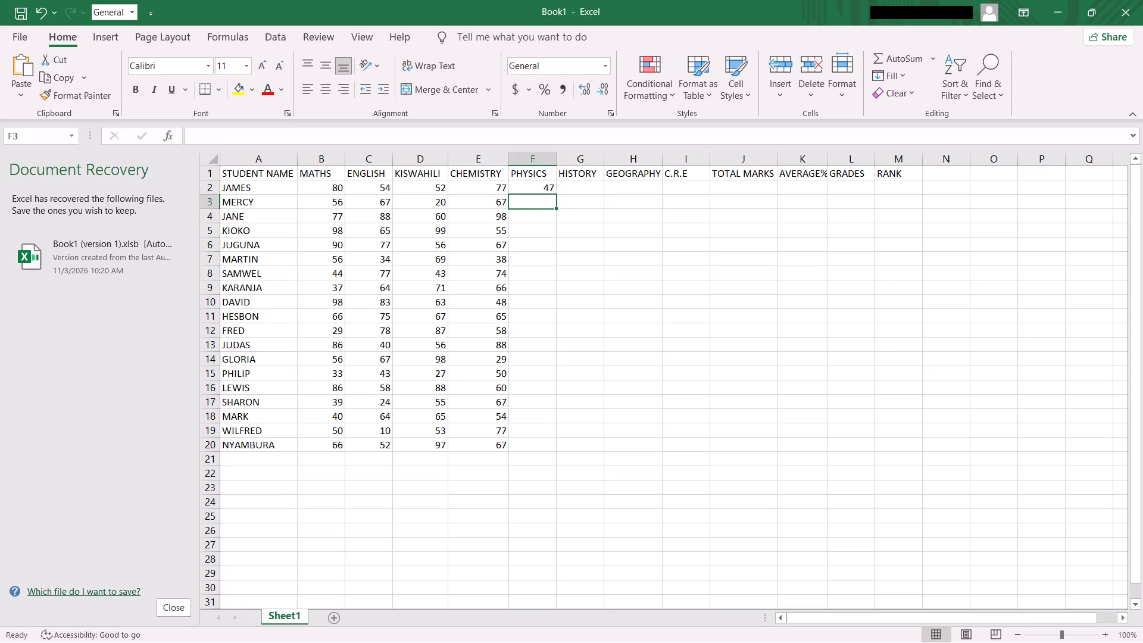
pyautogui.press('6')
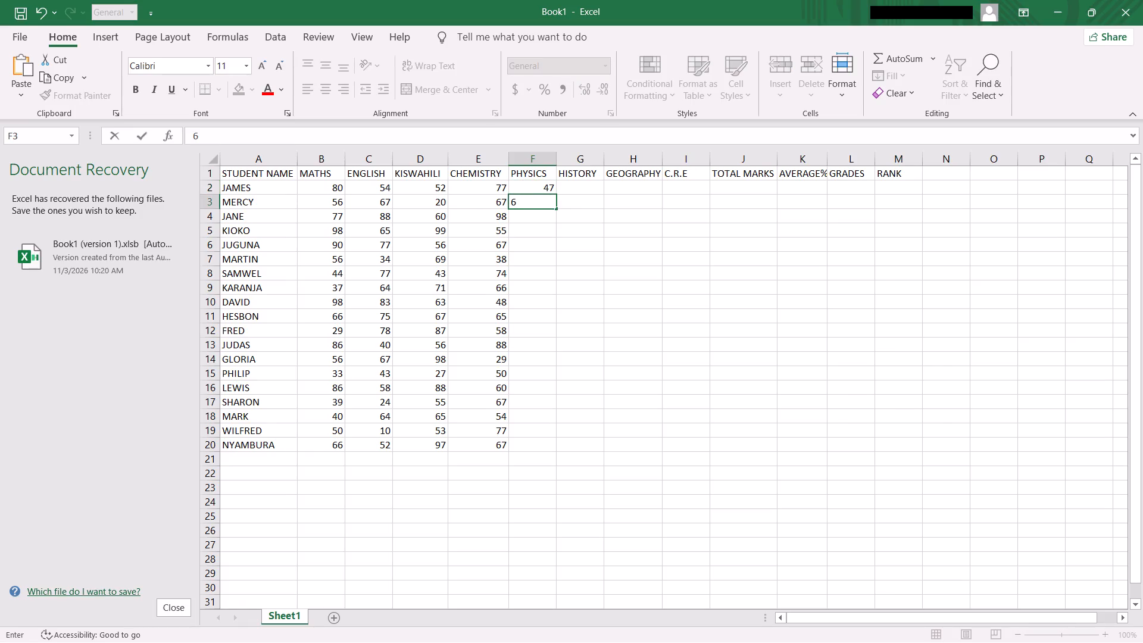
pyautogui.press('6')
pyautogui.press('Return')
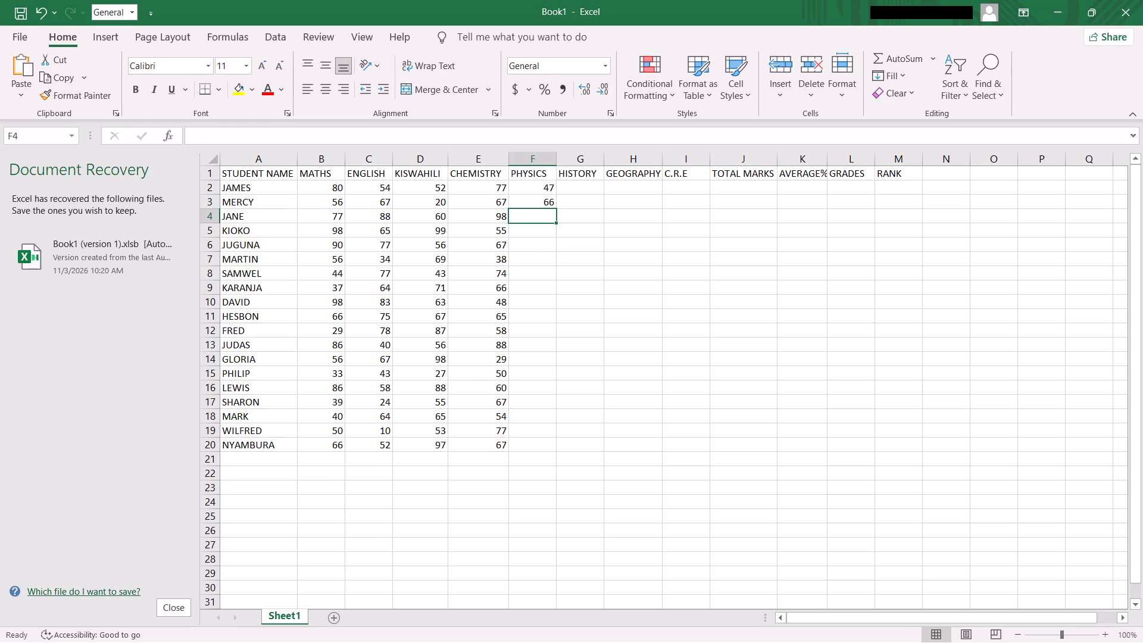
pyautogui.write('78')
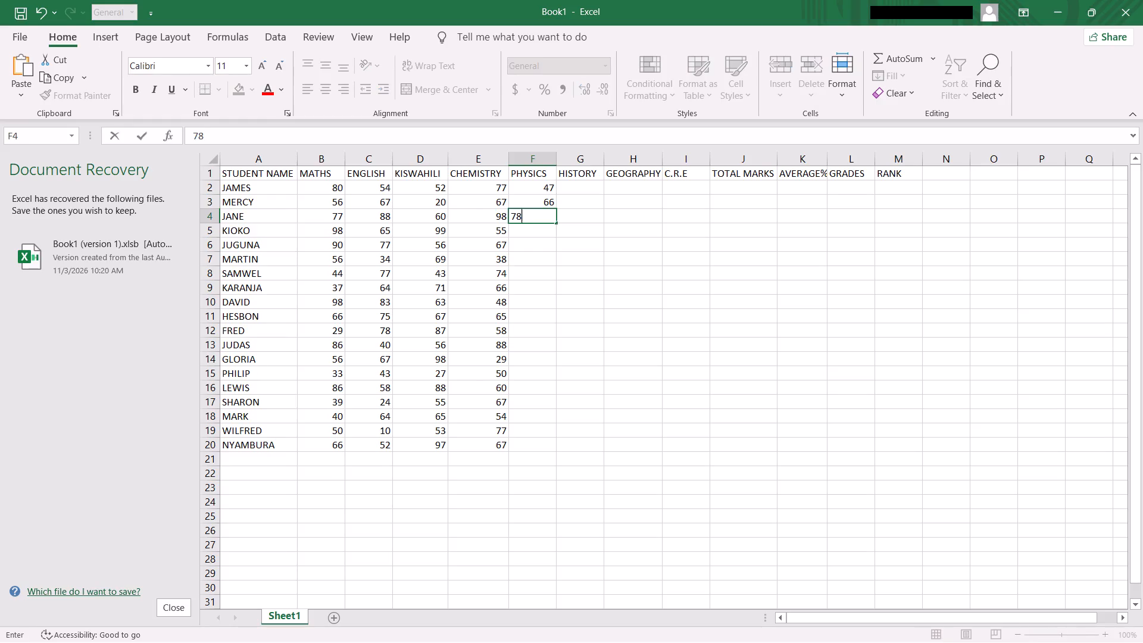
pyautogui.press('Return')
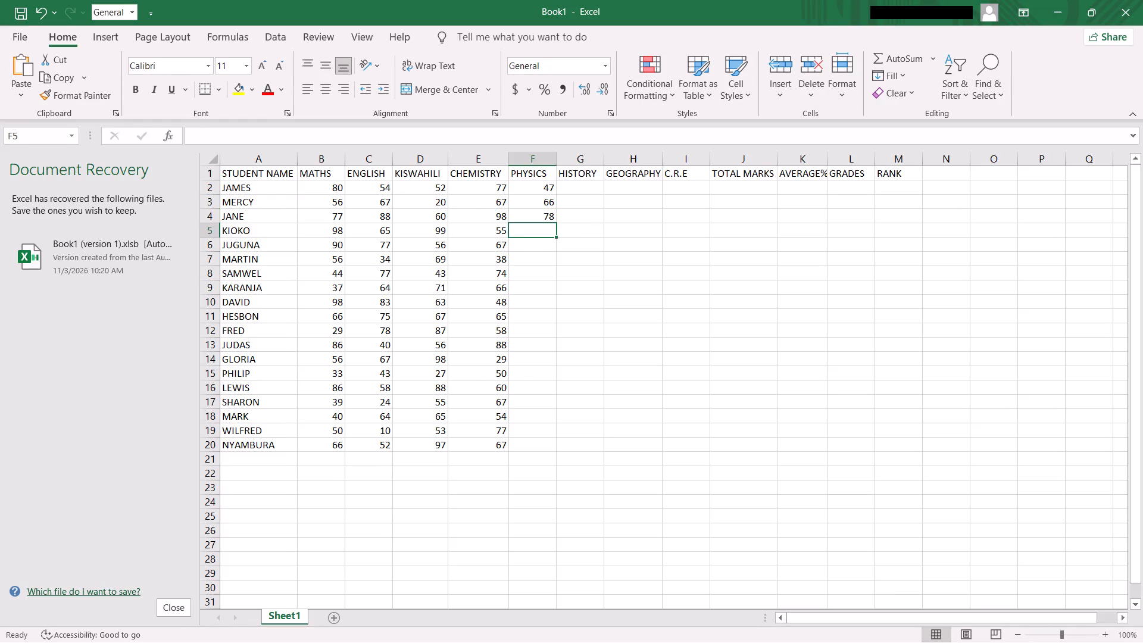
pyautogui.write('66')
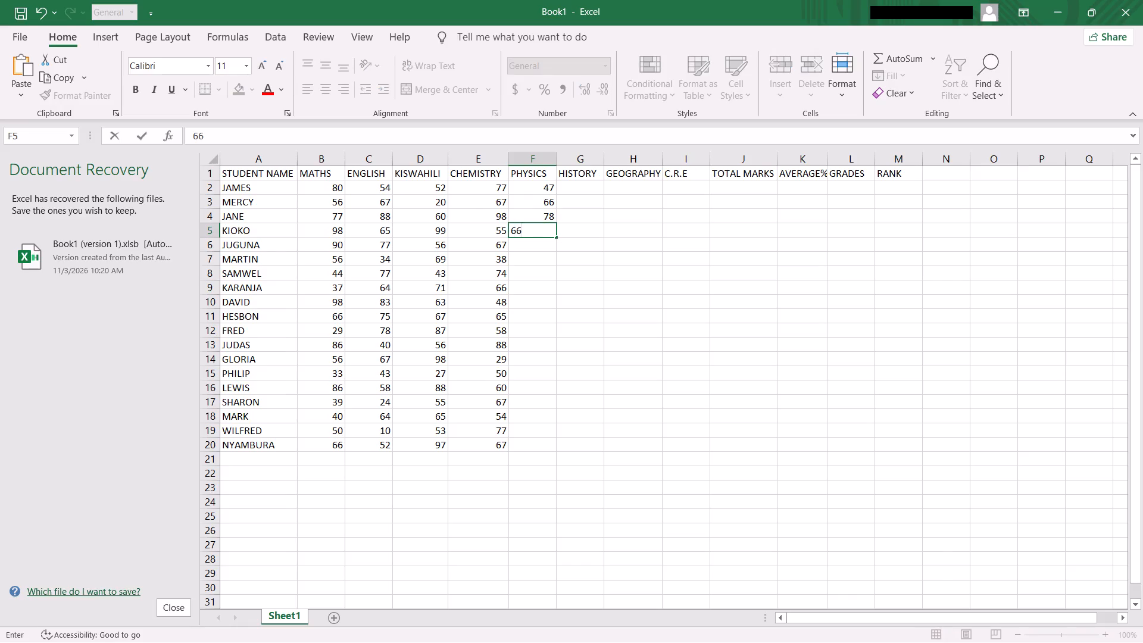
pyautogui.press('Return')
# Enter the PHYSICS marks 98, 58, 60 and 76 in cells F6 to F9.
pyautogui.write('98')
pyautogui.press('Return')
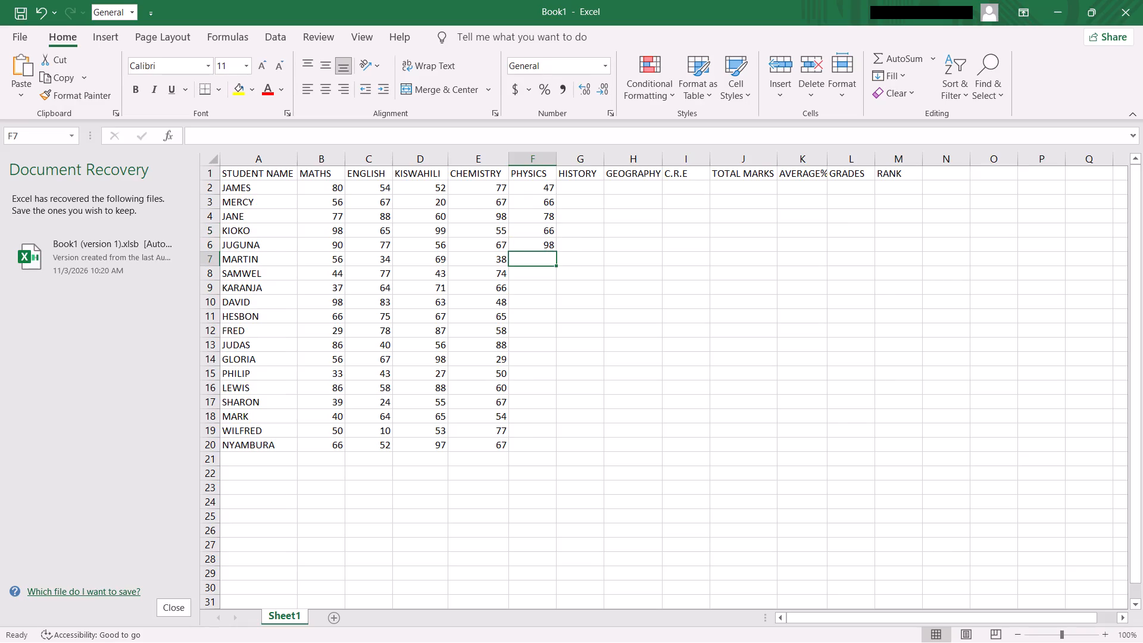
pyautogui.press('5')
pyautogui.press('8')
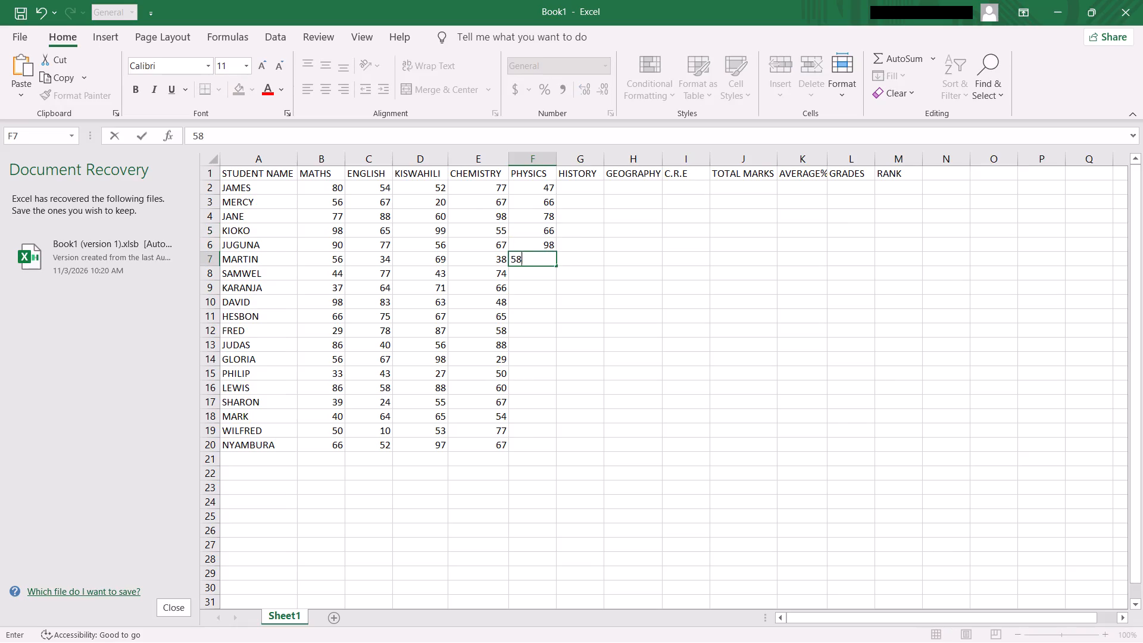
pyautogui.press('Return')
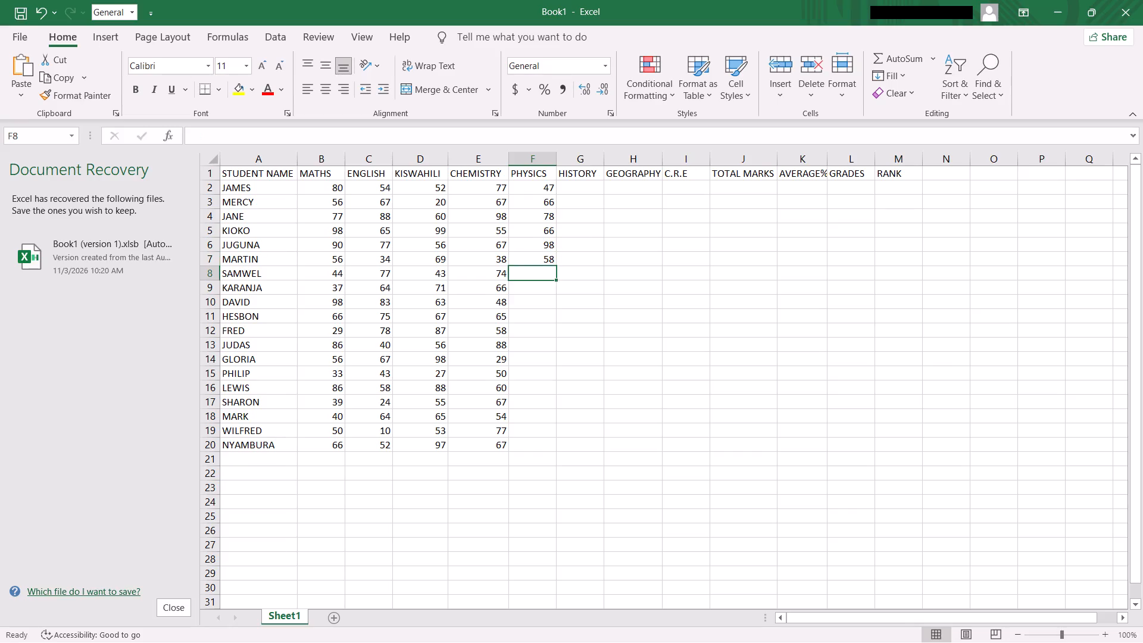
pyautogui.press('6')
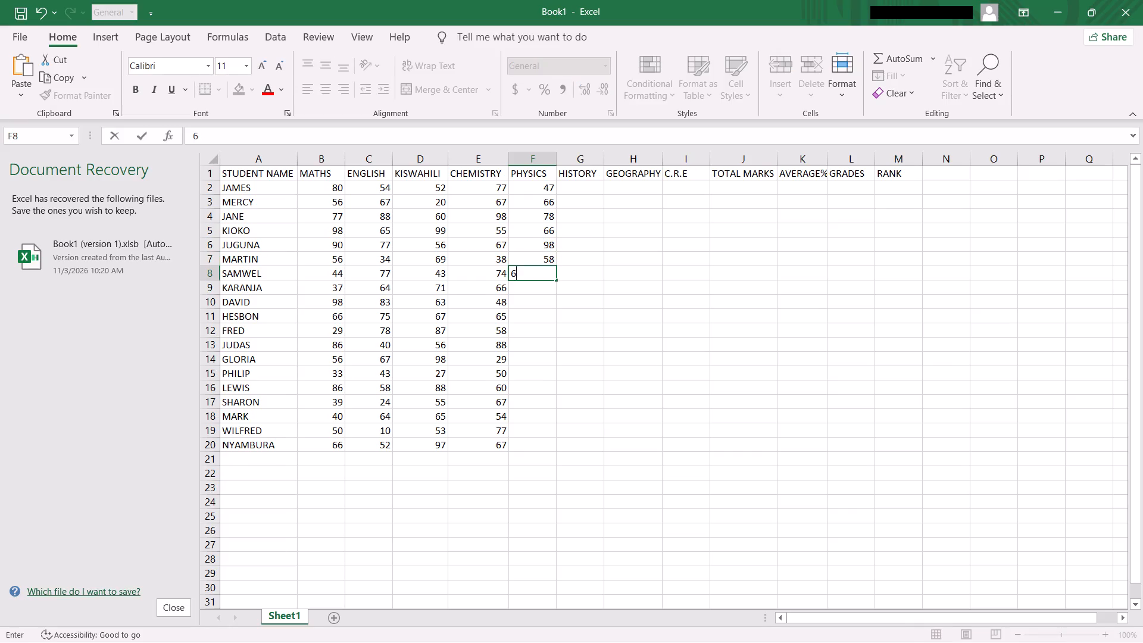
pyautogui.press('0')
pyautogui.press('Return')
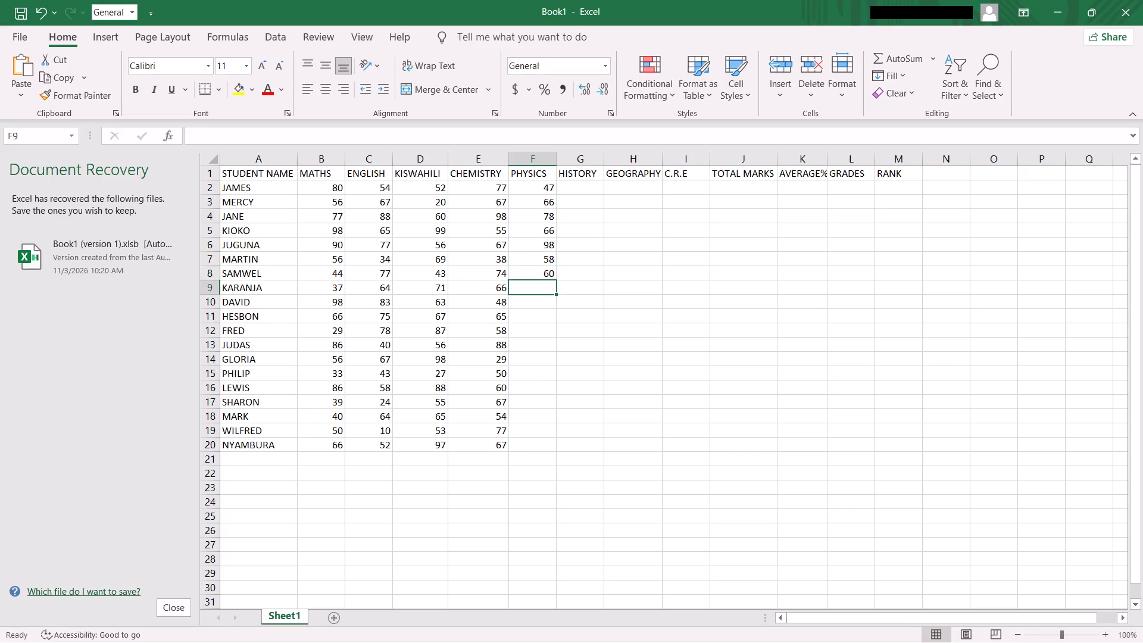
pyautogui.write('76')
pyautogui.press('Return')
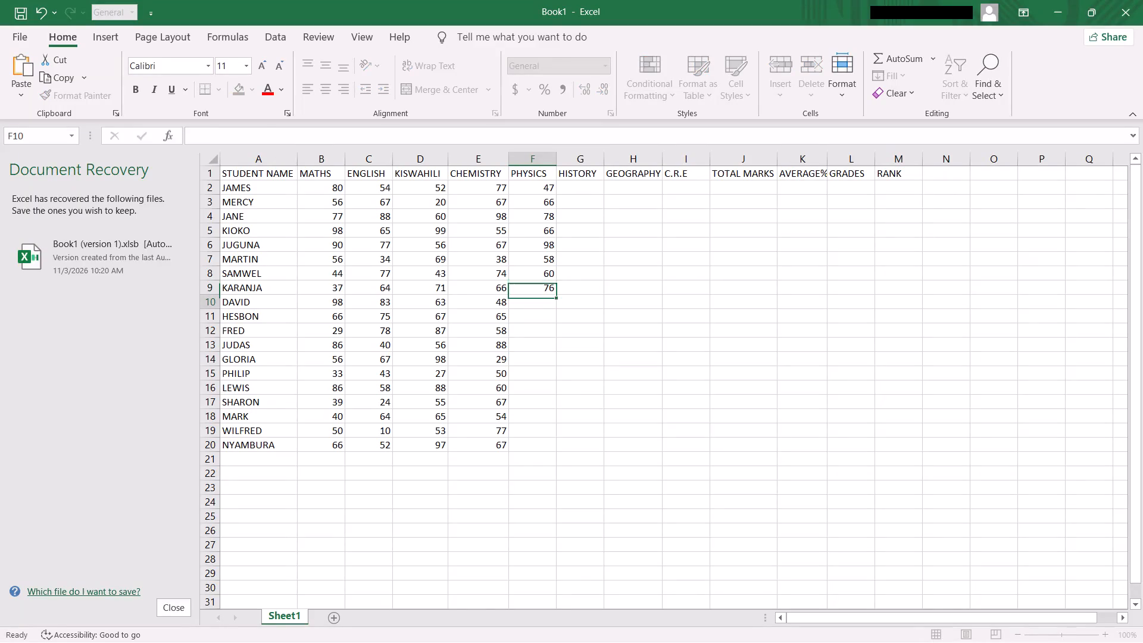
# Enter the PHYSICS marks 45, 67, 89 and 28 in cells F10 to F13.
pyautogui.write('45')
pyautogui.press('Return')
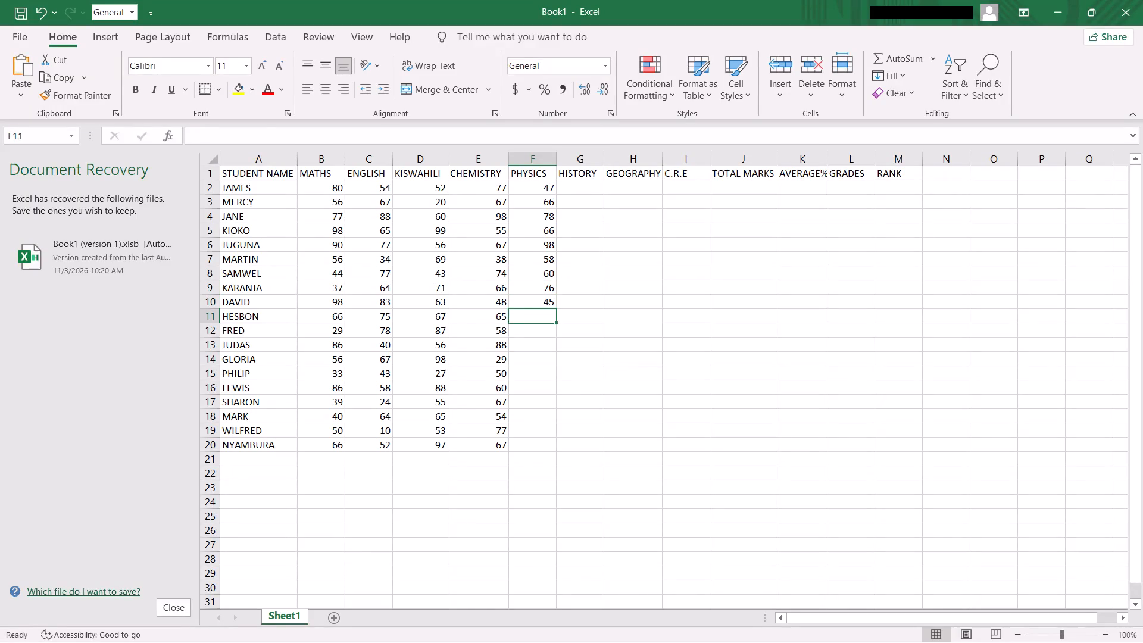
pyautogui.write('67')
pyautogui.press('Return')
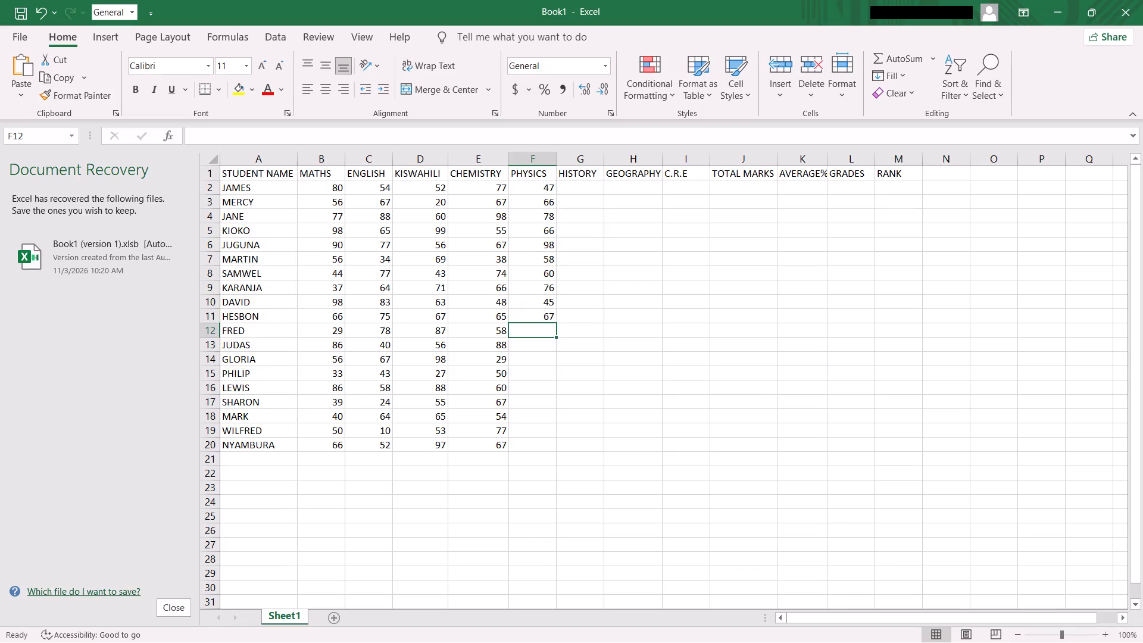
pyautogui.write('89')
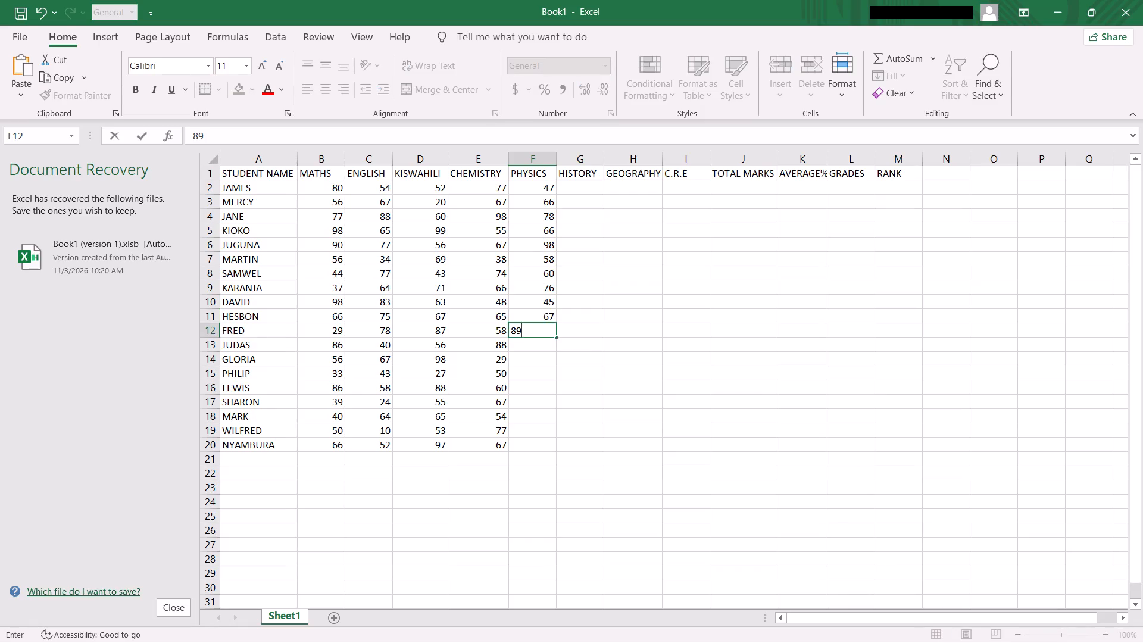
pyautogui.press('Return')
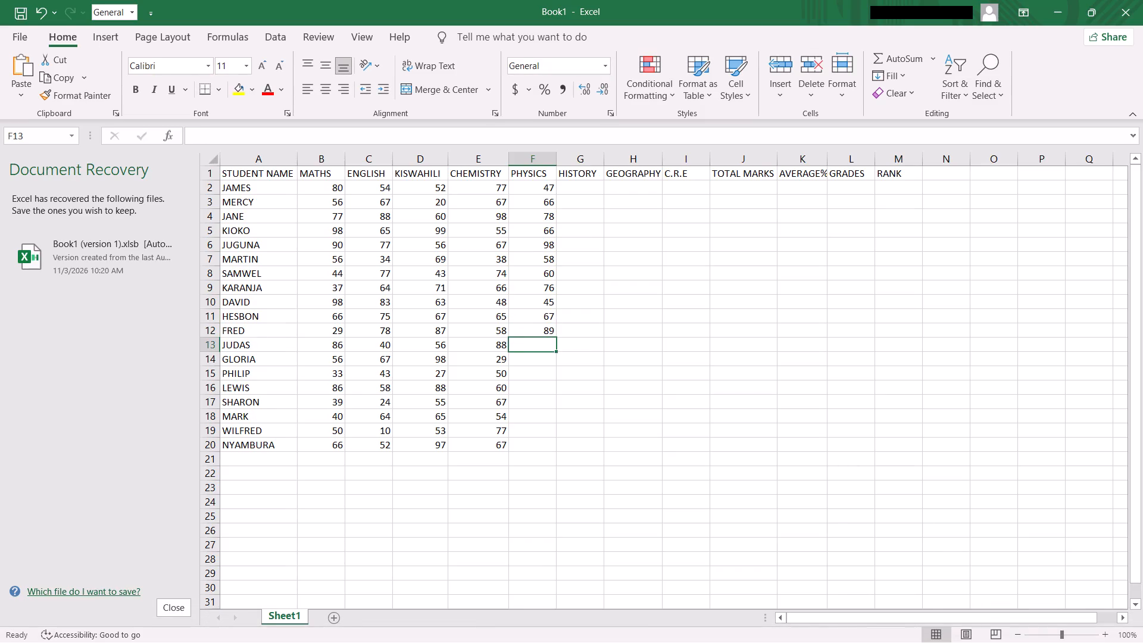
pyautogui.press('2')
pyautogui.press('8')
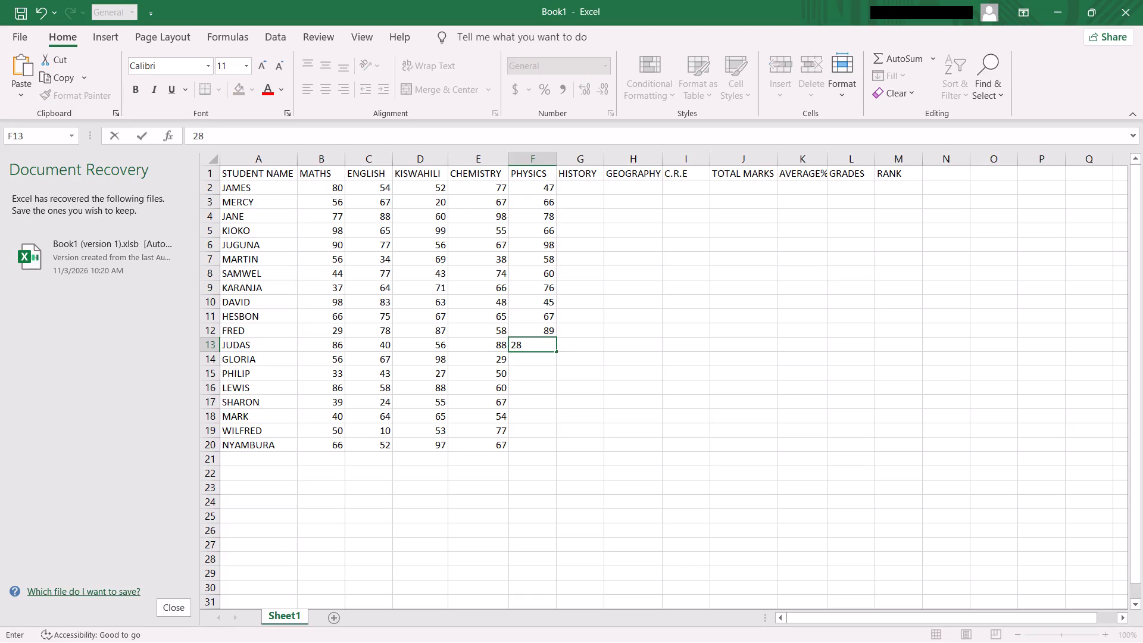
pyautogui.press('Return')
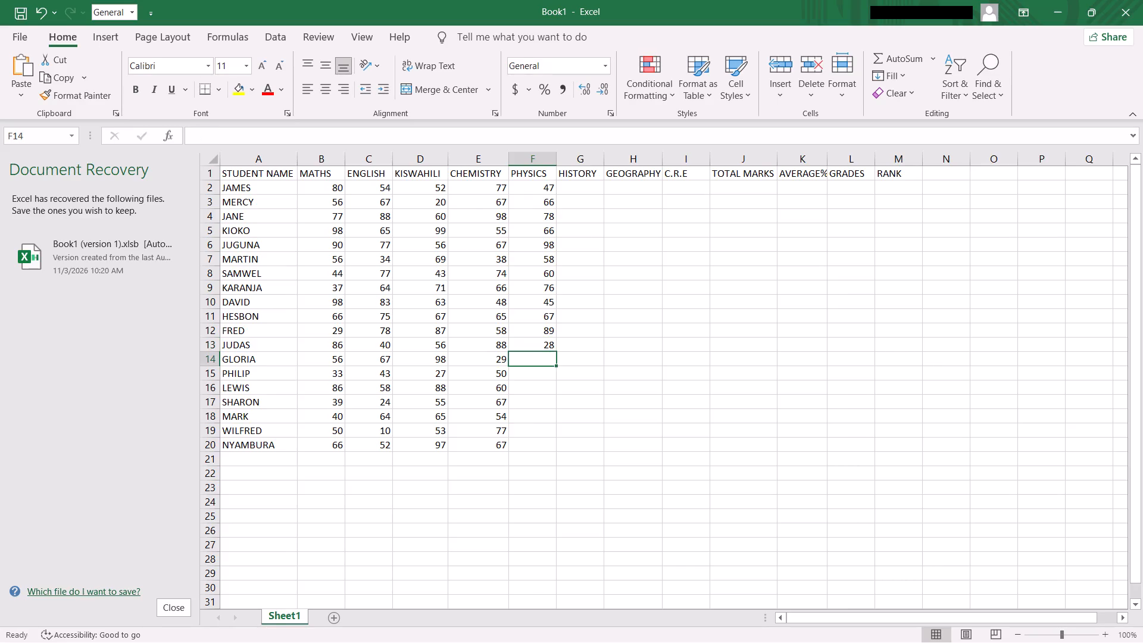
# Enter the PHYSICS marks 57, 44, 88 and 37 in cells F14 to F17.
pyautogui.write('57')
pyautogui.press('Return')
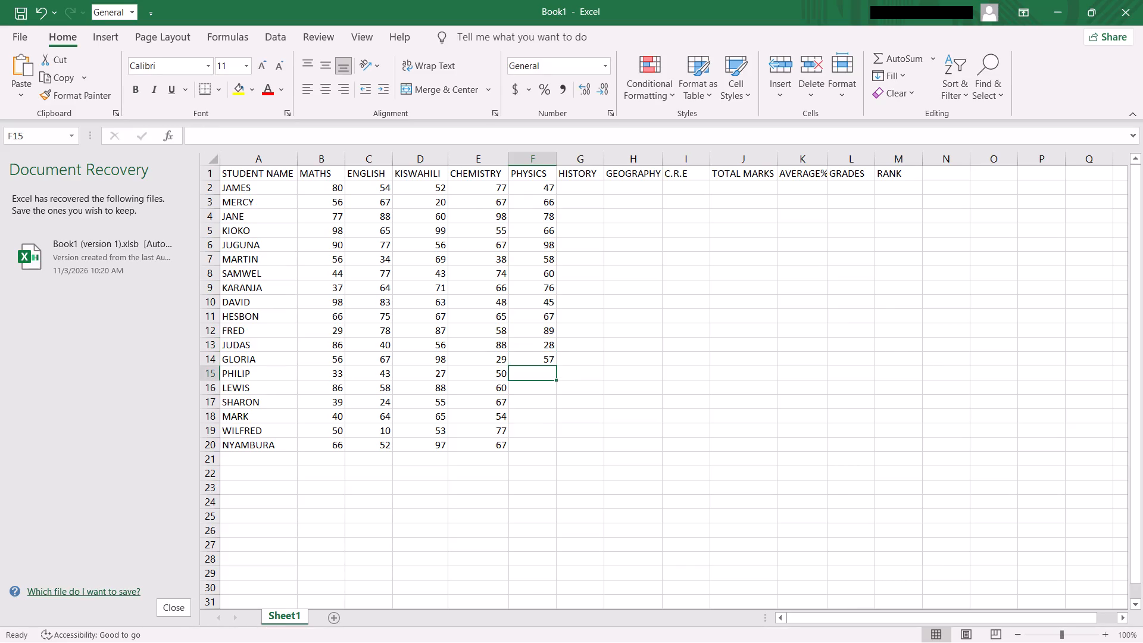
pyautogui.write('44')
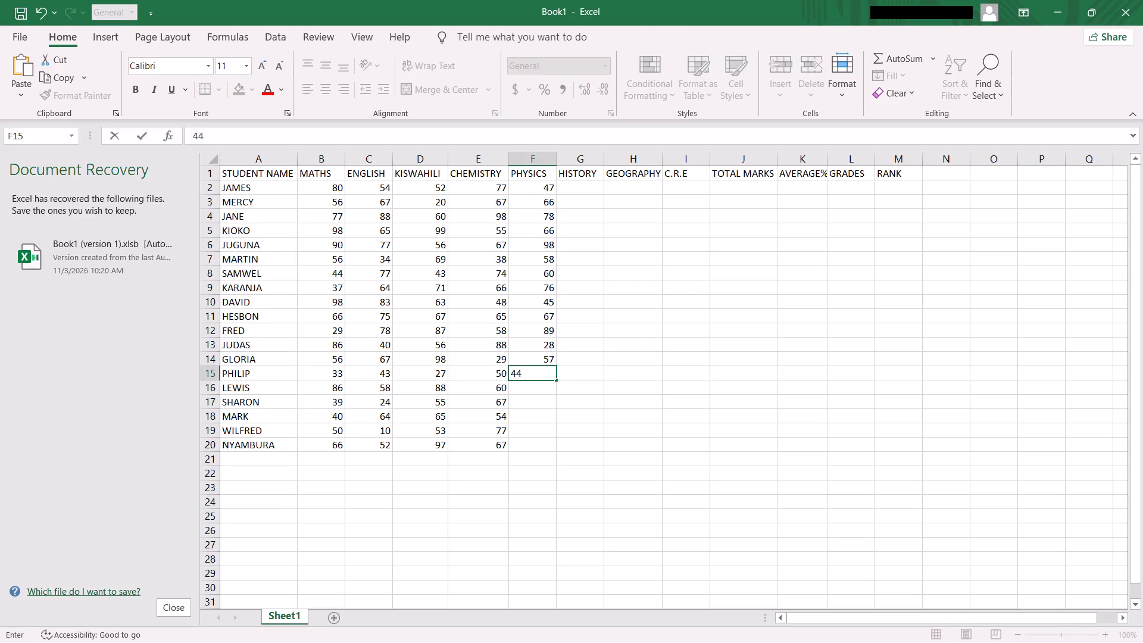
pyautogui.press('Return')
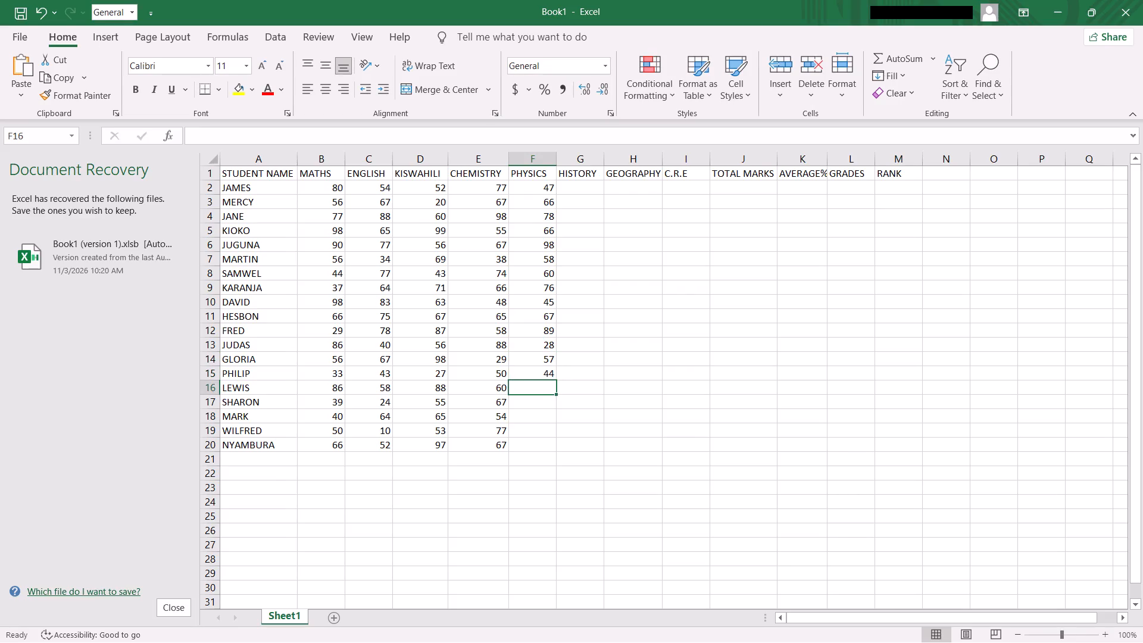
pyautogui.write('88')
pyautogui.press('Return')
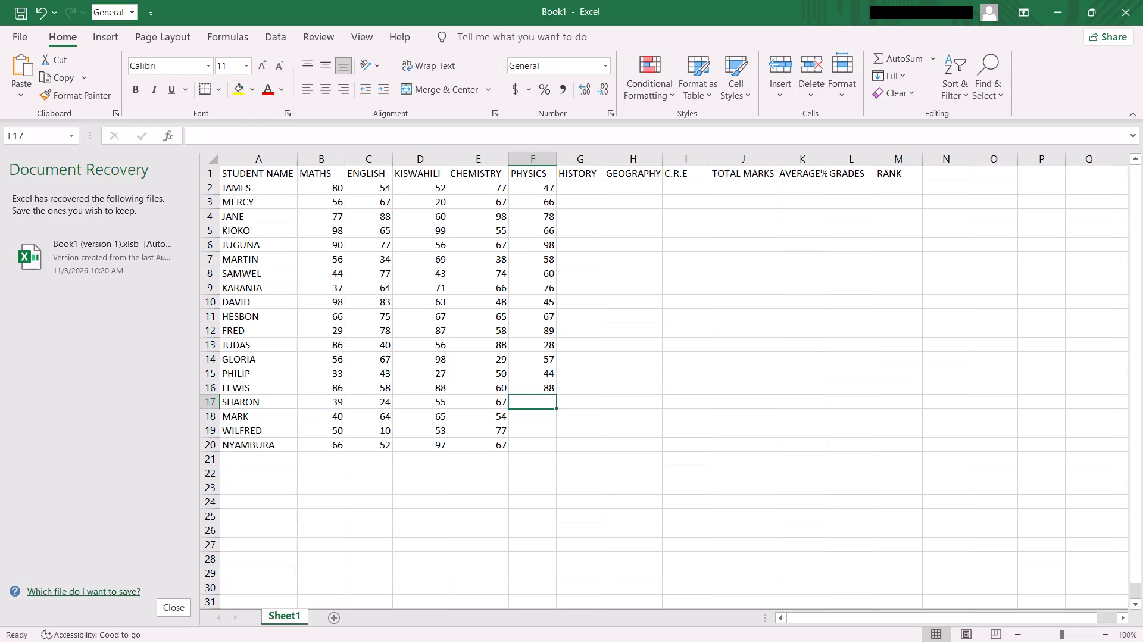
pyautogui.write('37')
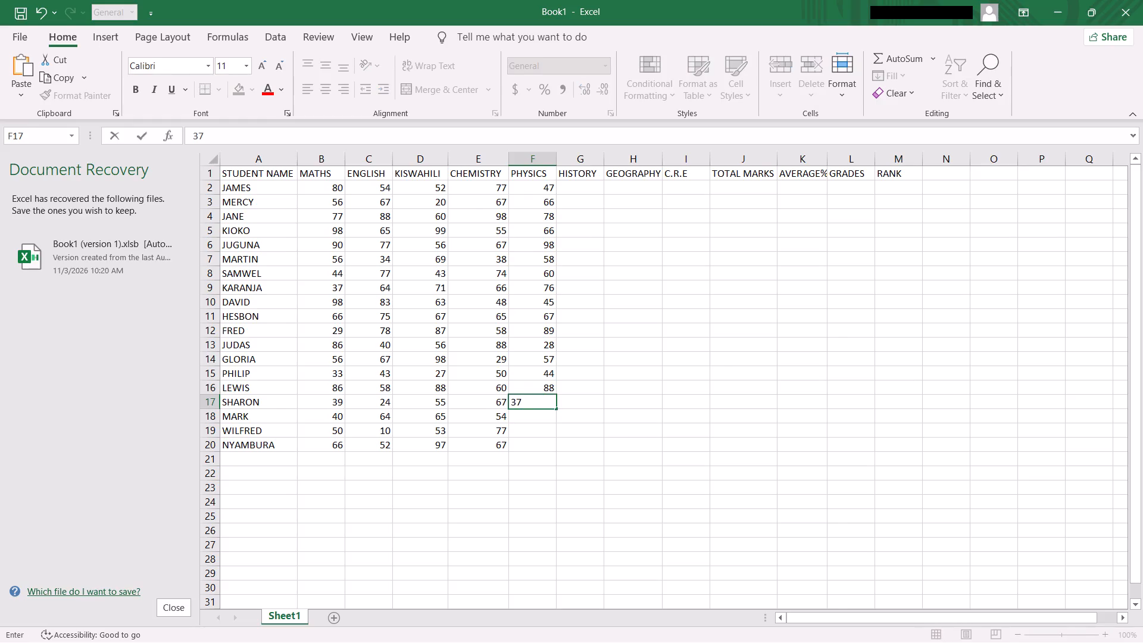
pyautogui.press('Return')
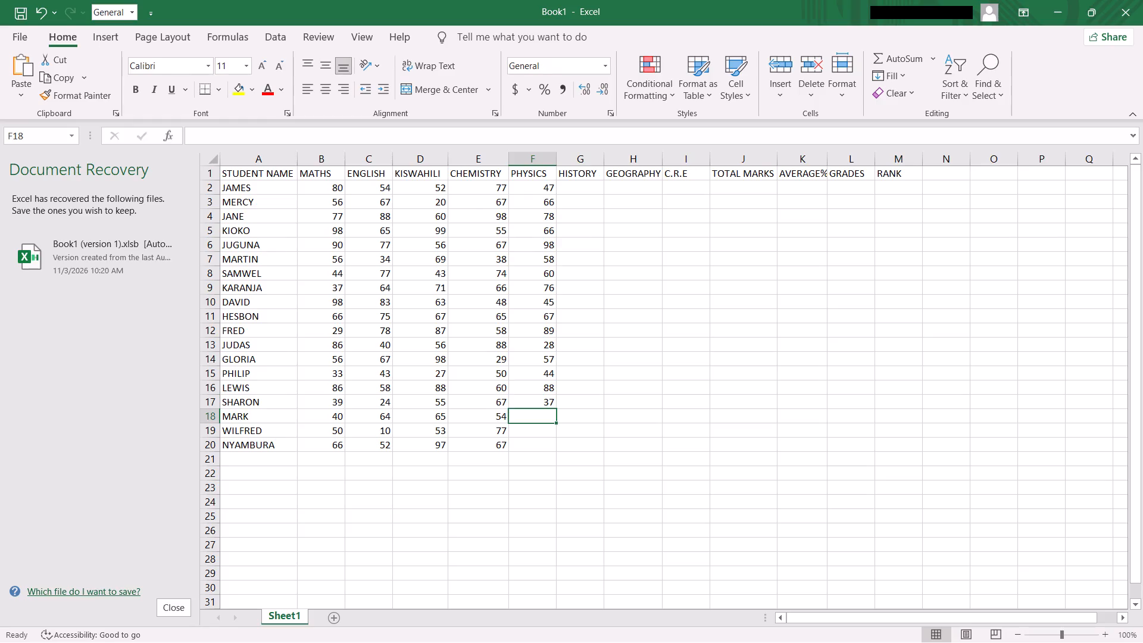
# Enter the PHYSICS marks 61, 63 and 53 in cells F18 to F20.
pyautogui.press('6')
pyautogui.press('1')
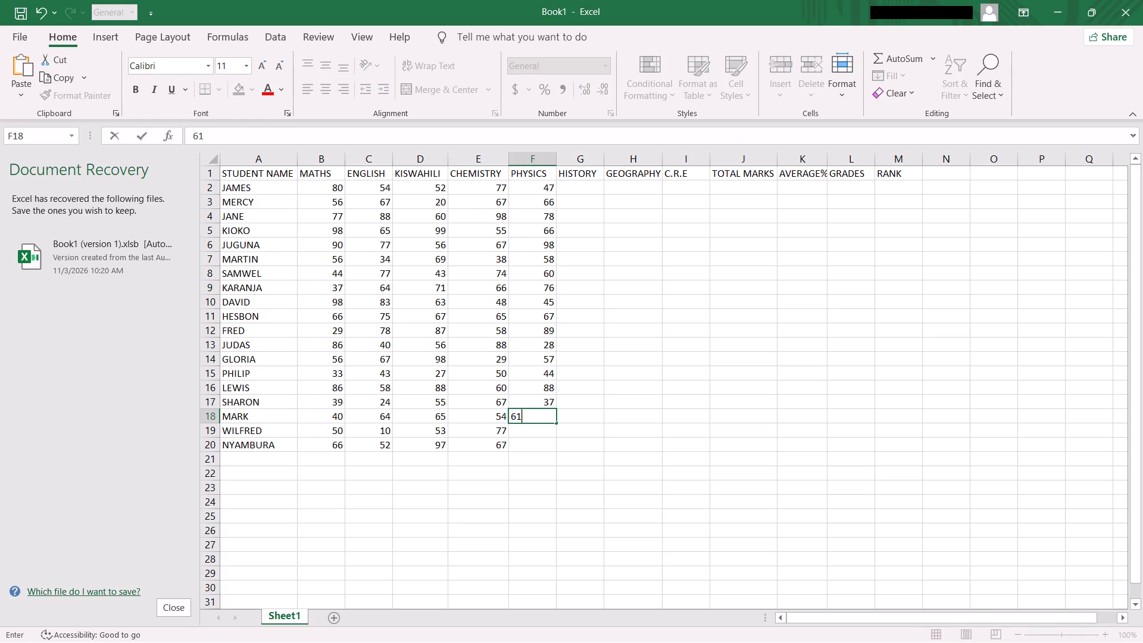
pyautogui.press('Return')
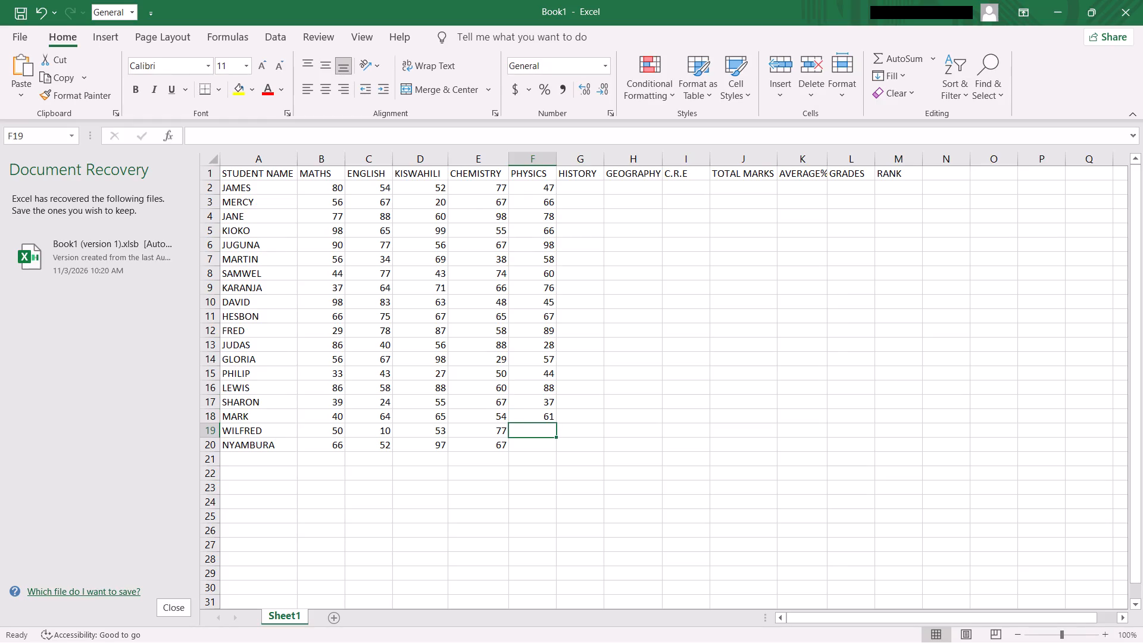
pyautogui.press('6')
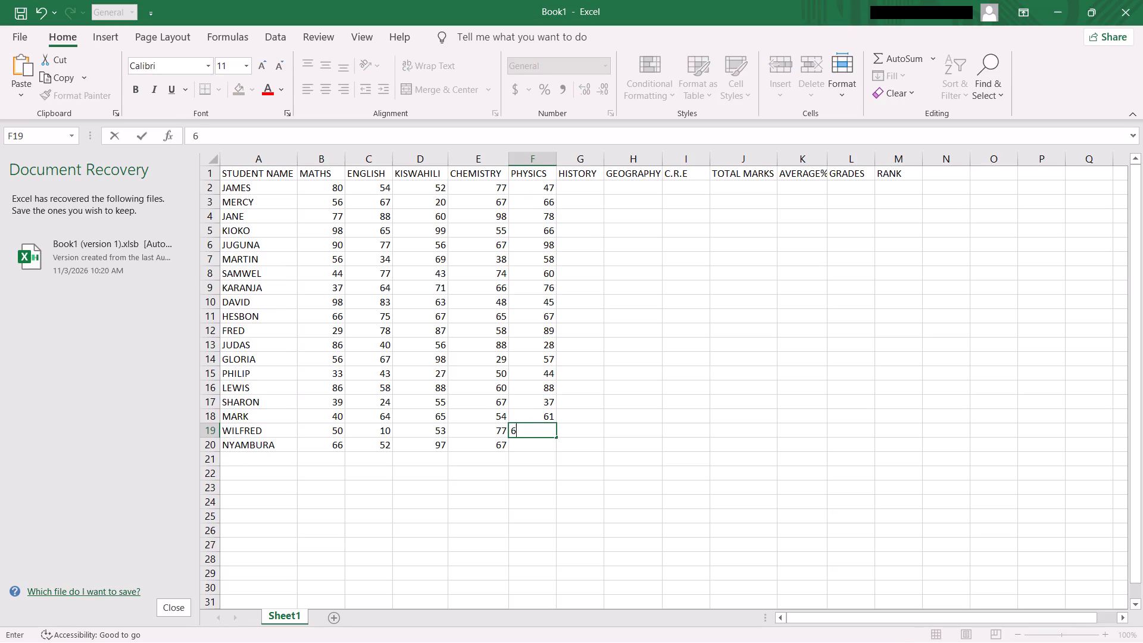
pyautogui.press('3')
pyautogui.press('Return')
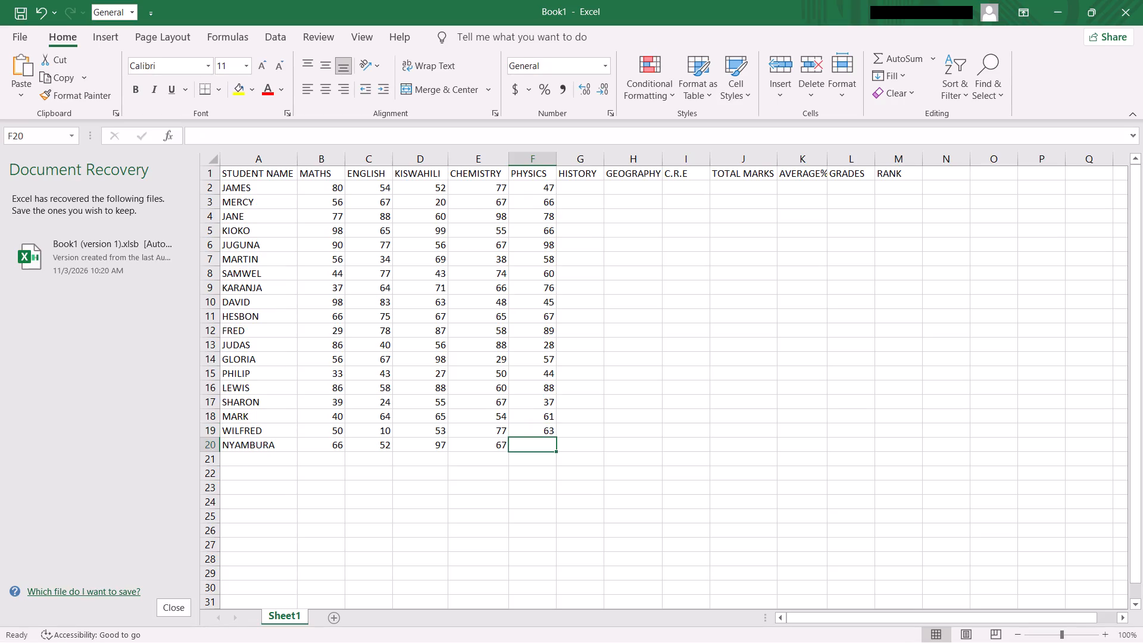
pyautogui.press('5')
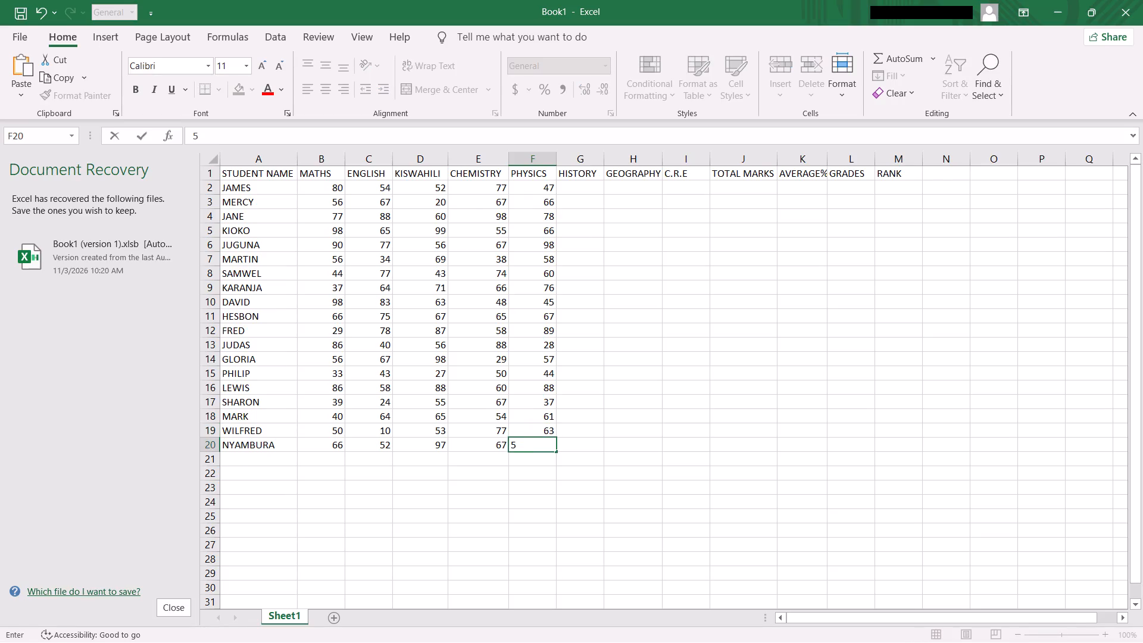
pyautogui.press('3')
pyautogui.press('Return')
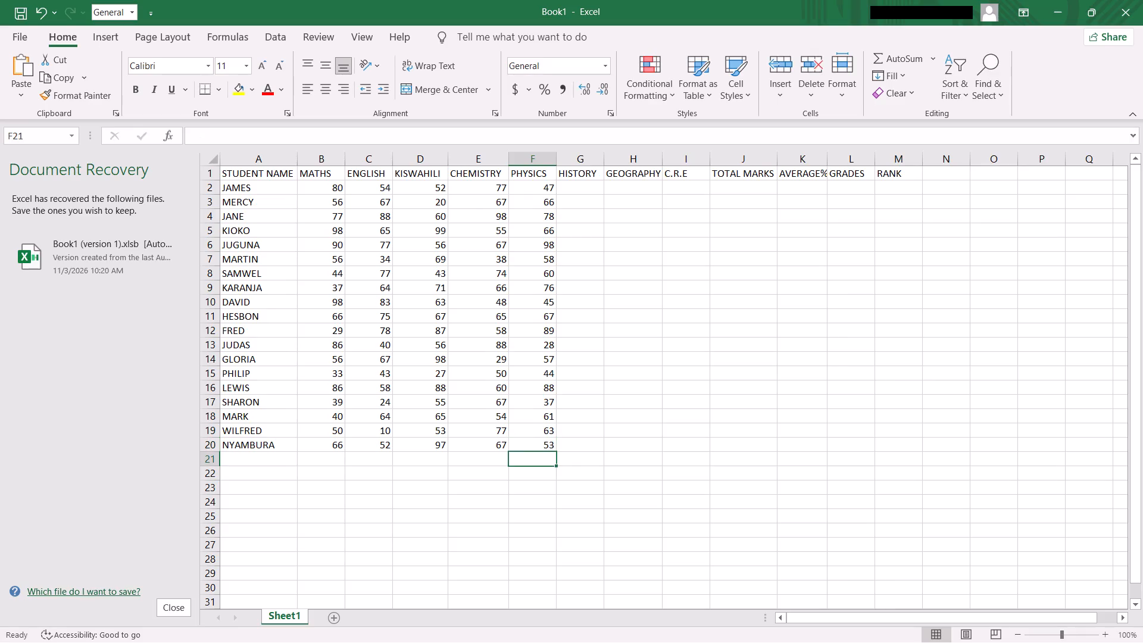
# Enter the HISTORY marks 66, 89, 69 and 47 in cells G2 to G5.
pyautogui.click(583, 192)
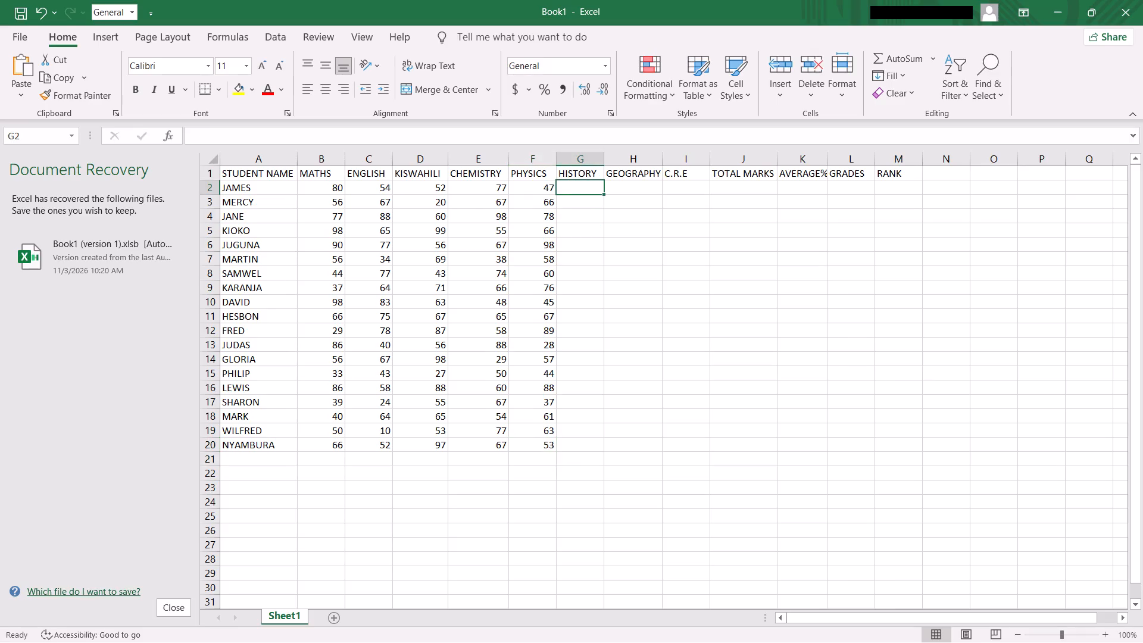
pyautogui.write('66')
pyautogui.press('Return')
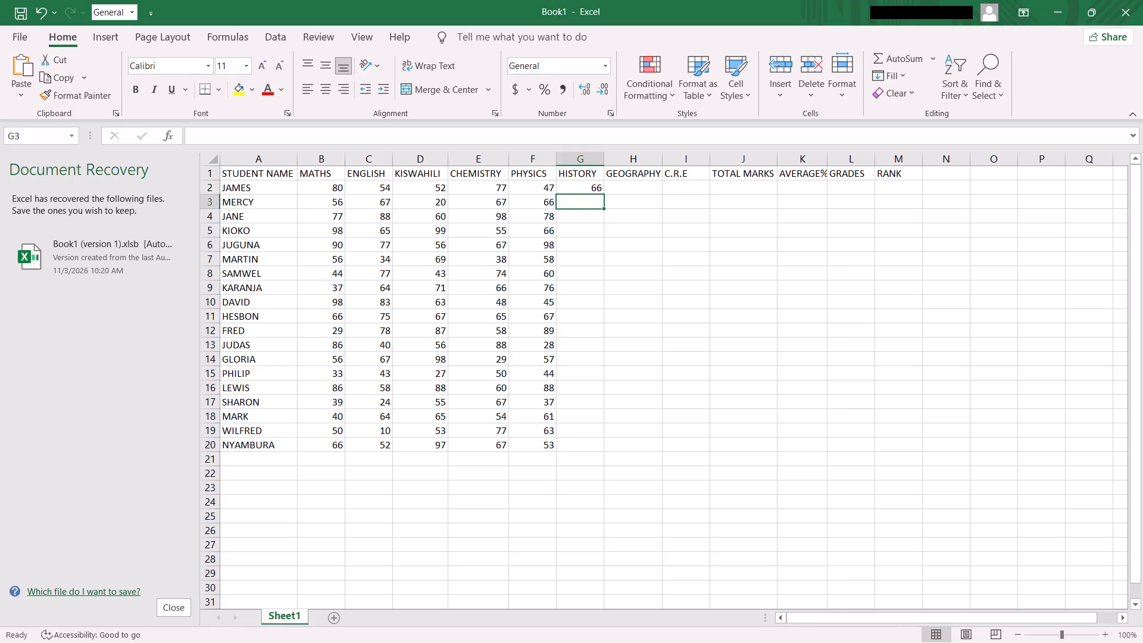
pyautogui.write('89')
pyautogui.press('Return')
pyautogui.press('6')
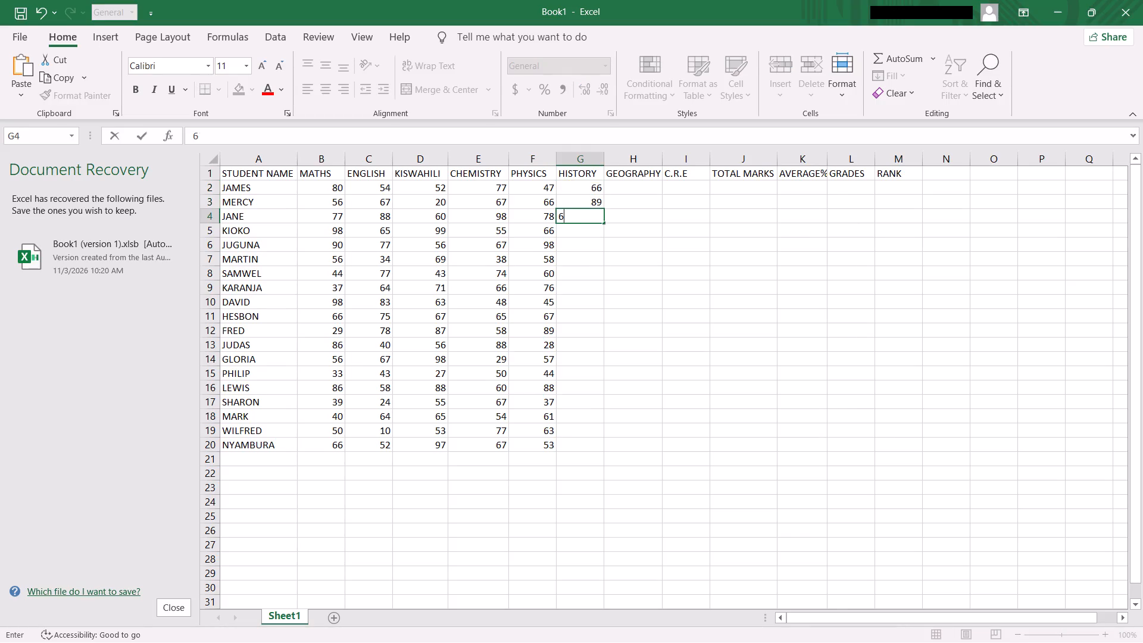
pyautogui.press('9')
pyautogui.press('Return')
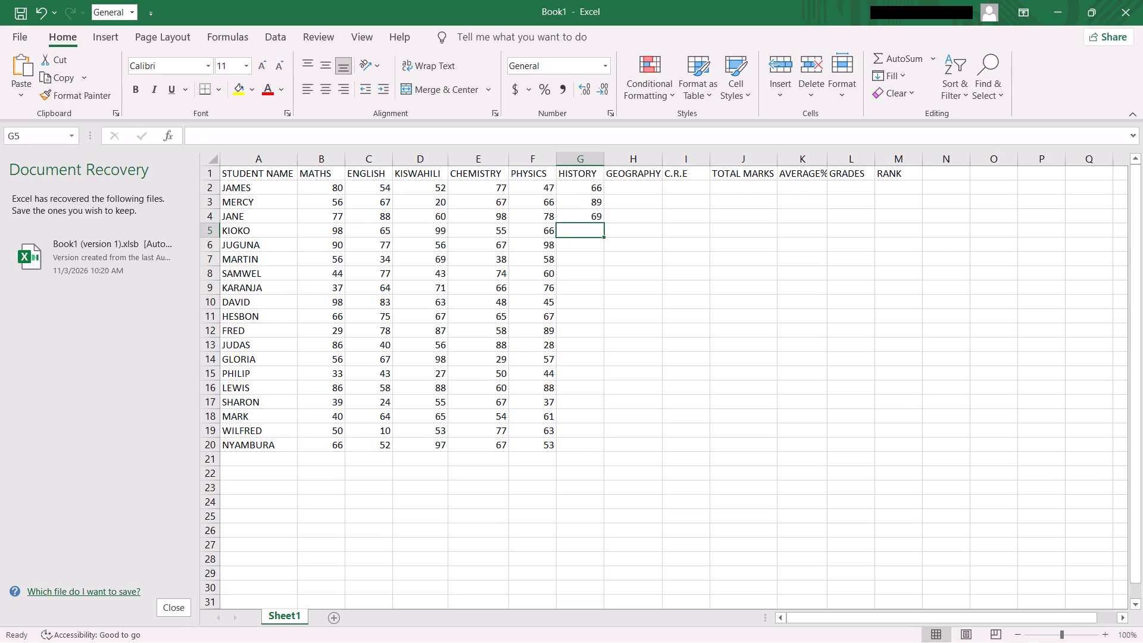
pyautogui.write('47')
pyautogui.press('Return')
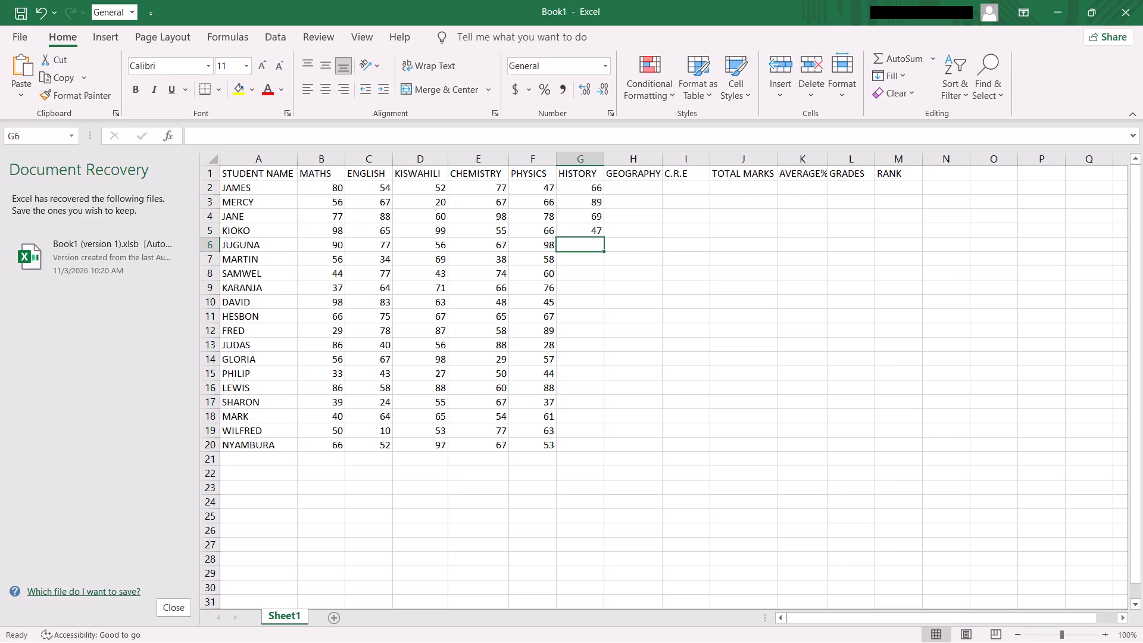
# Enter the HISTORY marks 58, 52, 61 and 49 in cells G6 to G9.
pyautogui.press('5')
pyautogui.press('8')
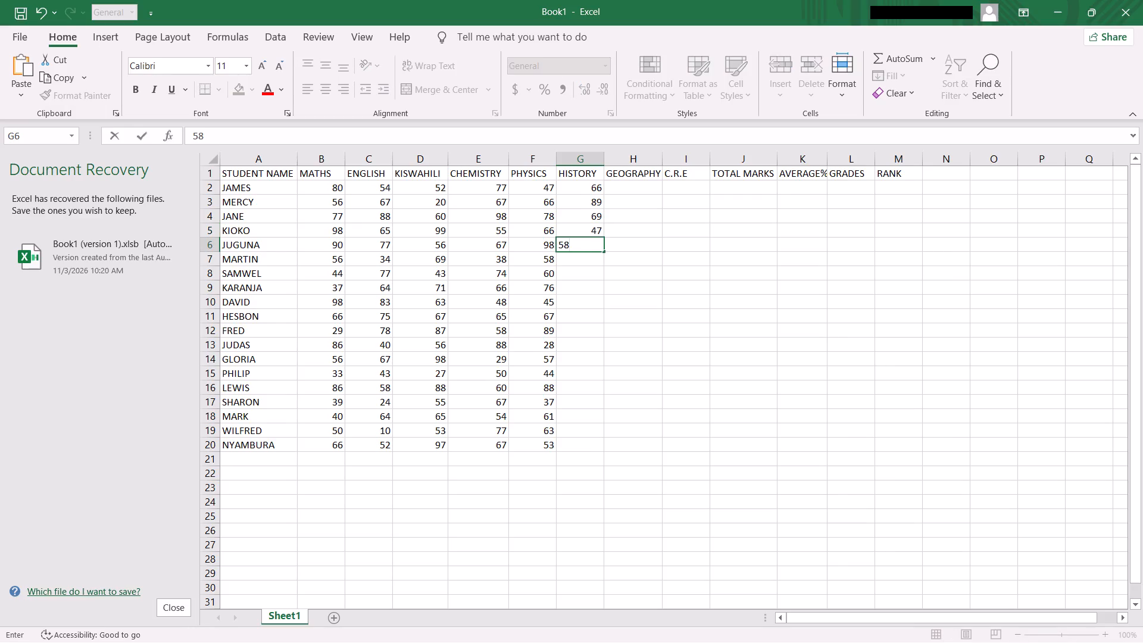
pyautogui.press('Return')
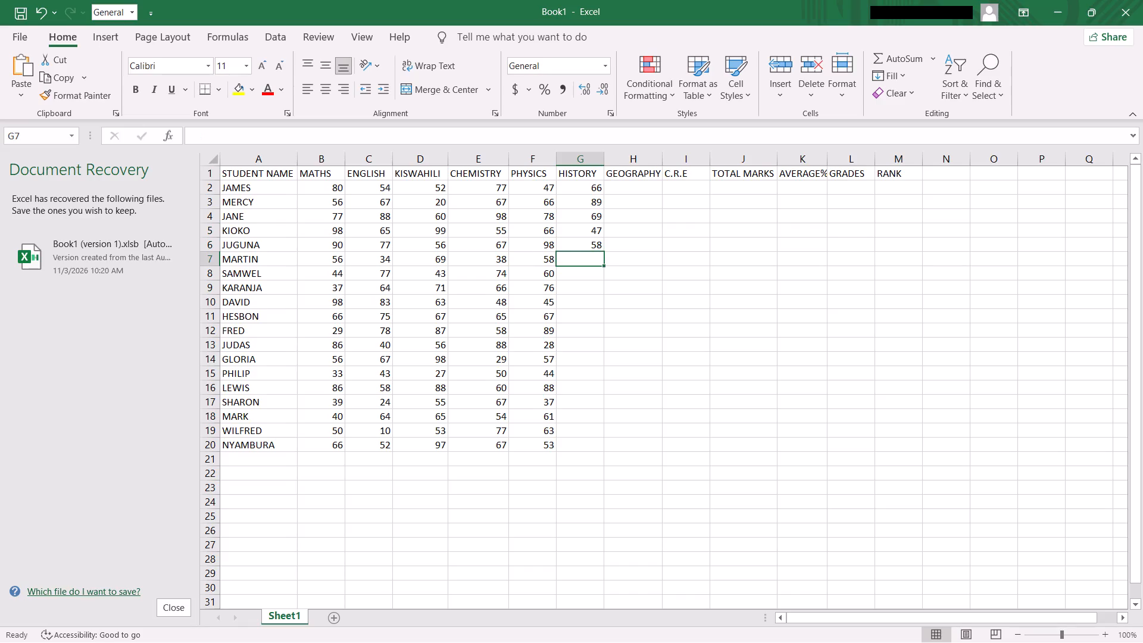
pyautogui.write('52')
pyautogui.press('Return')
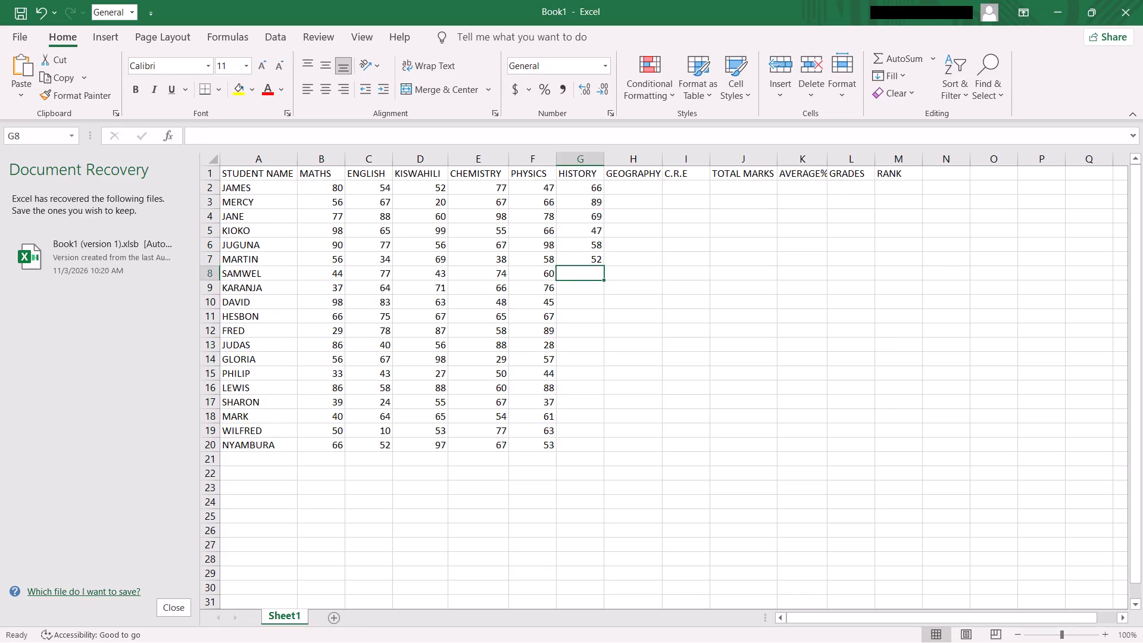
pyautogui.write('61')
pyautogui.press('Return')
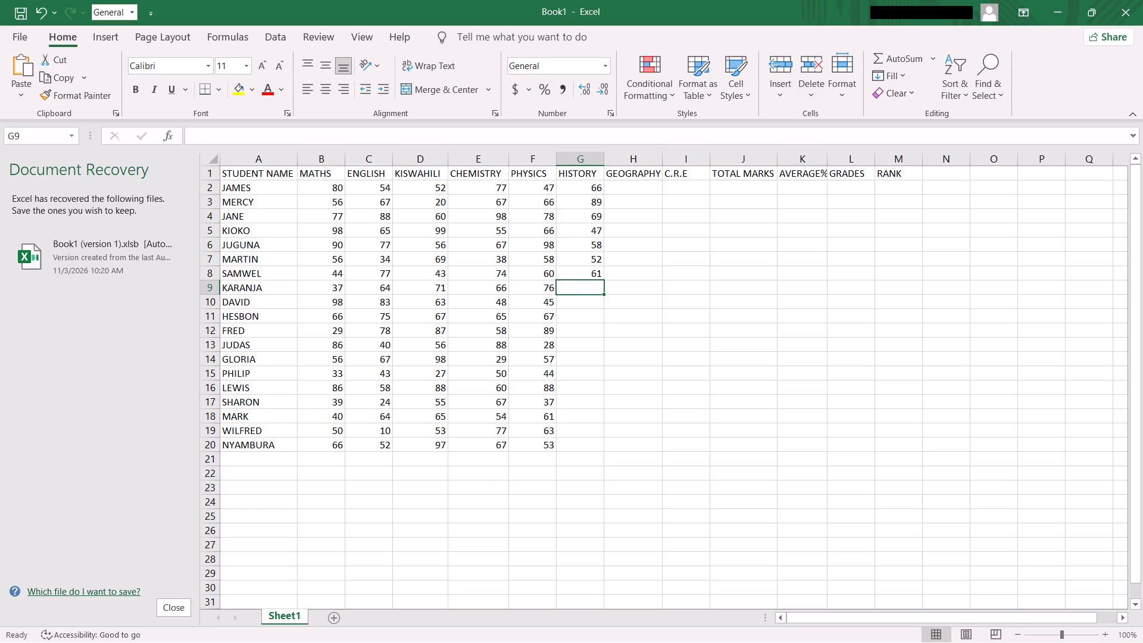
pyautogui.press('4')
pyautogui.press('9')
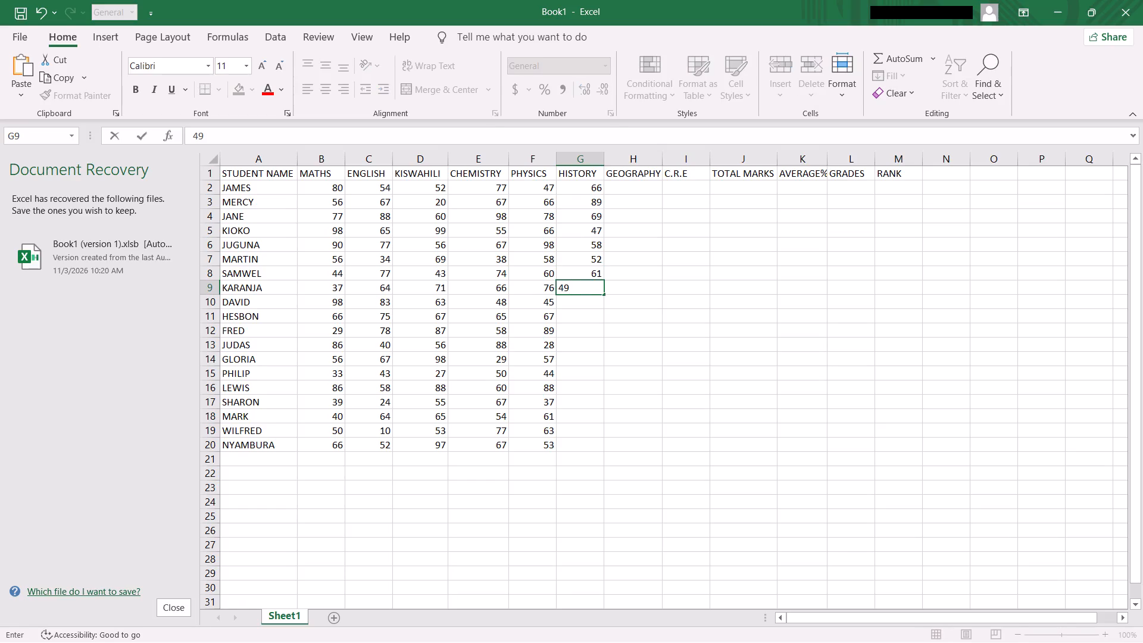
pyautogui.press('Return')
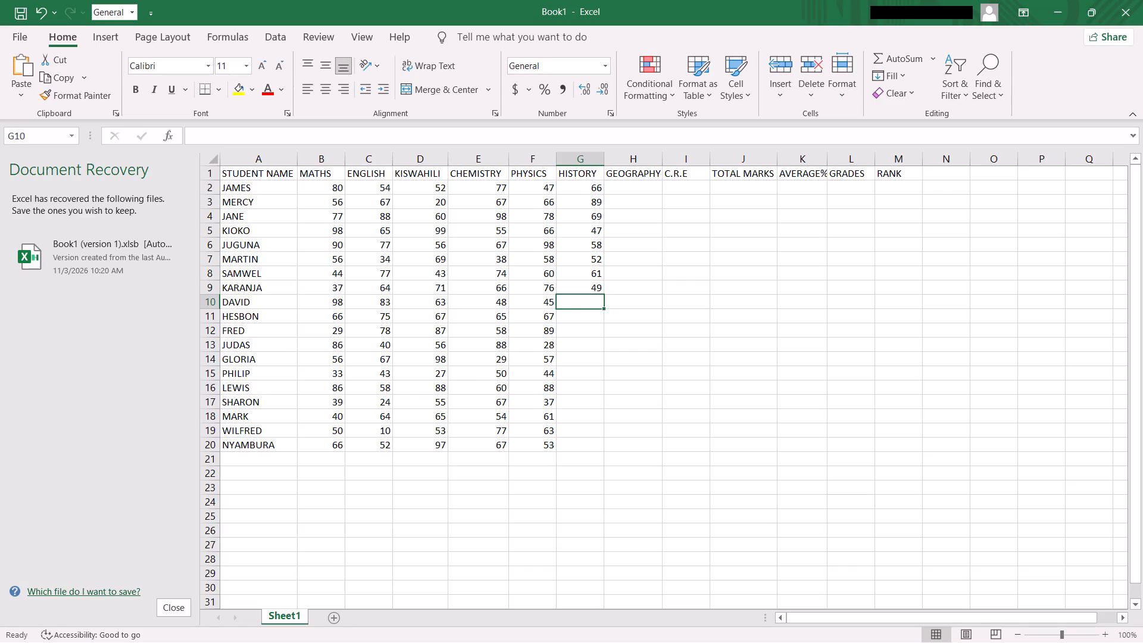
# Enter the HISTORY marks 87, 65, 70 and 74 in cells G10 to G13.
pyautogui.write('87')
pyautogui.press('Return')
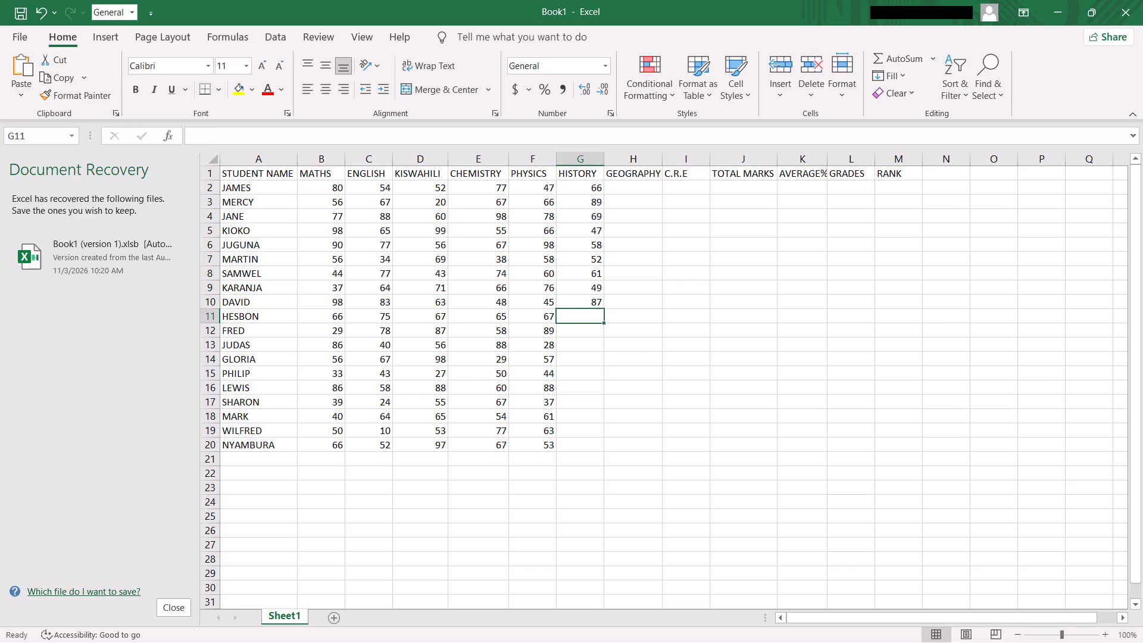
pyautogui.press('6')
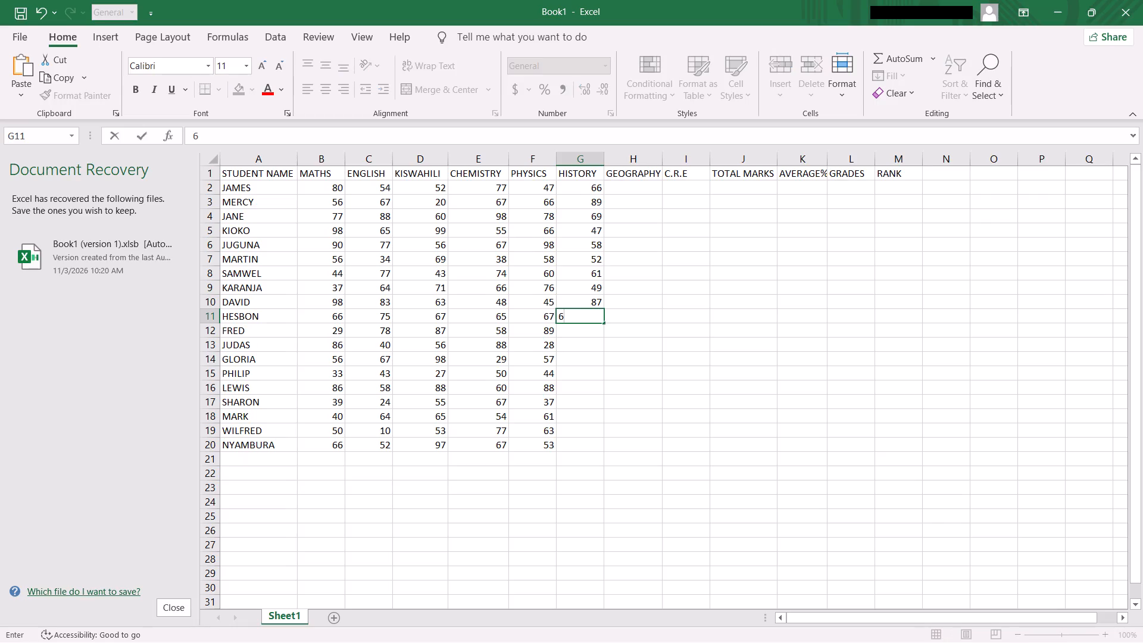
pyautogui.press('5')
pyautogui.press('Return')
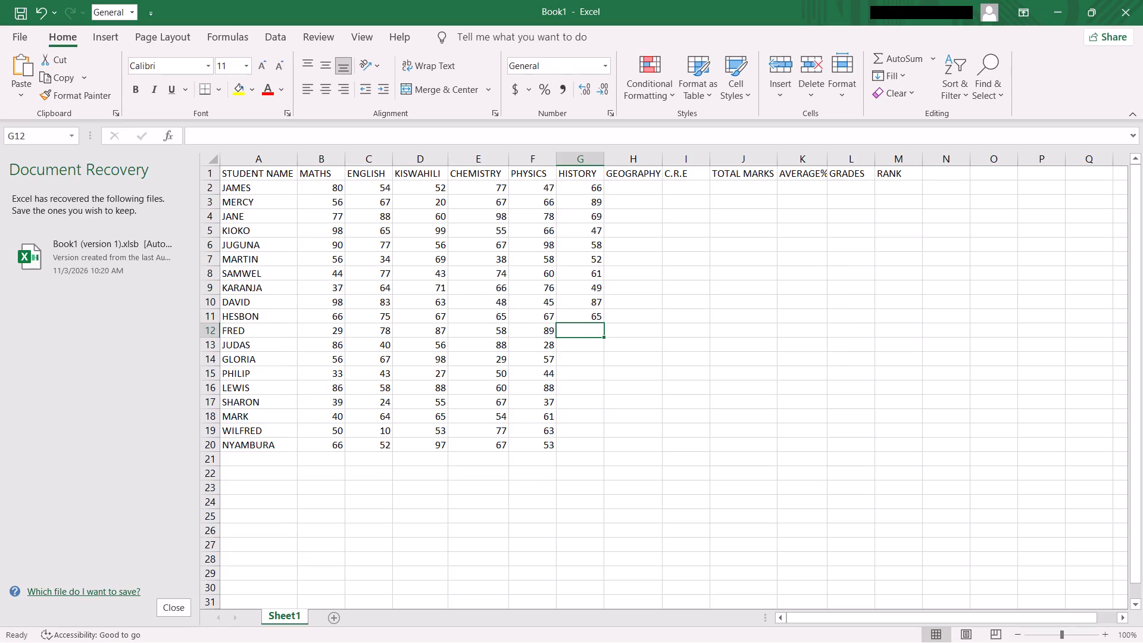
pyautogui.write('70')
pyautogui.press('Return')
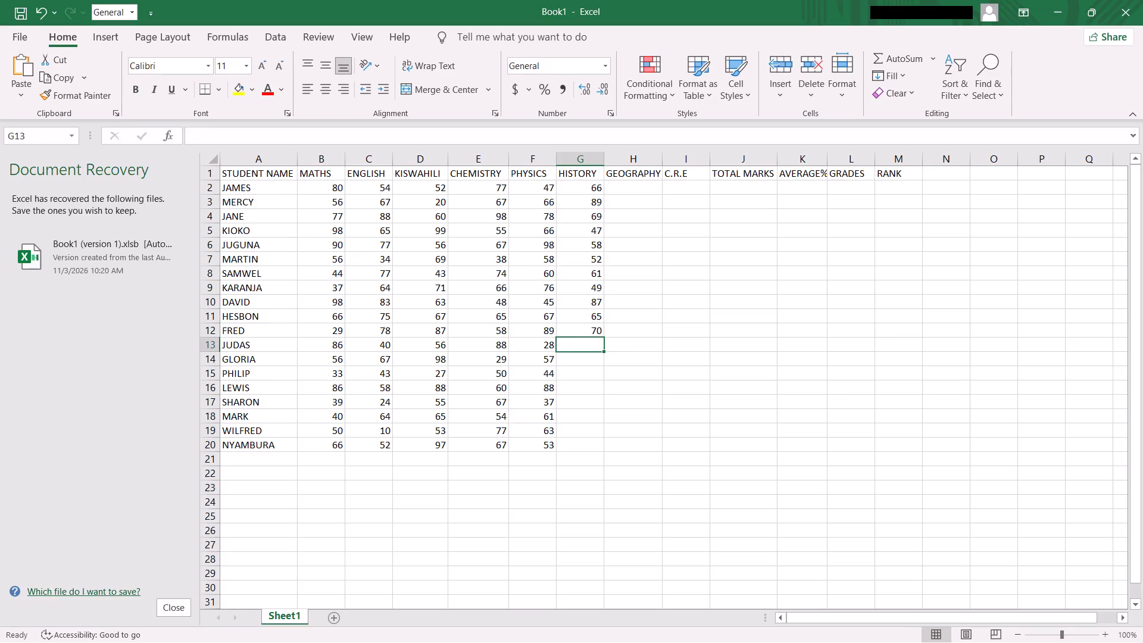
pyautogui.press('7')
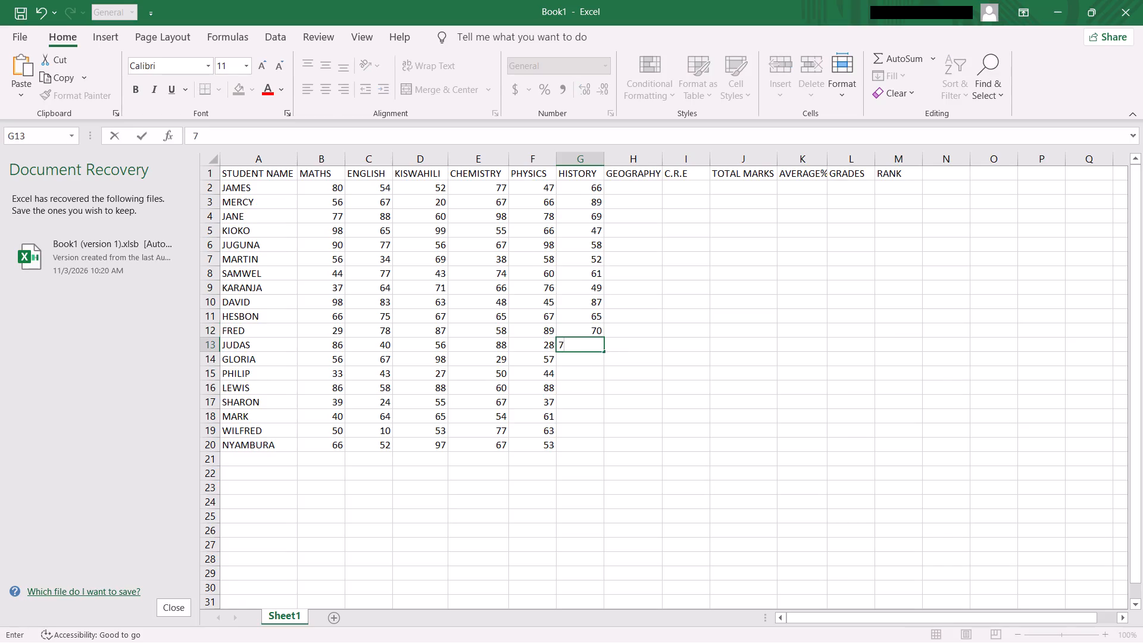
pyautogui.press('4')
pyautogui.press('Return')
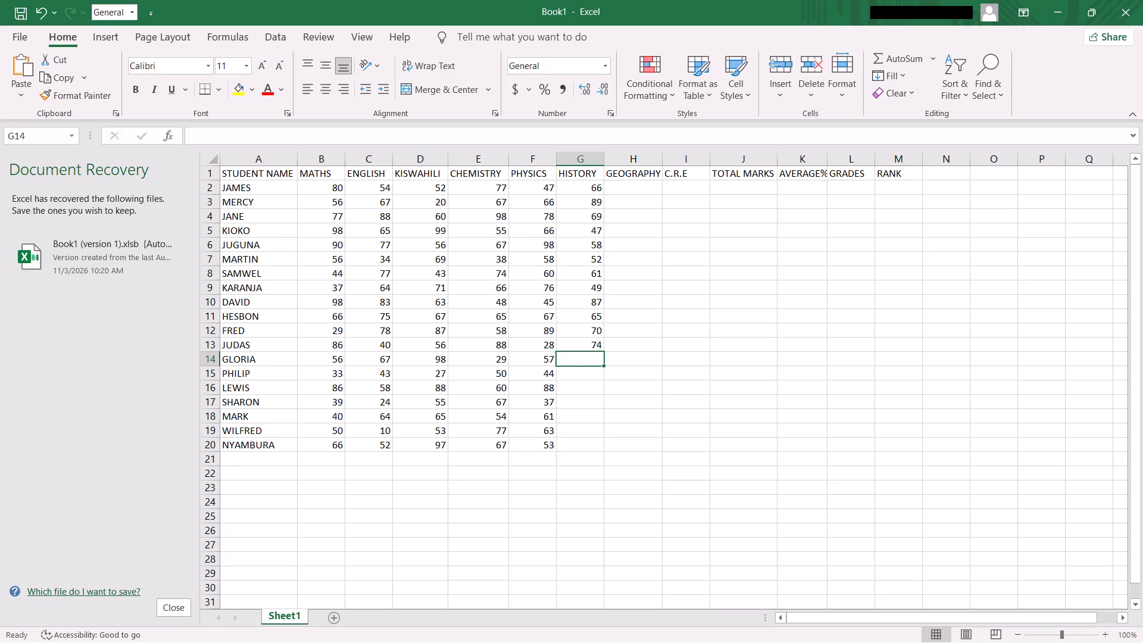
# Enter the HISTORY marks 98, 65, 66 and 67 in cells G14 to G17.
pyautogui.write('29')
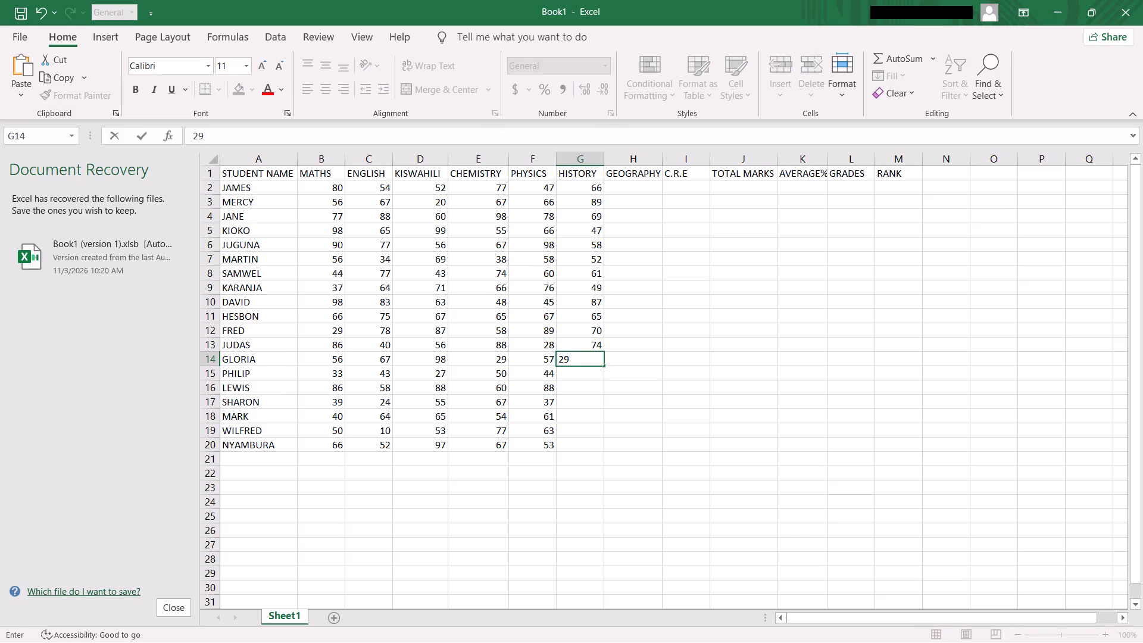
pyautogui.press('BackSpace')
pyautogui.press('BackSpace')
pyautogui.write('98')
pyautogui.press('Return')
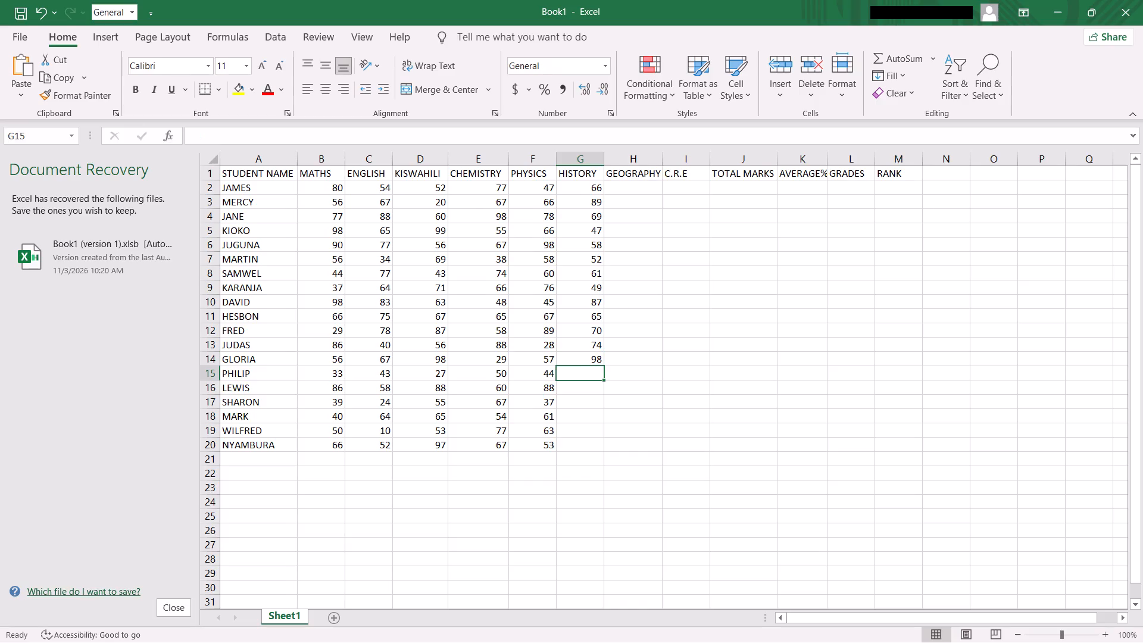
pyautogui.write('65')
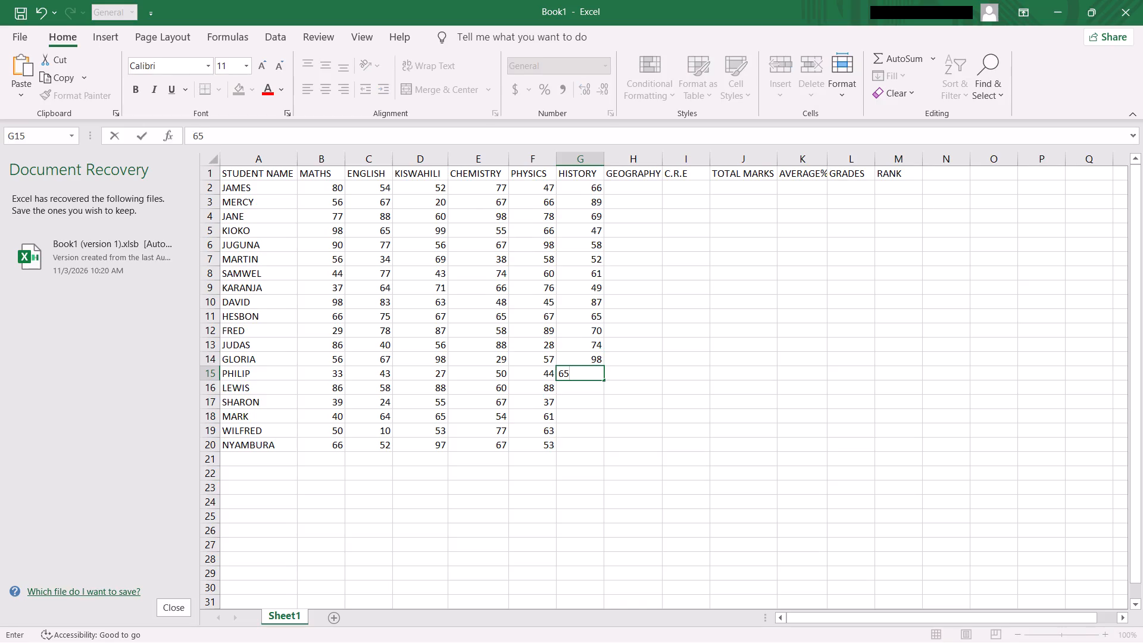
pyautogui.press('Return')
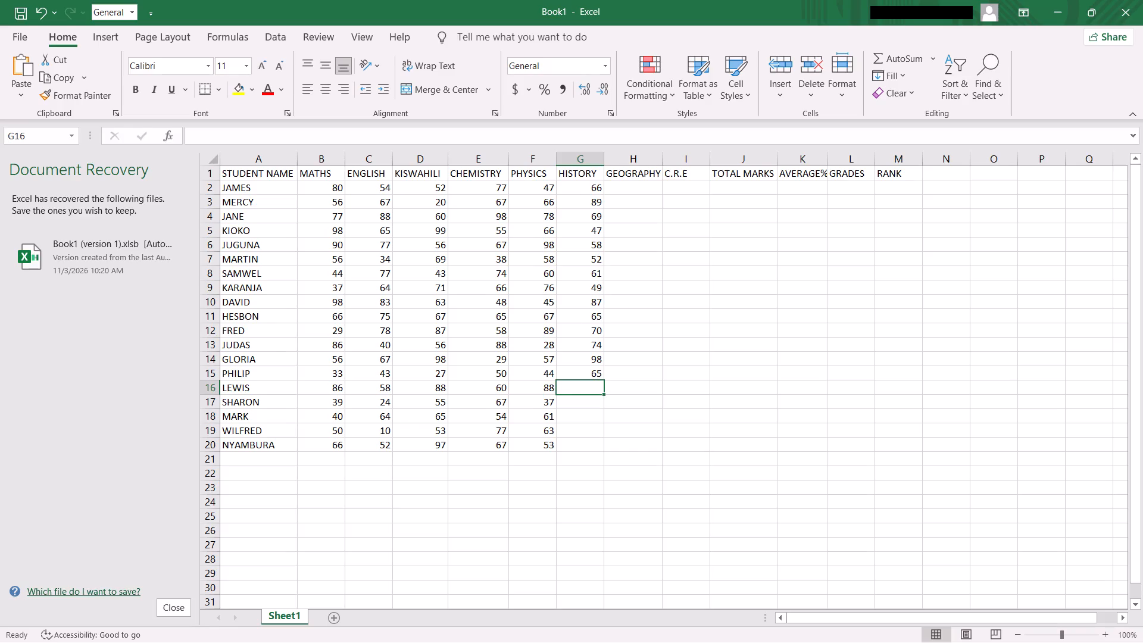
pyautogui.write('66')
pyautogui.press('Return')
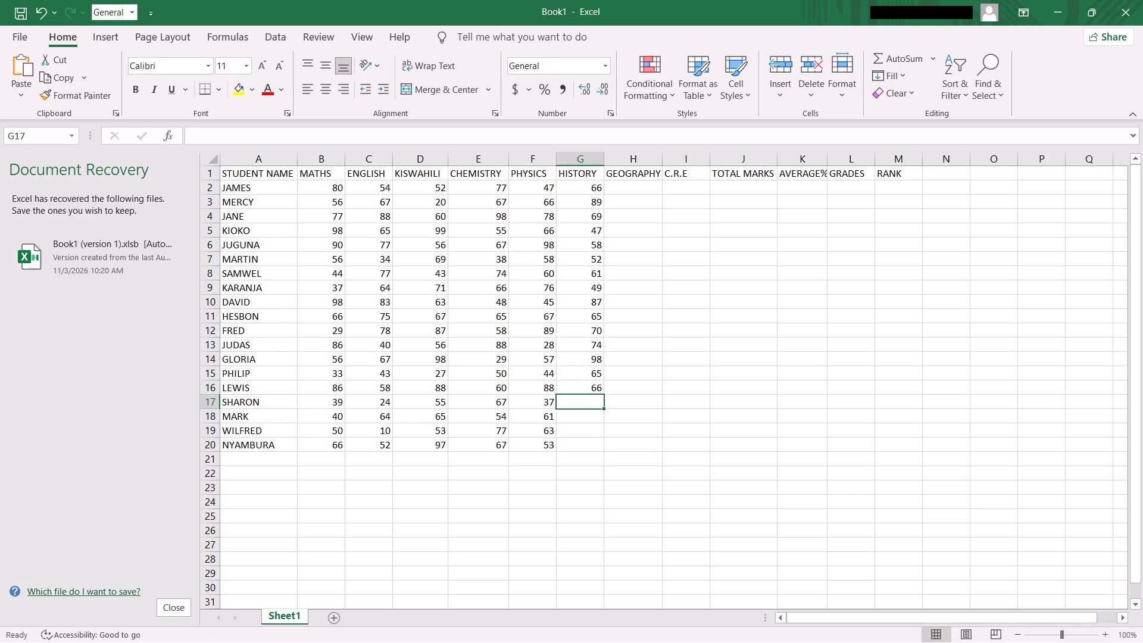
pyautogui.write('67')
pyautogui.press('Return')
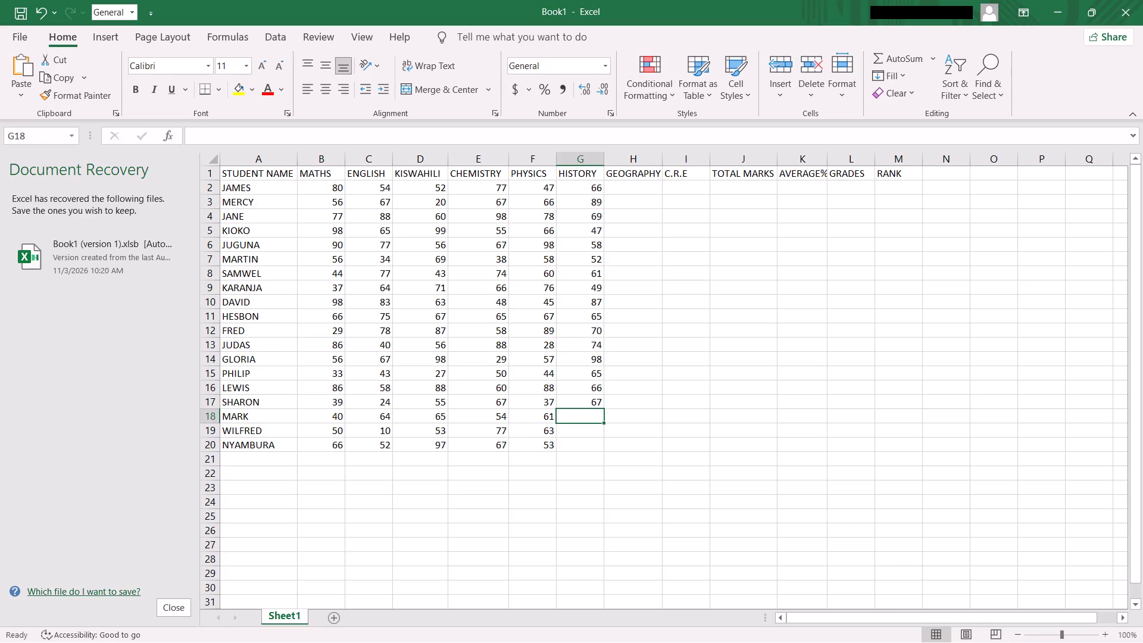
# Enter the HISTORY marks 90, 67 and 39 in cells G18 to G20.
pyautogui.write('90')
pyautogui.press('Return')
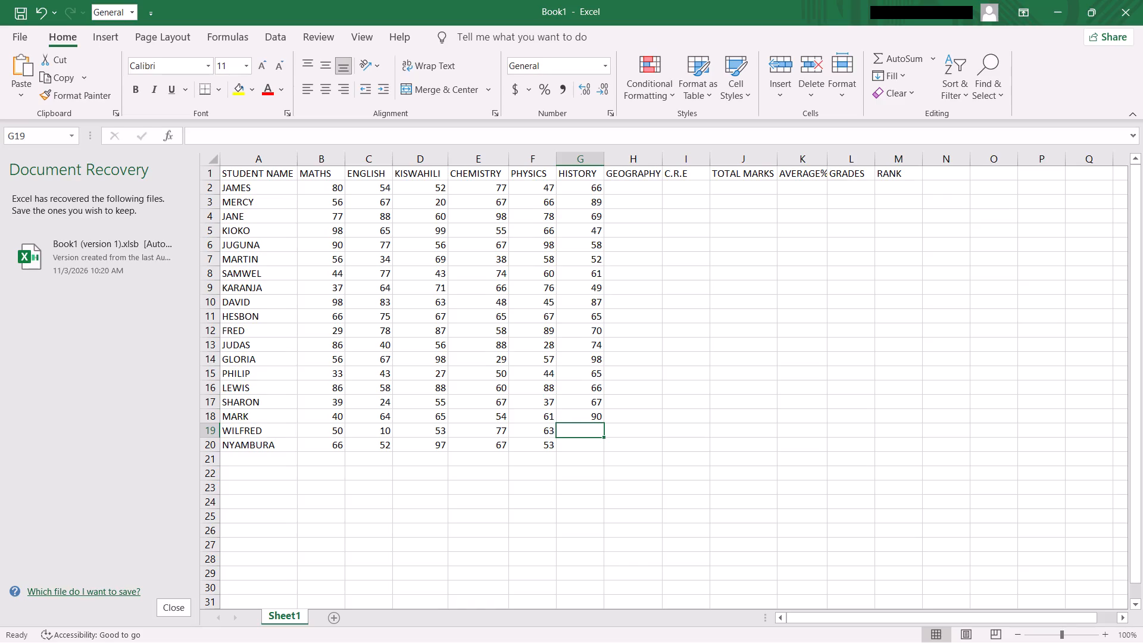
pyautogui.write('67')
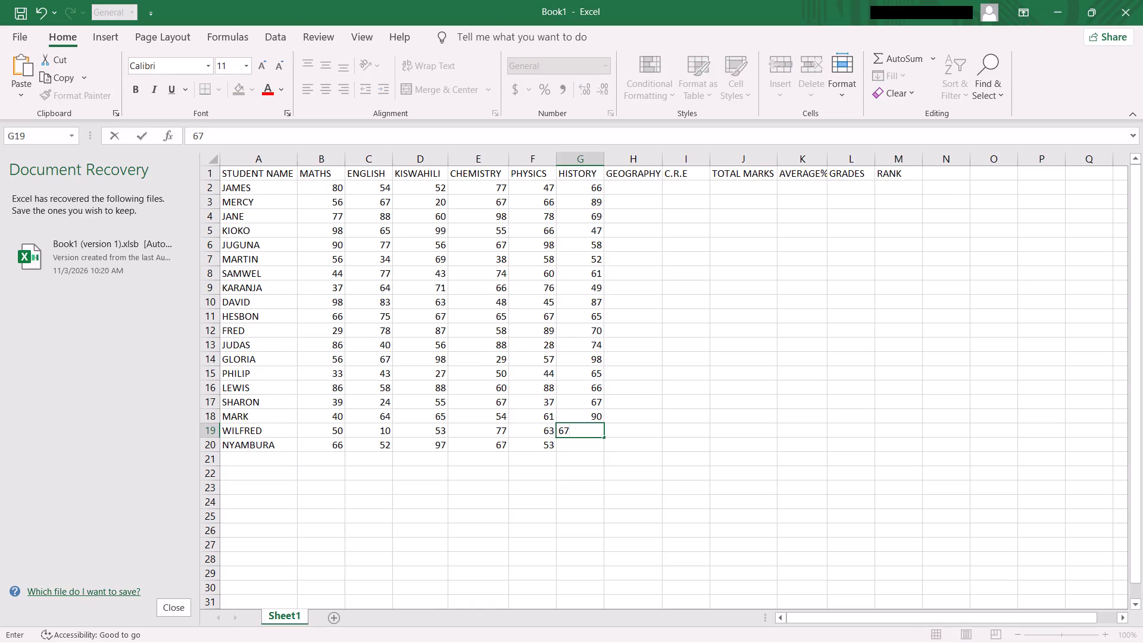
pyautogui.press('Return')
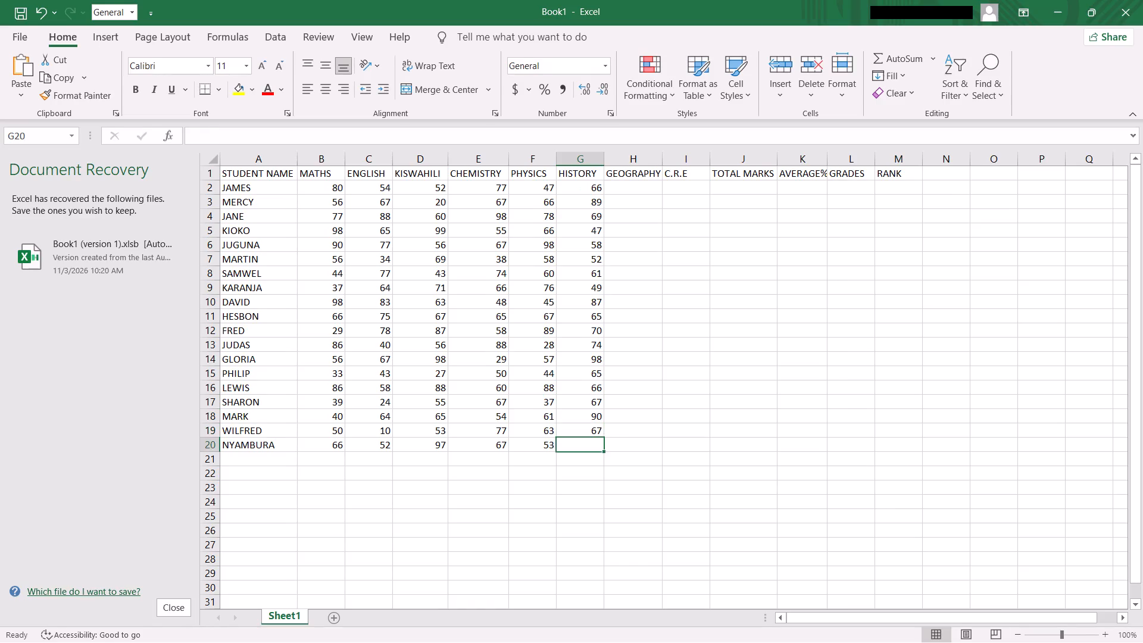
pyautogui.write('39')
pyautogui.press('Return')
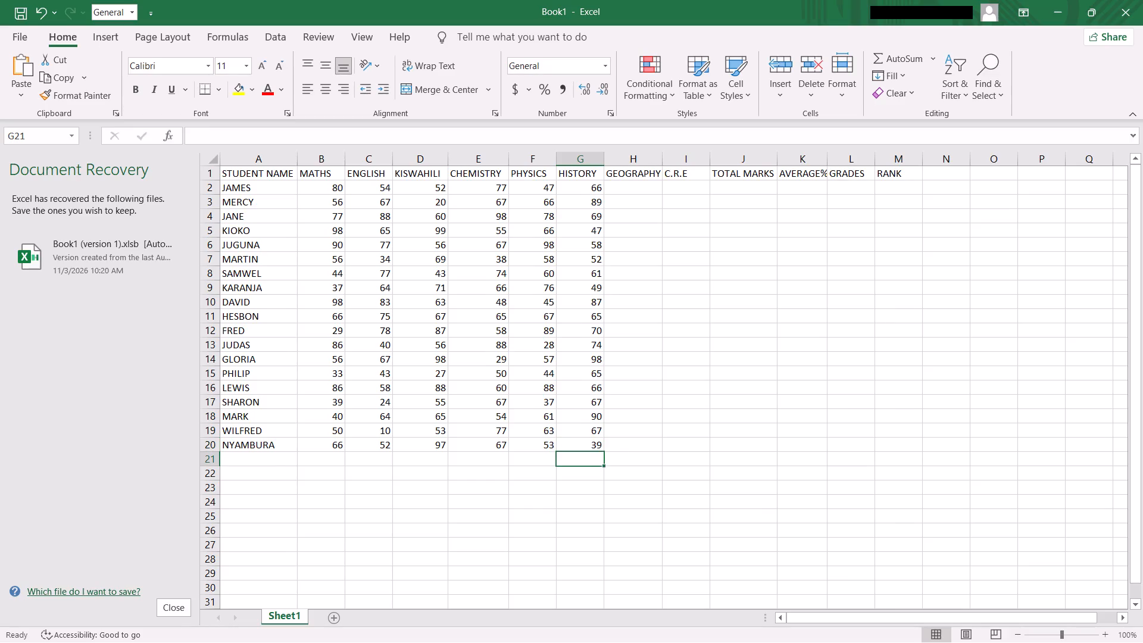
# Enter the GEOGRAPHY marks 78, 66, 87 and 98 in cells H2 to H5.
pyautogui.click(622, 189)
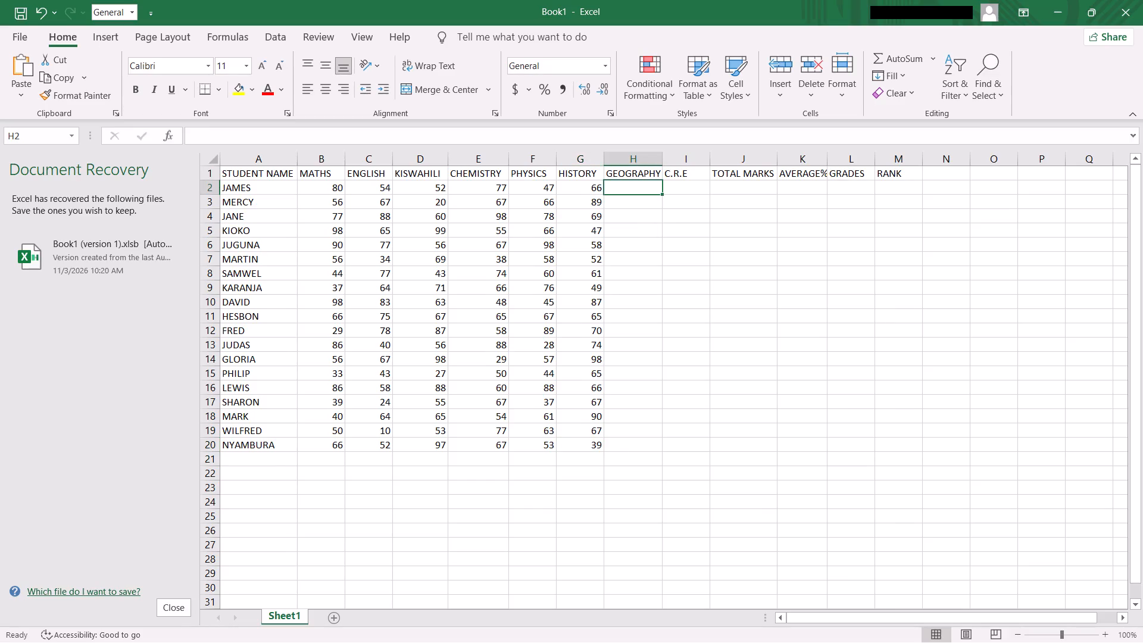
pyautogui.press('7')
pyautogui.press('8')
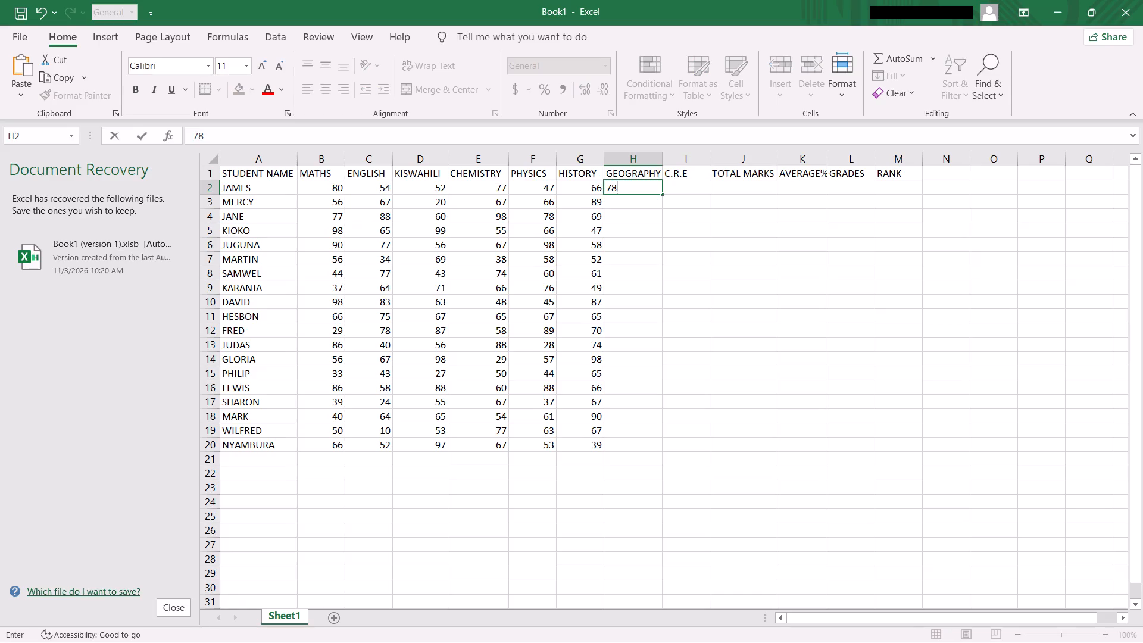
pyautogui.press('Return')
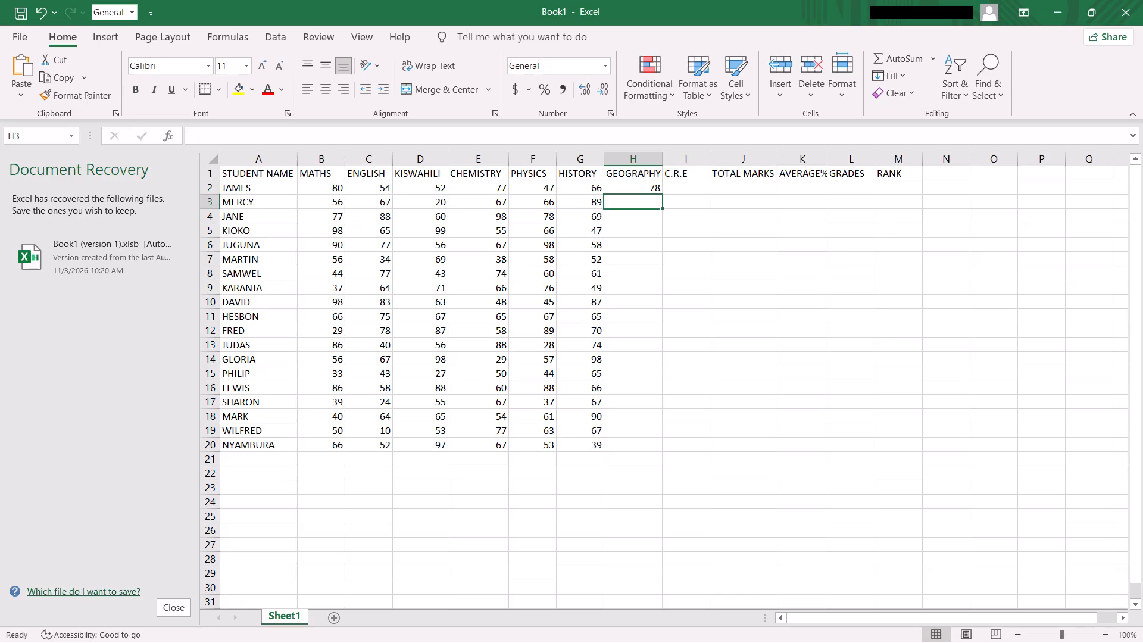
pyautogui.write('66')
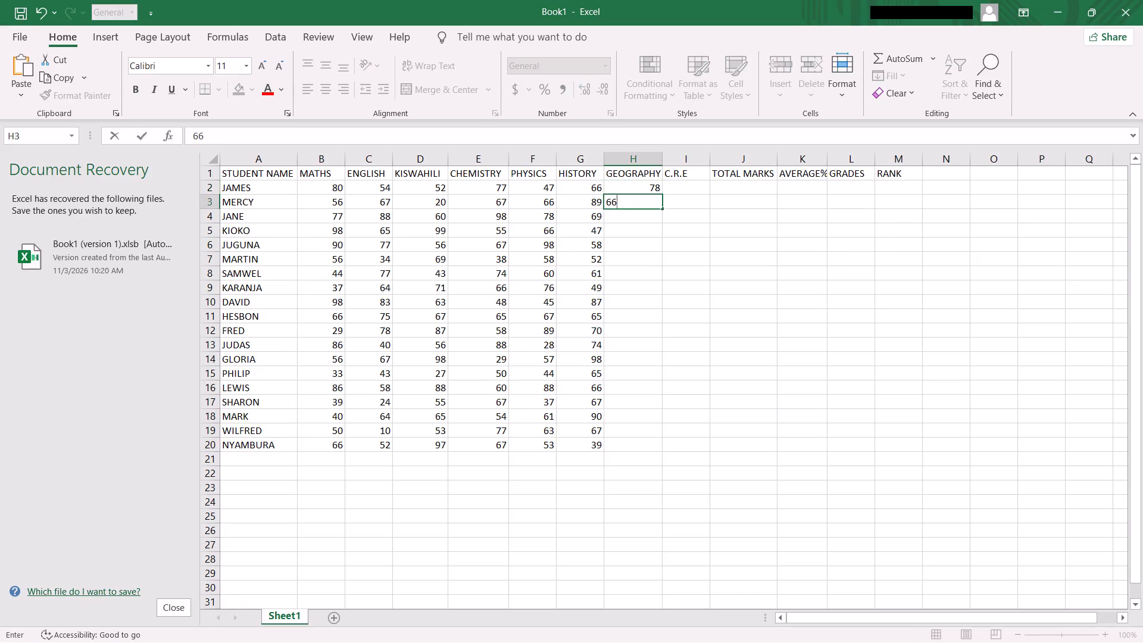
pyautogui.press('Return')
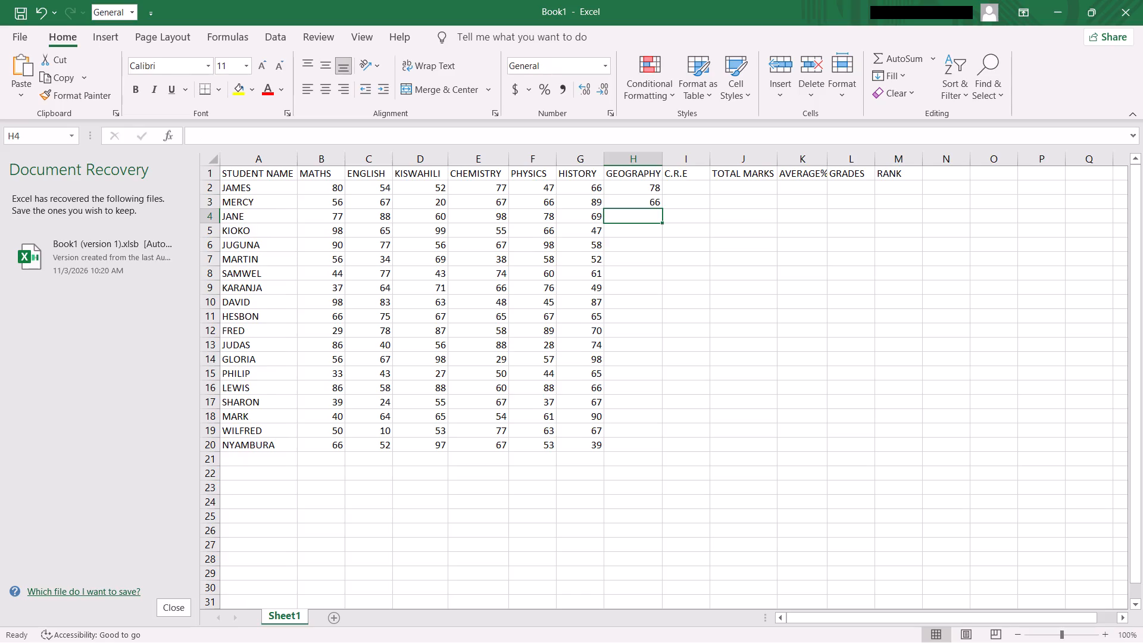
pyautogui.write('87')
pyautogui.press('Return')
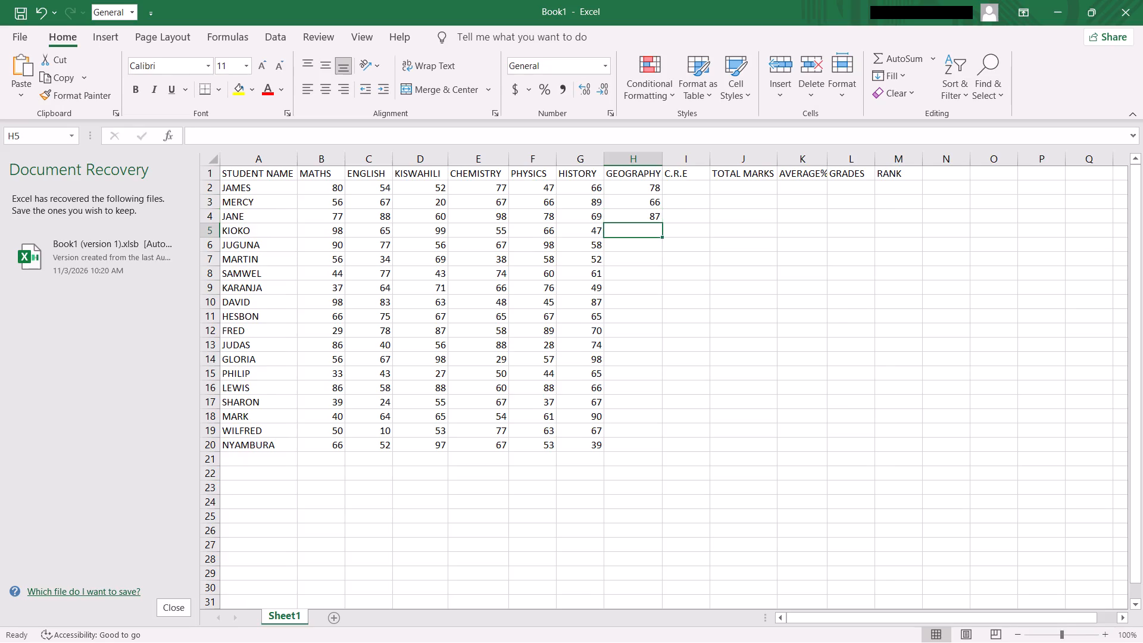
pyautogui.write('98')
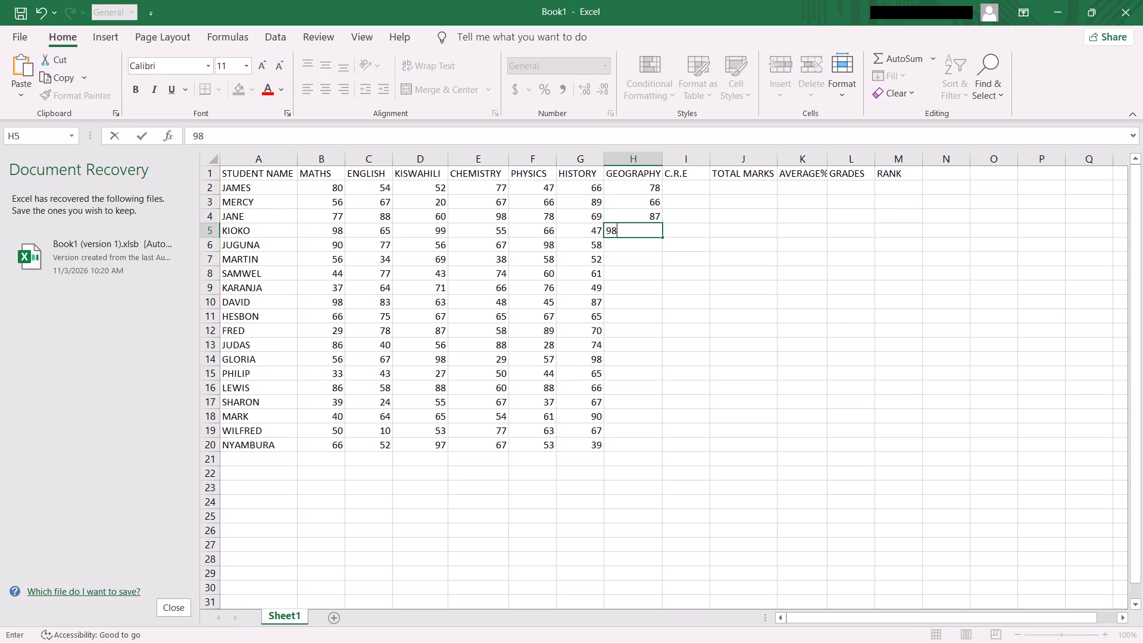
pyautogui.press('Return')
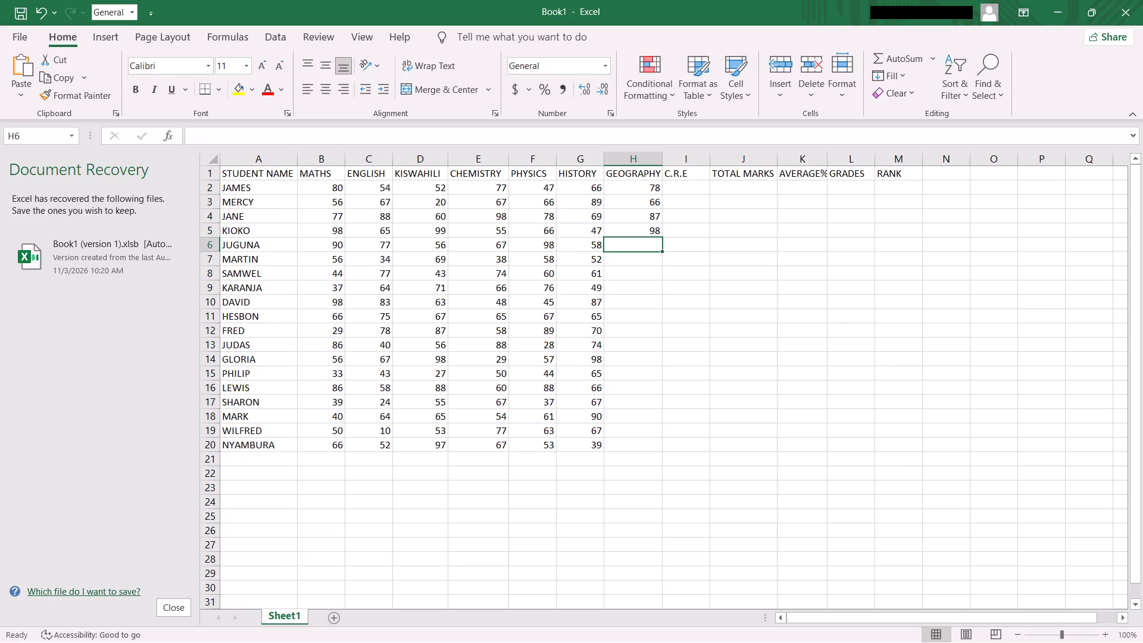
# Enter the GEOGRAPHY marks 54, 67, 79 and 71 in cells H6 to H9.
pyautogui.press('5')
pyautogui.press('4')
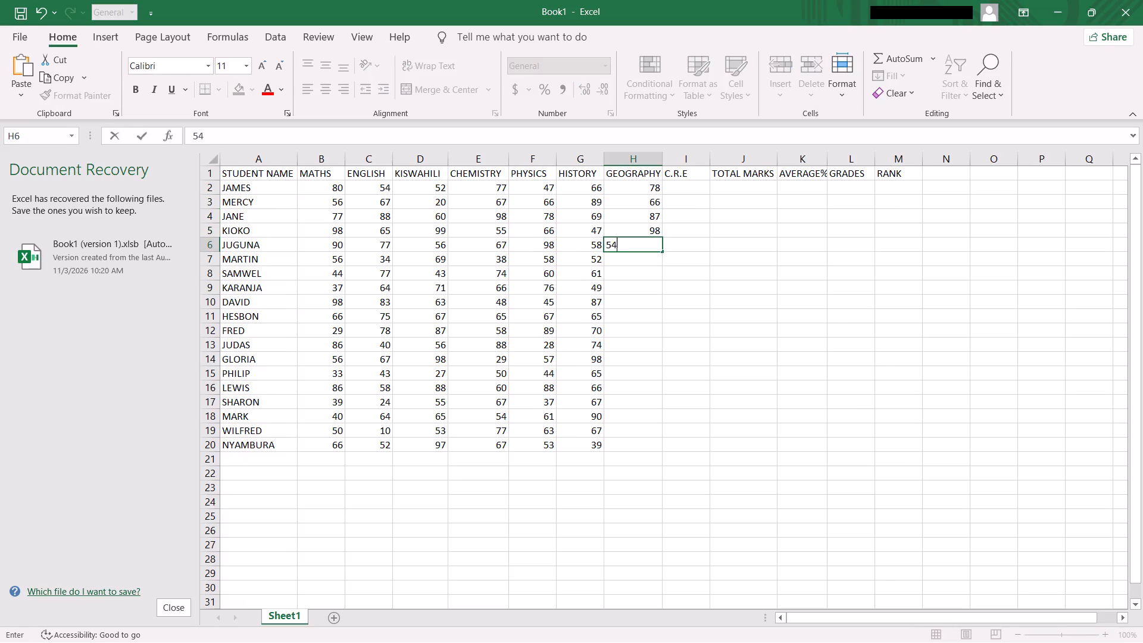
pyautogui.press('Return')
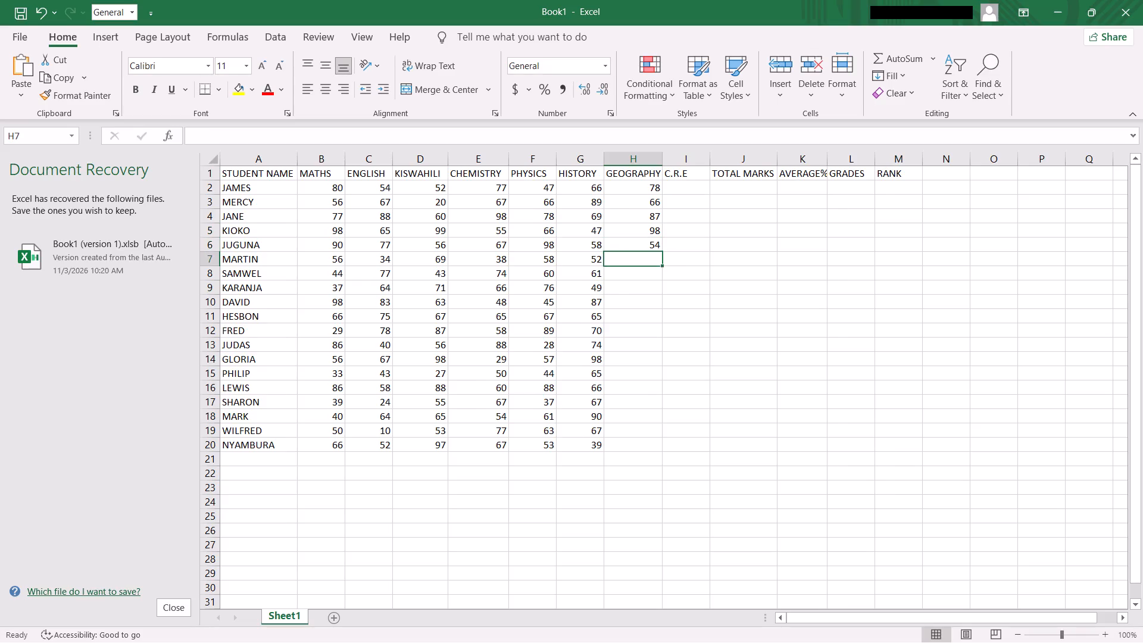
pyautogui.write('67')
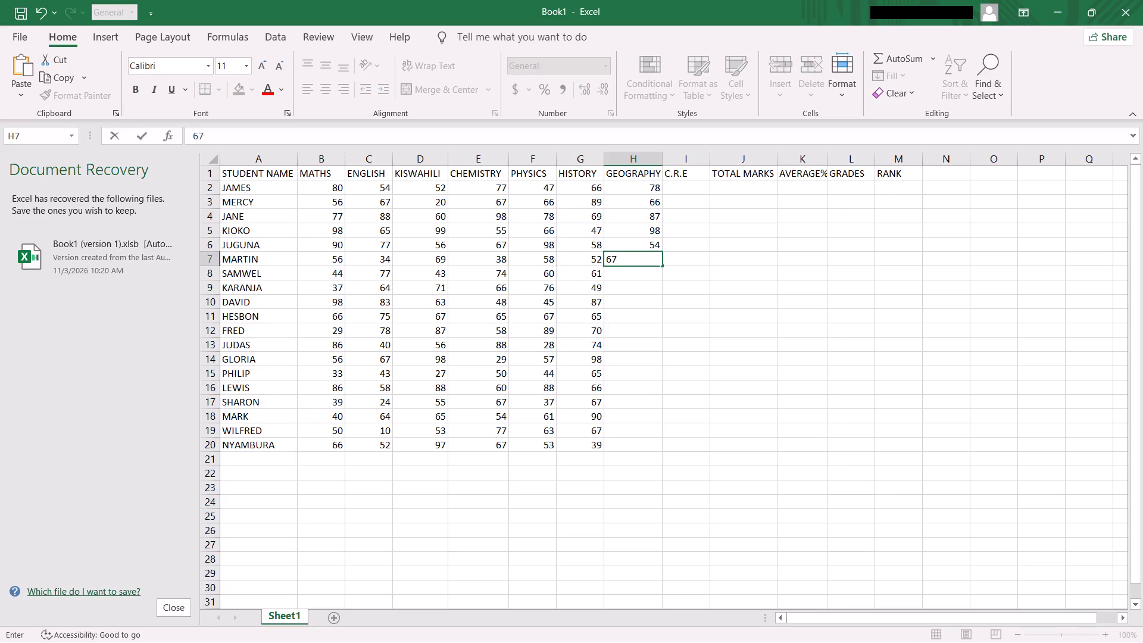
pyautogui.press('Return')
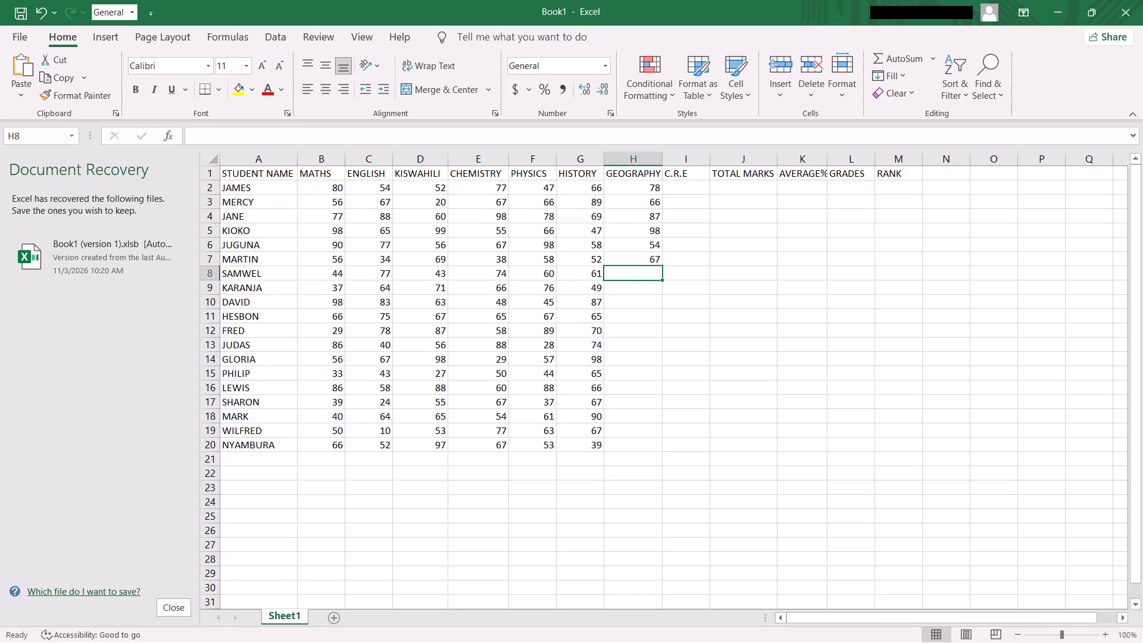
pyautogui.write('79')
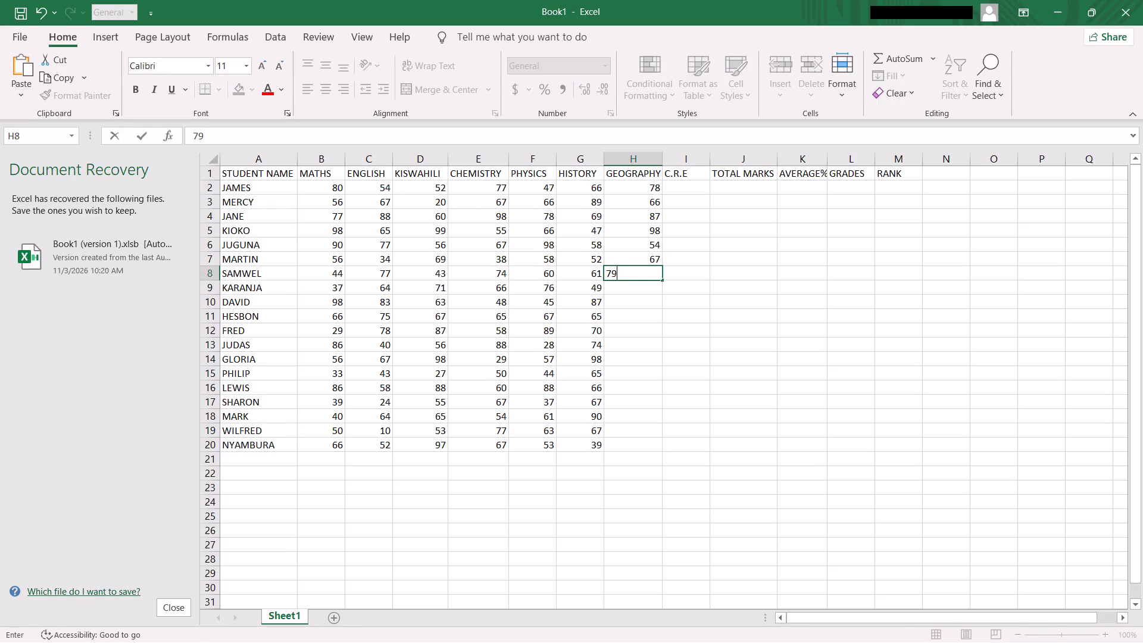
pyautogui.press('Return')
pyautogui.write('71')
pyautogui.press('Return')
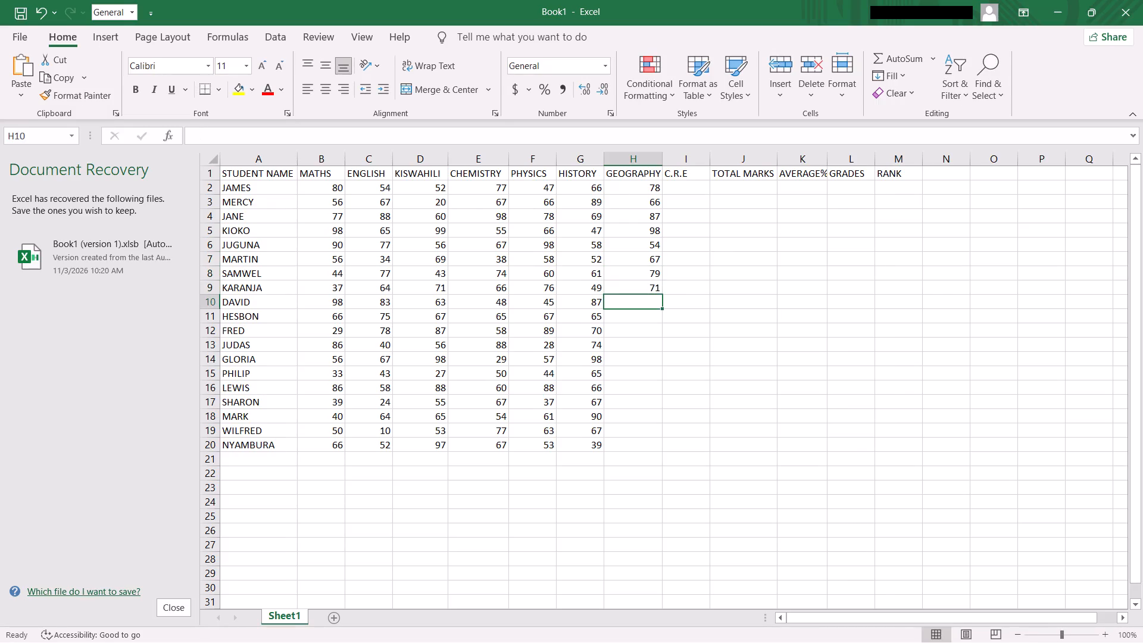
# Enter the GEOGRAPHY marks 34, 76, 80 and 66 in cells H10 to H13.
pyautogui.write('34')
pyautogui.press('Return')
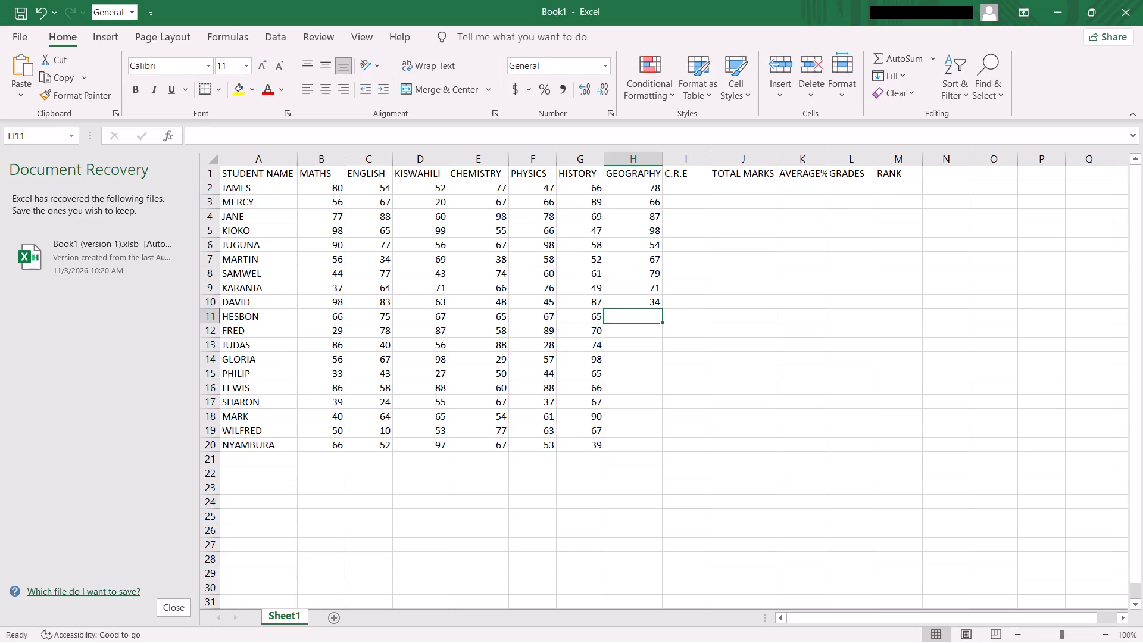
pyautogui.write('76')
pyautogui.press('Return')
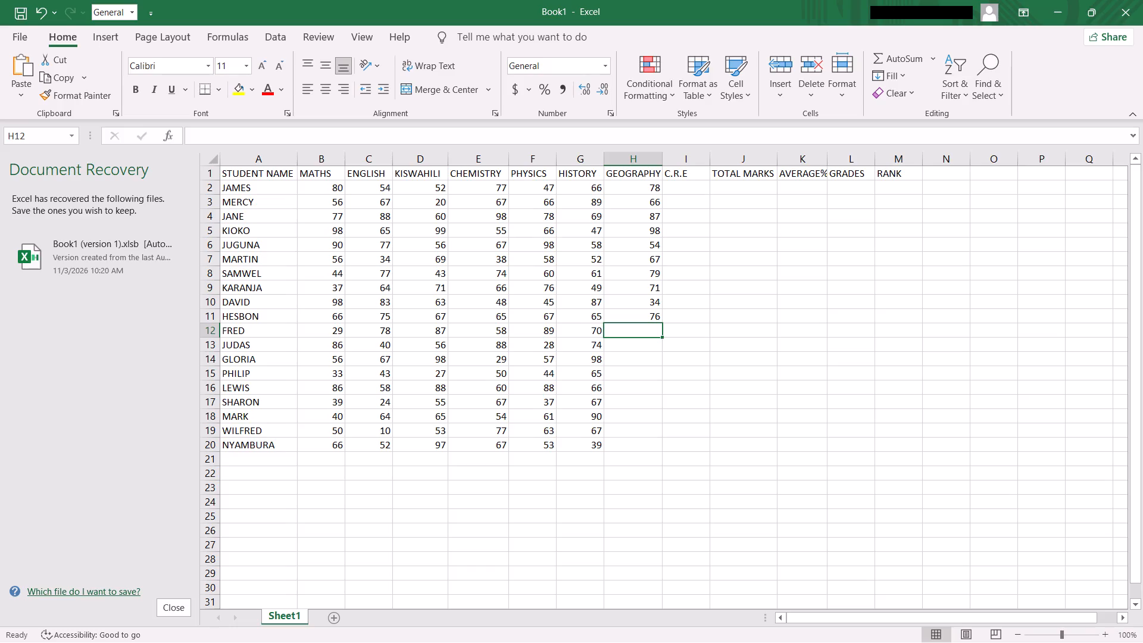
pyautogui.press('8')
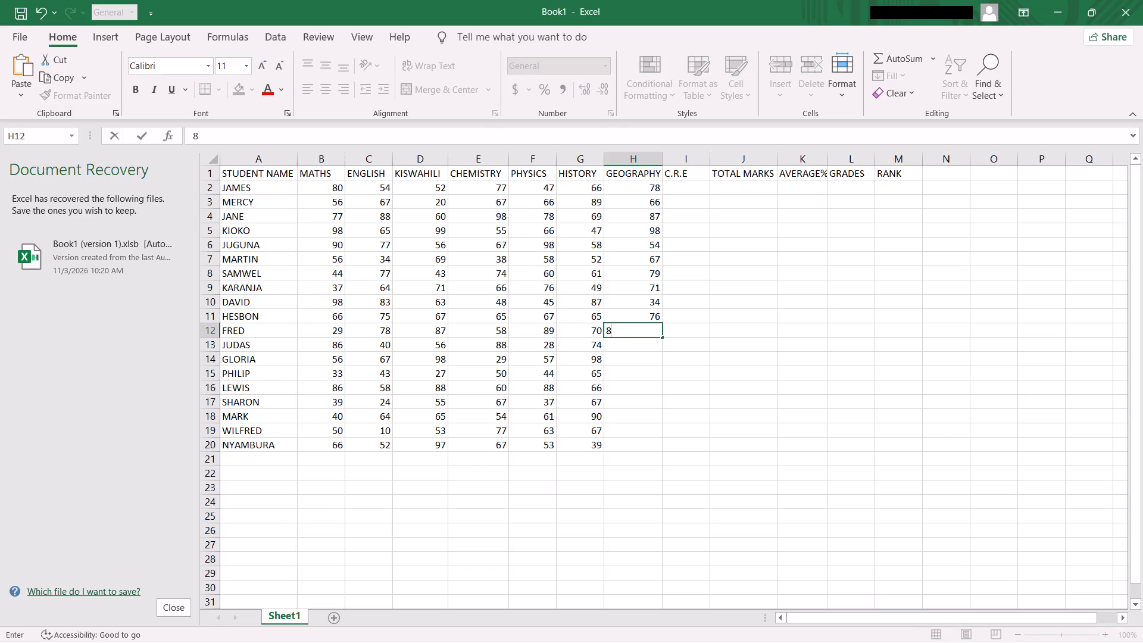
pyautogui.press('0')
pyautogui.press('Return')
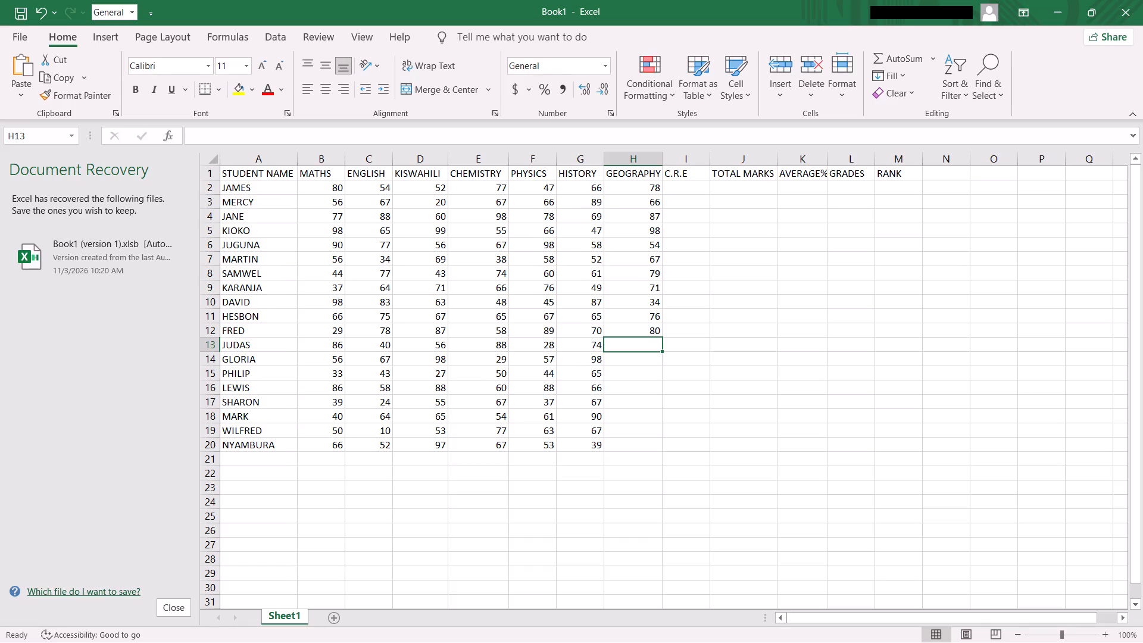
pyautogui.press('6')
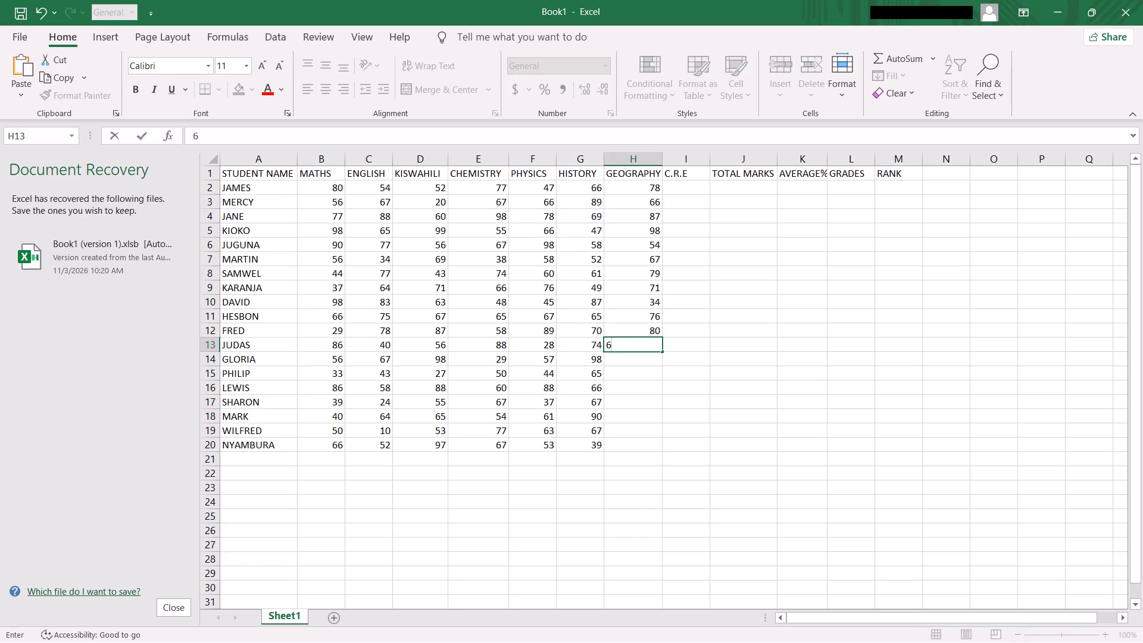
pyautogui.press('6')
pyautogui.press('Return')
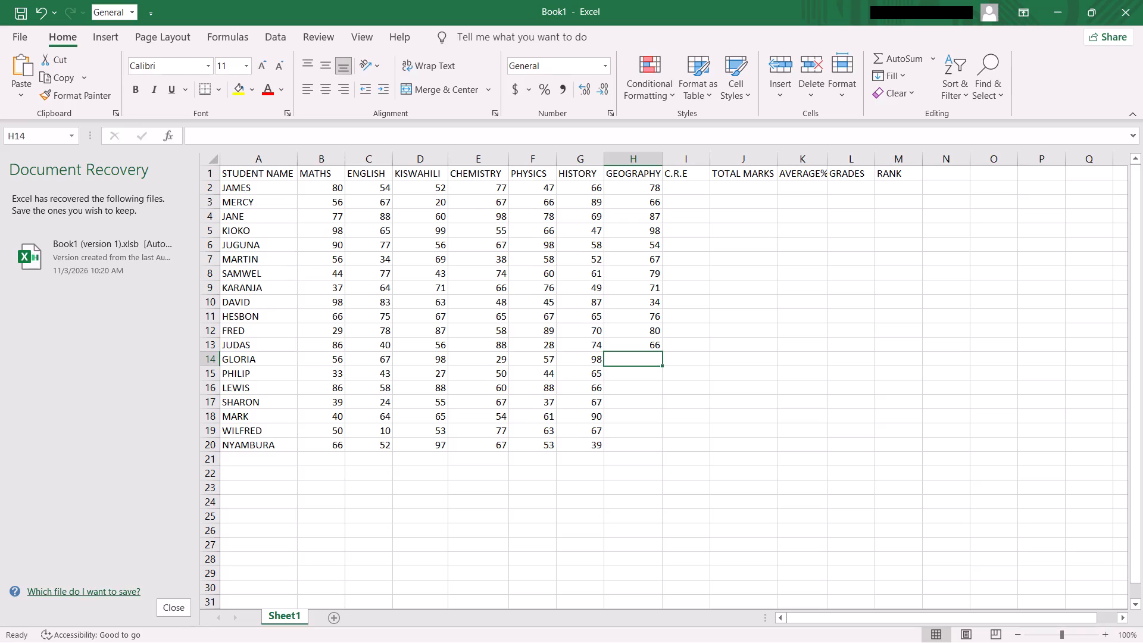
# Enter the GEOGRAPHY marks 45, 97, 61 and 55 in cells H14 to H17.
pyautogui.press('4')
pyautogui.press('5')
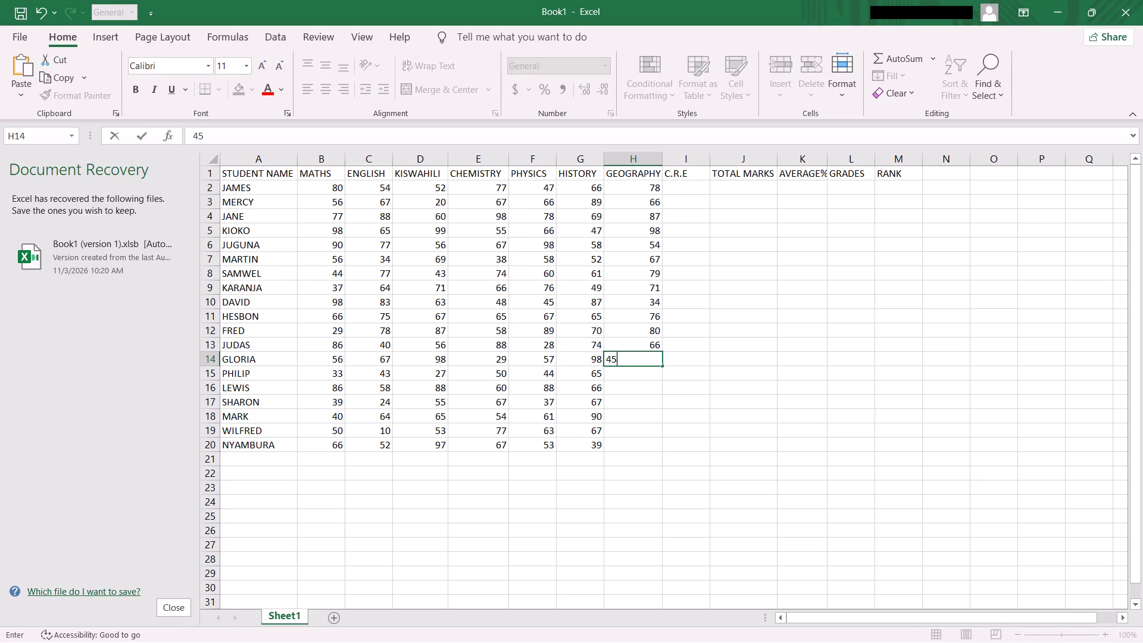
pyautogui.press('Return')
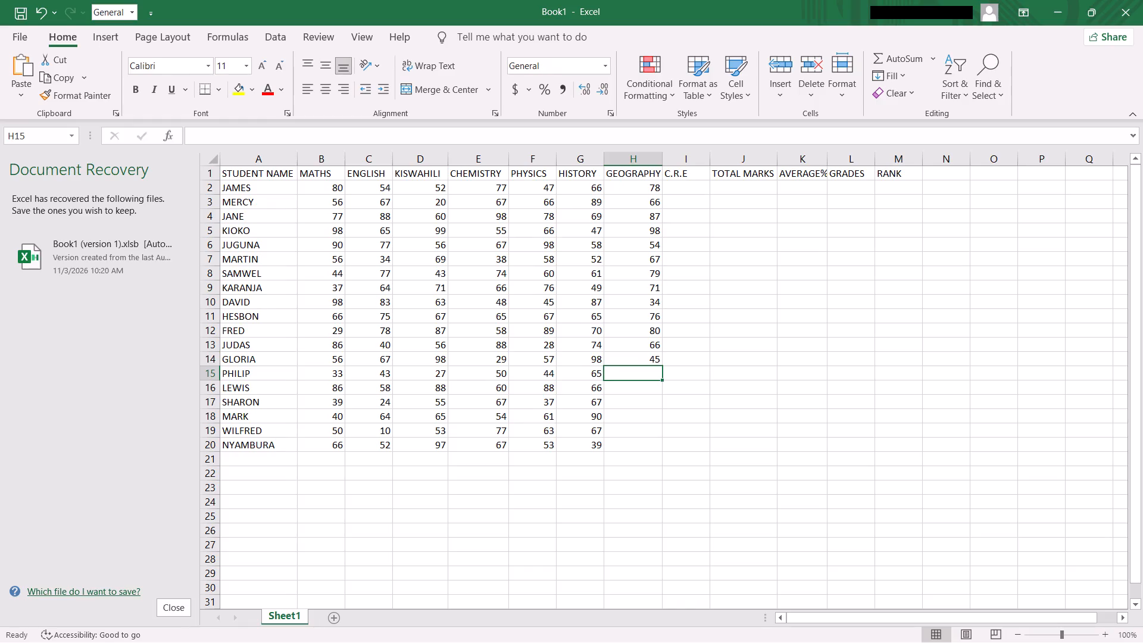
pyautogui.press('9')
pyautogui.press('7')
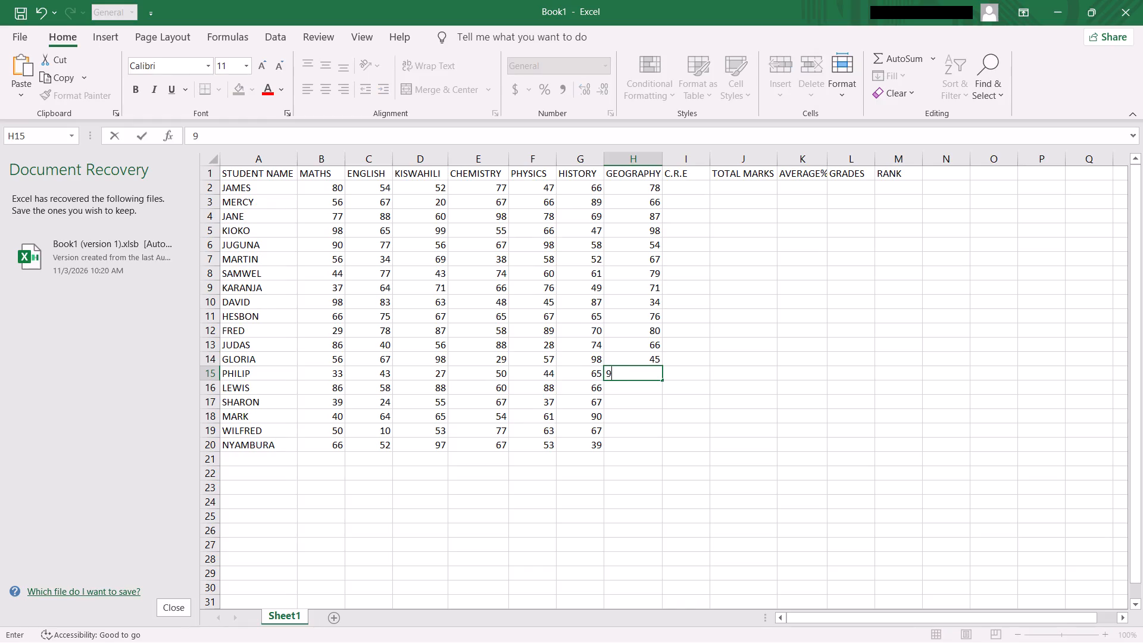
pyautogui.press('Return')
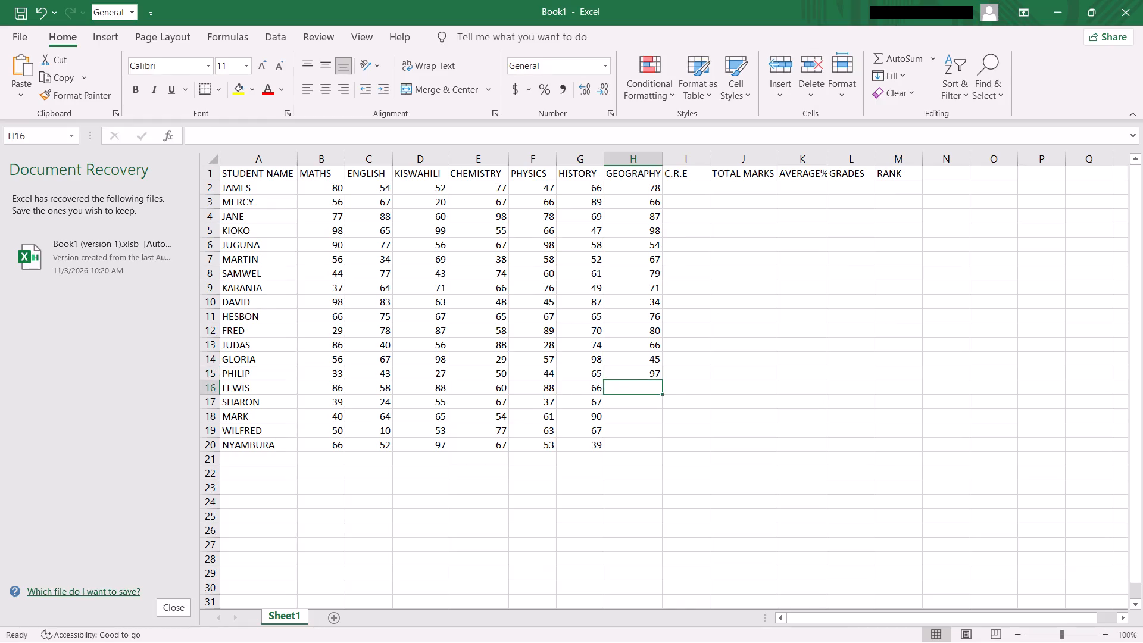
pyautogui.press('6')
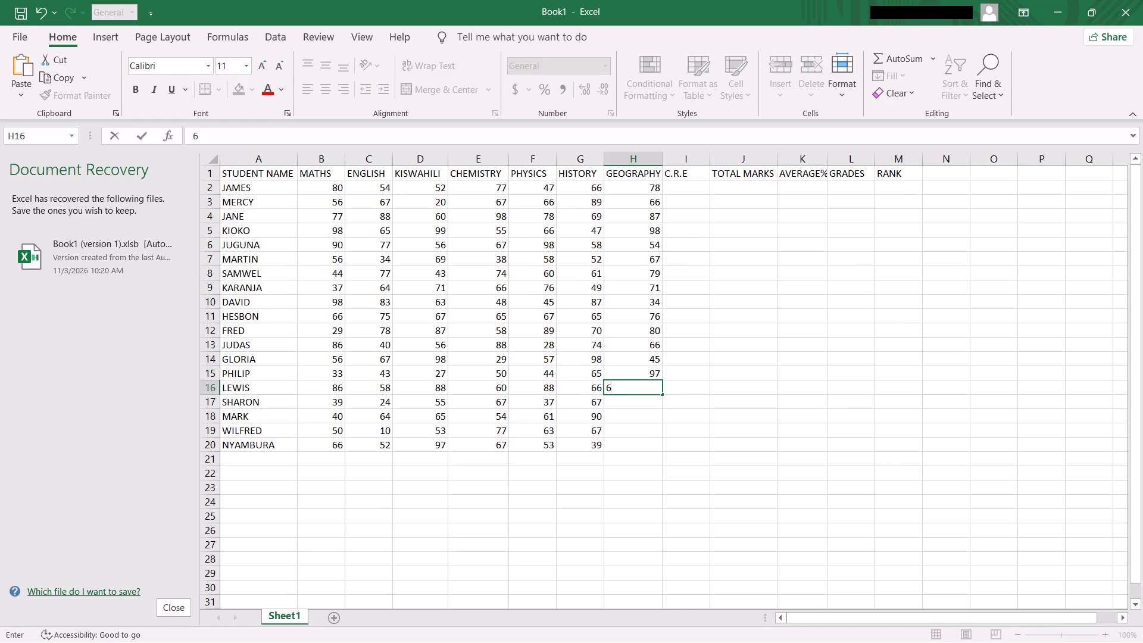
pyautogui.press('1')
pyautogui.press('Return')
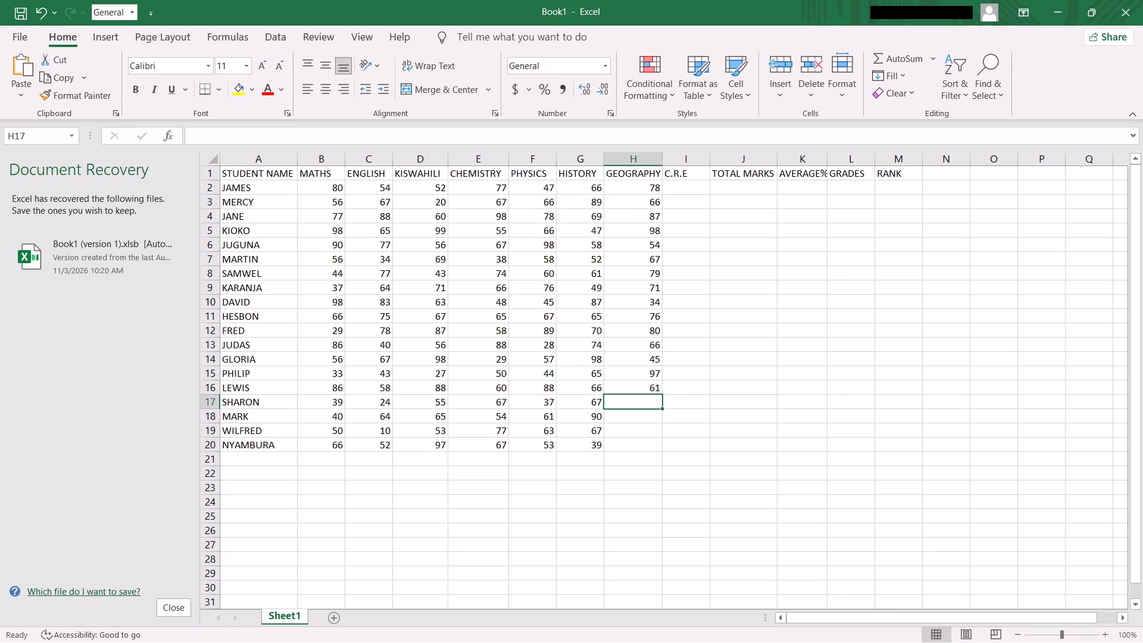
pyautogui.write('55')
pyautogui.press('Return')
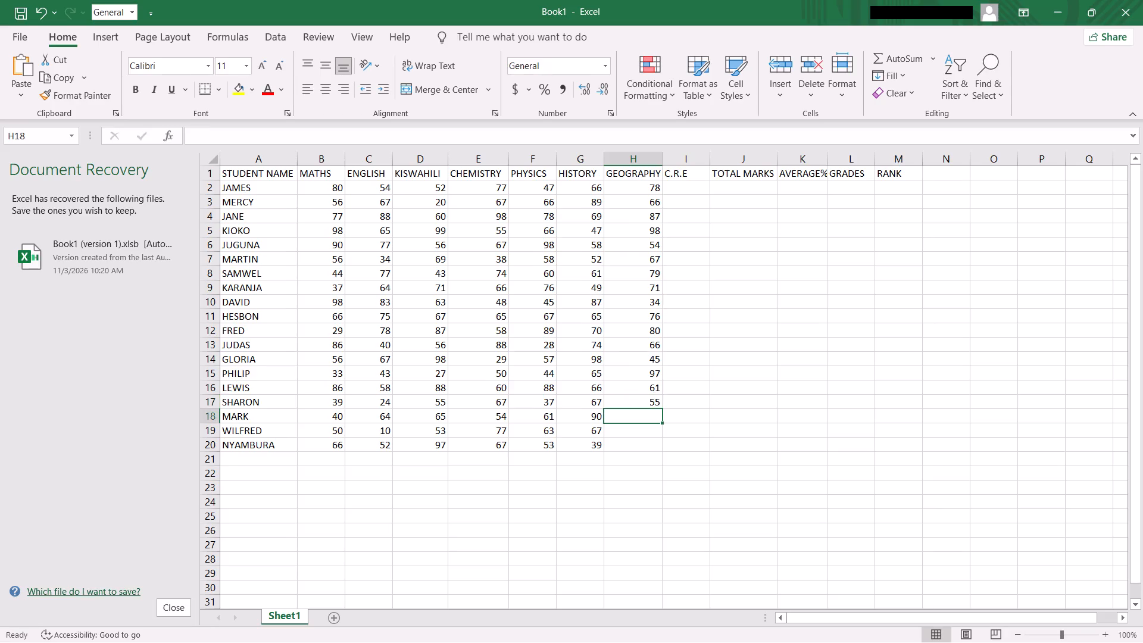
# Enter the GEOGRAPHY marks 76, 88 and 51 in cells H18 to H20.
pyautogui.write('76')
pyautogui.press('Return')
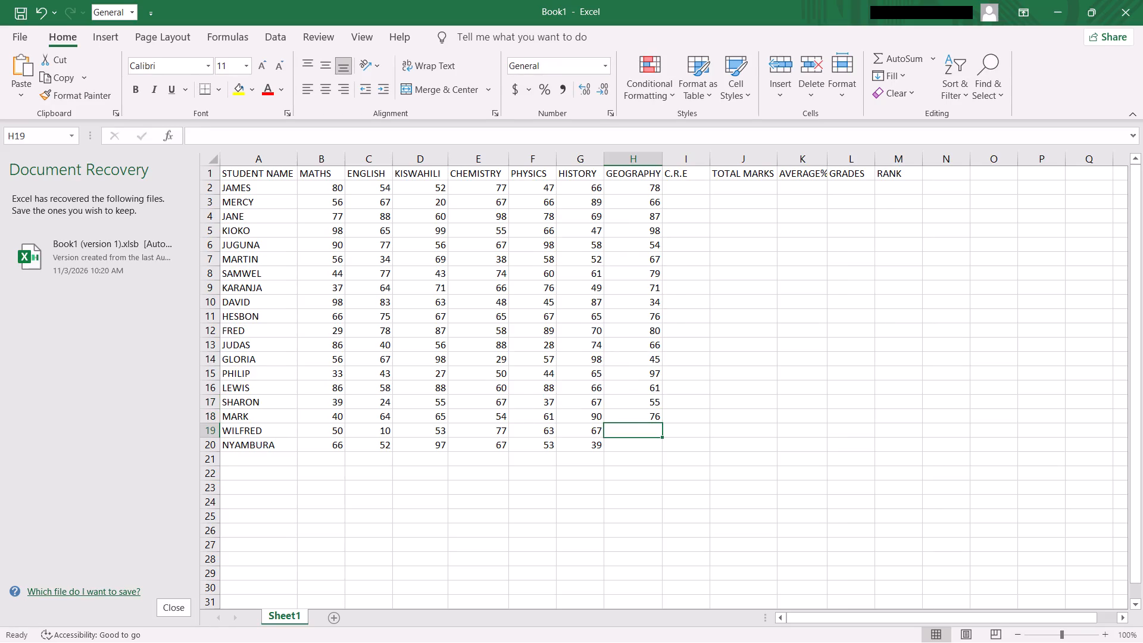
pyautogui.write('88')
pyautogui.press('Return')
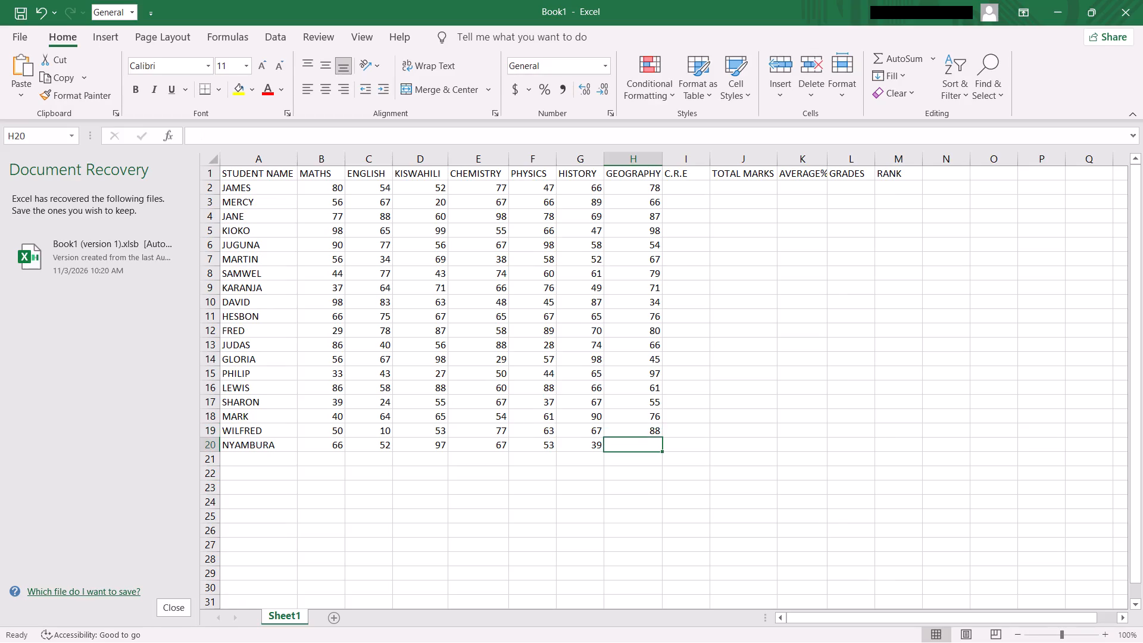
pyautogui.write('51')
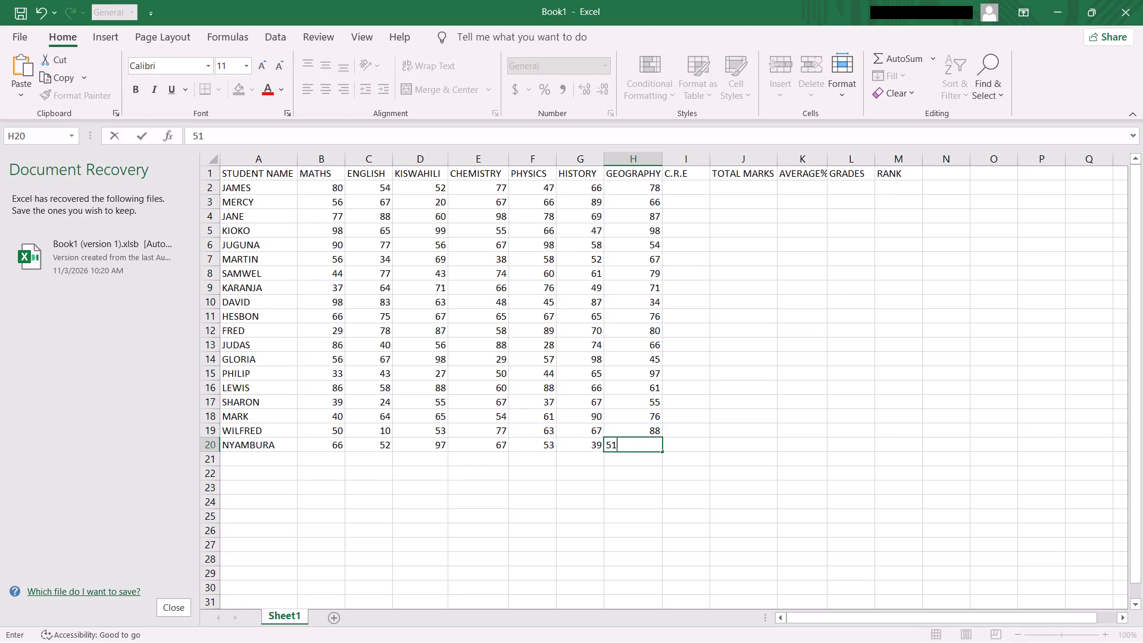
pyautogui.press('Return')
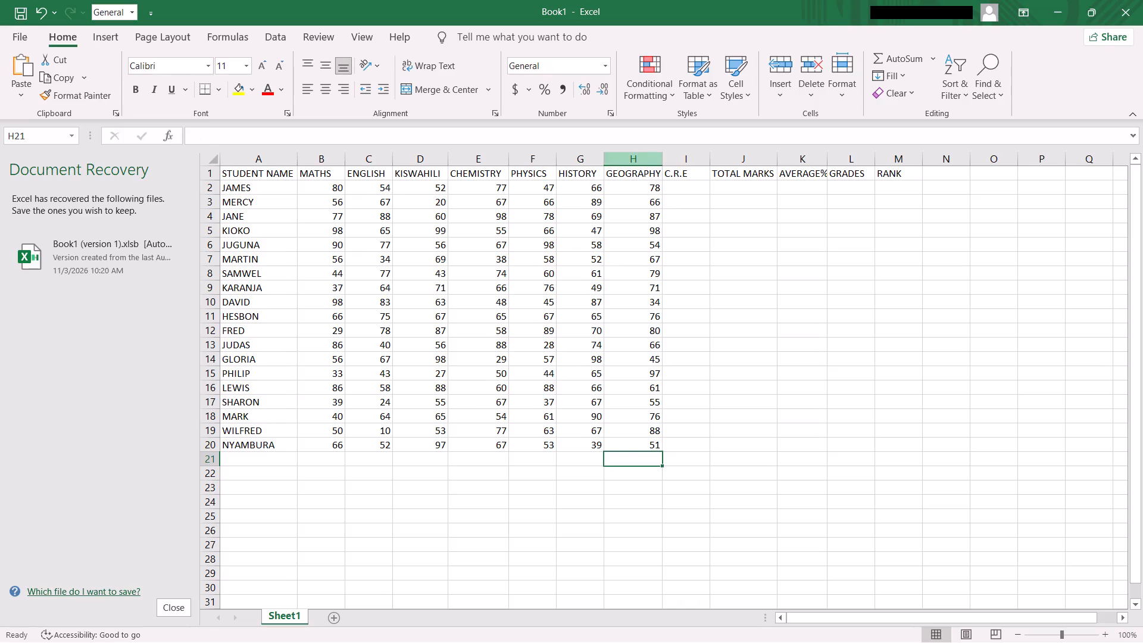
# Enter the C.R.E marks 66, 75, 40 and 53 in cells I2 to I5.
pyautogui.click(670, 188)
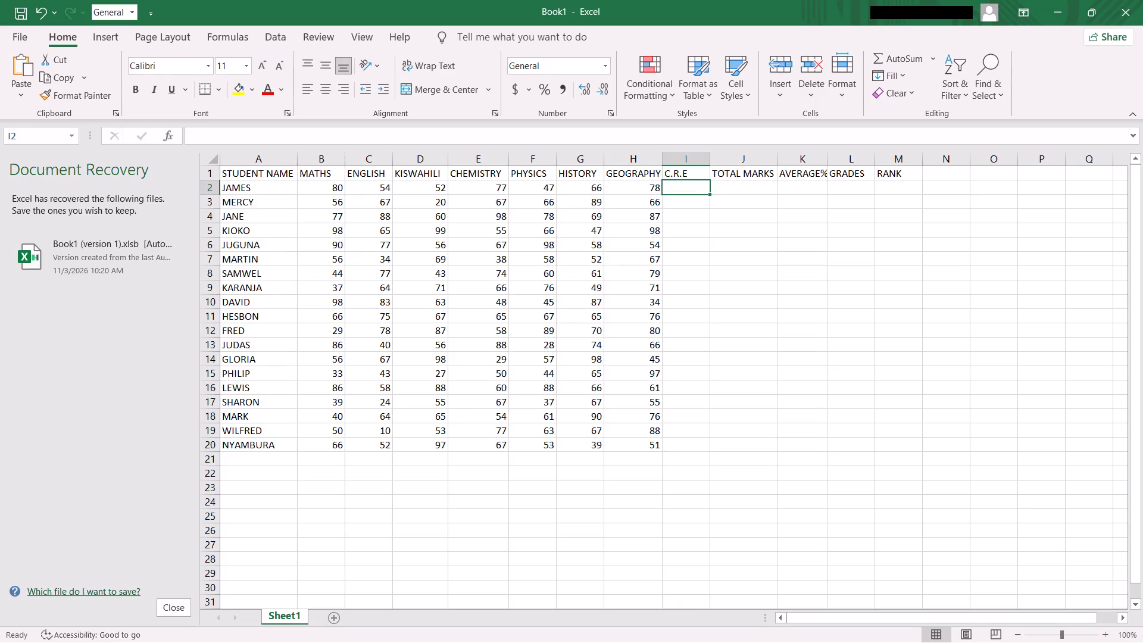
pyautogui.write('66')
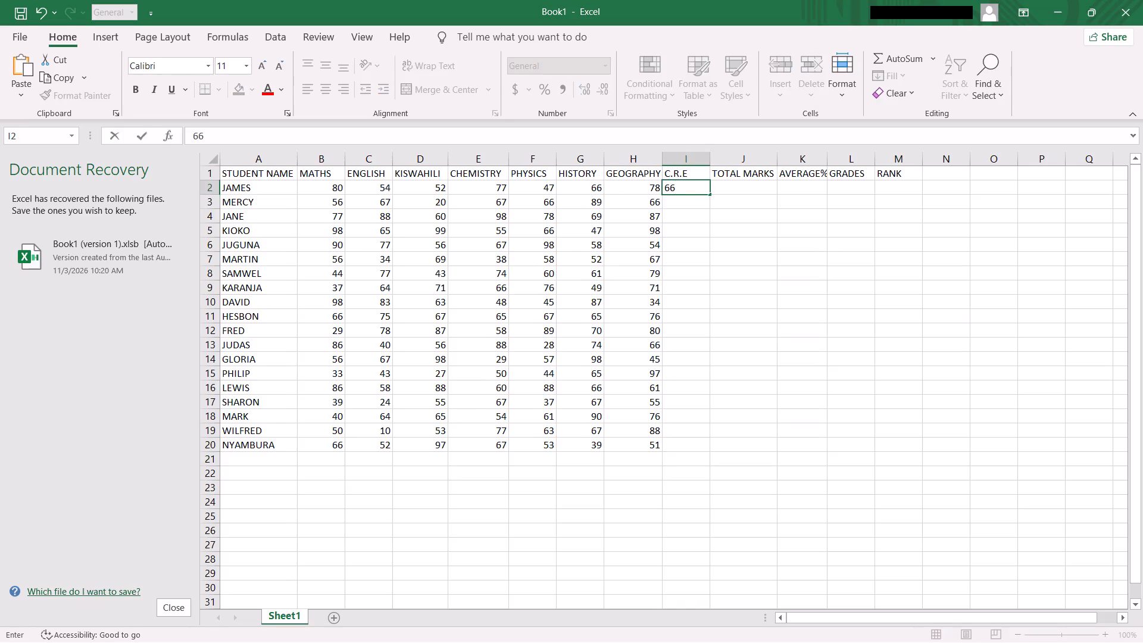
pyautogui.press('Return')
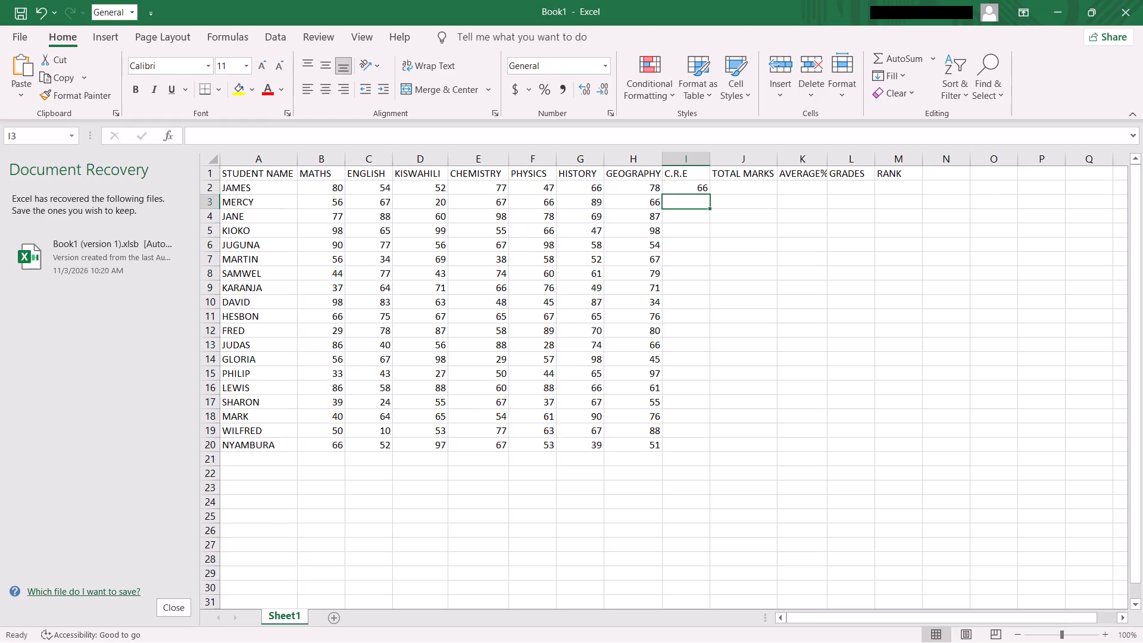
pyautogui.press('7')
pyautogui.press('5')
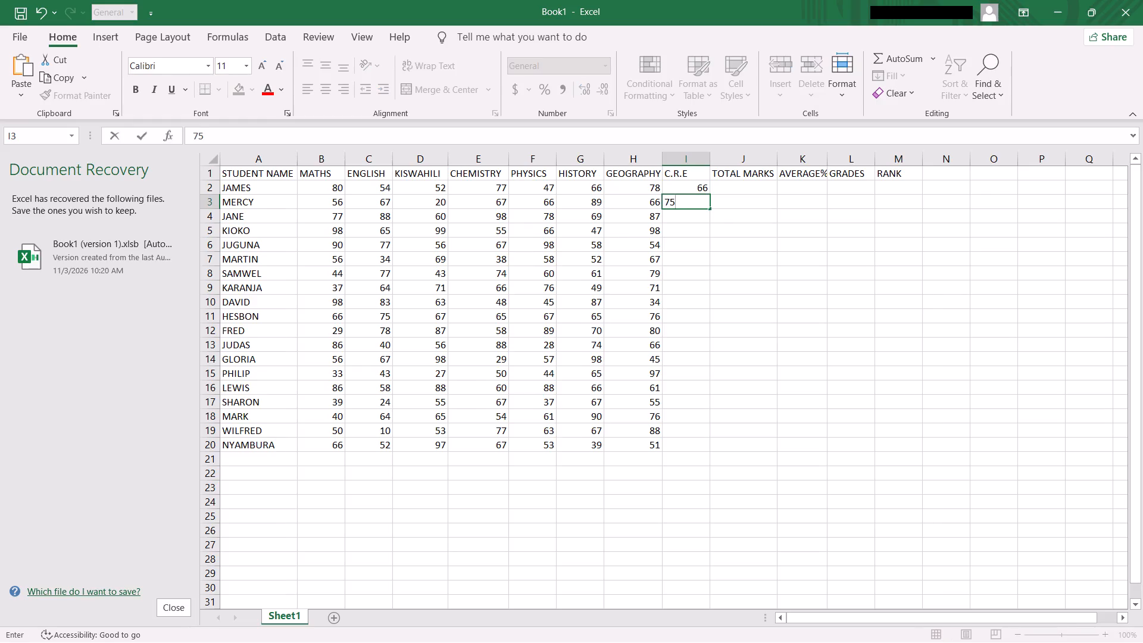
pyautogui.press('Return')
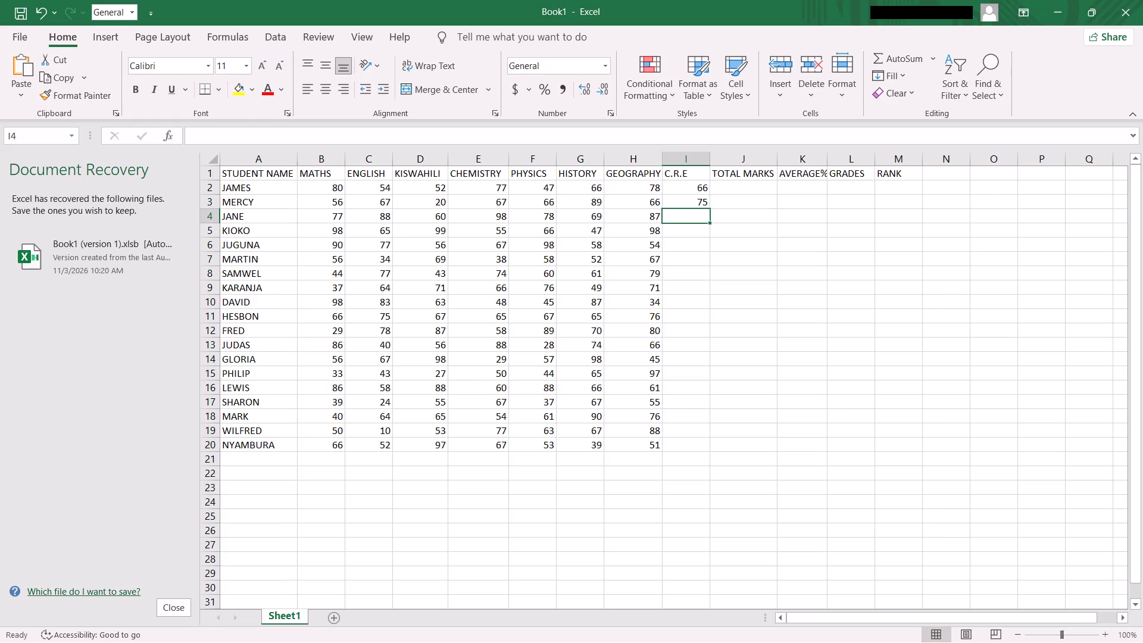
pyautogui.write('40')
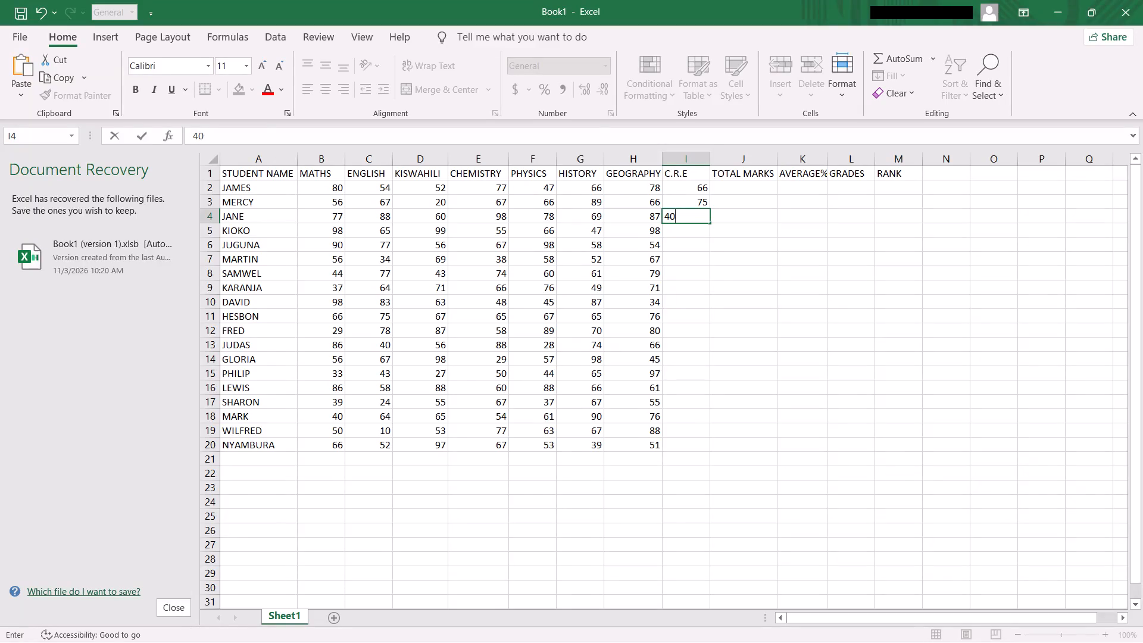
pyautogui.press('Return')
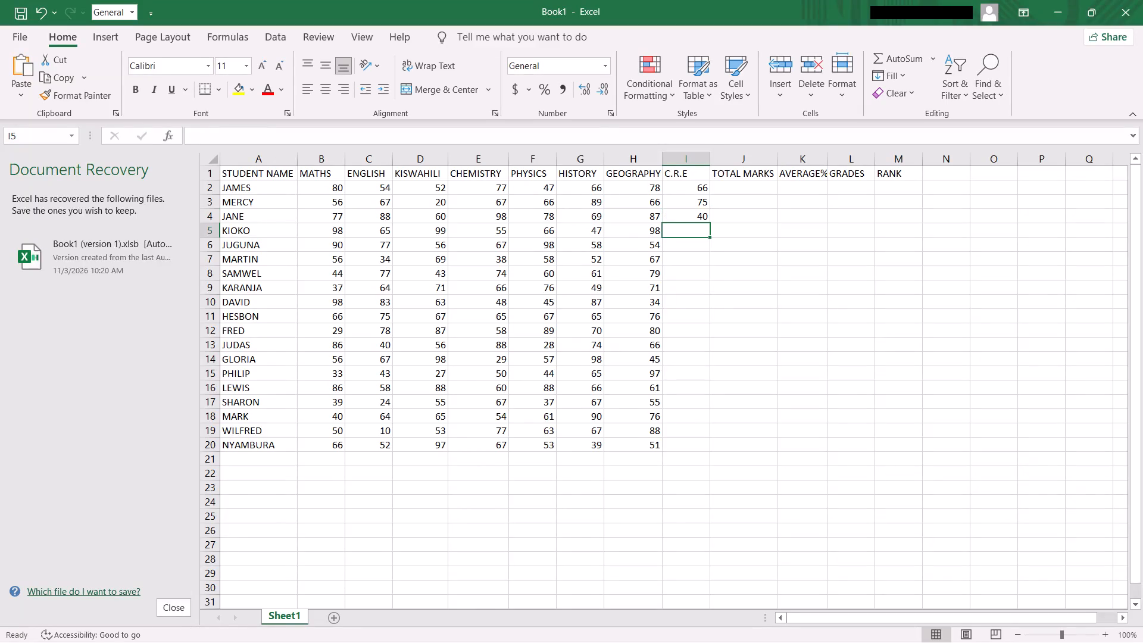
pyautogui.press('5')
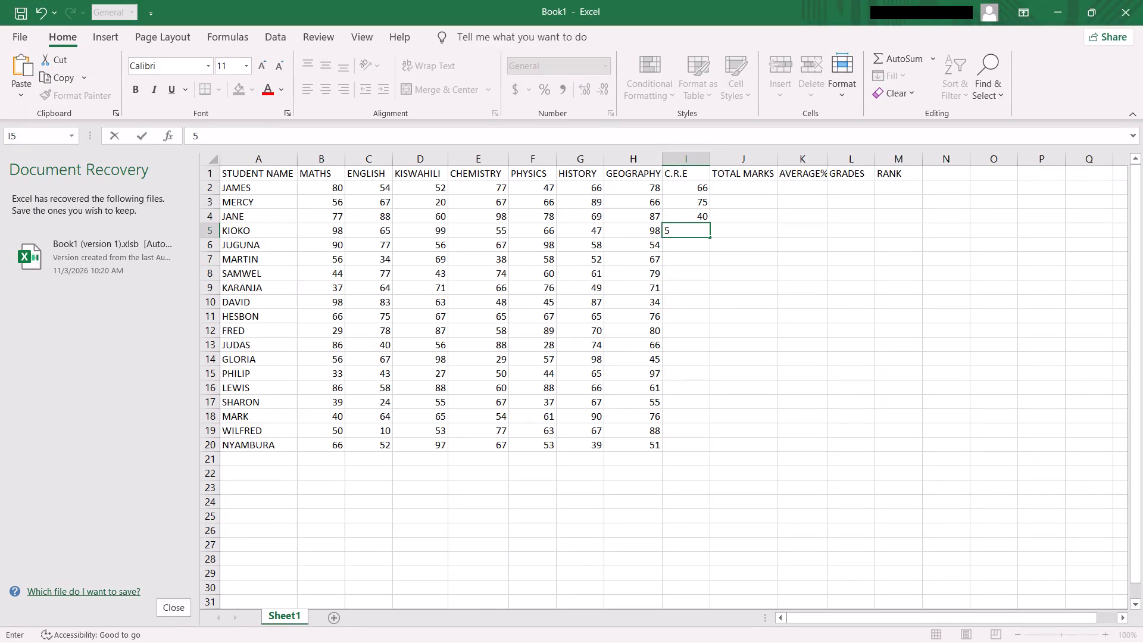
pyautogui.press('3')
pyautogui.press('Return')
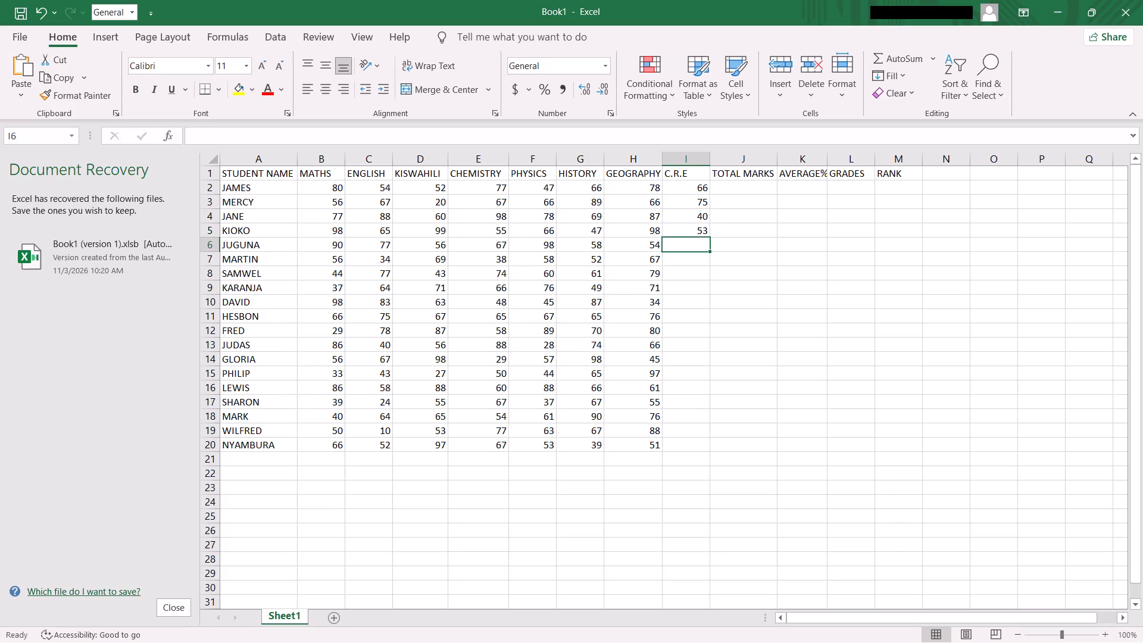
# Enter the C.R.E marks 75, 88, 76 and 90 in cells I6 to I9.
pyautogui.press('7')
pyautogui.press('5')
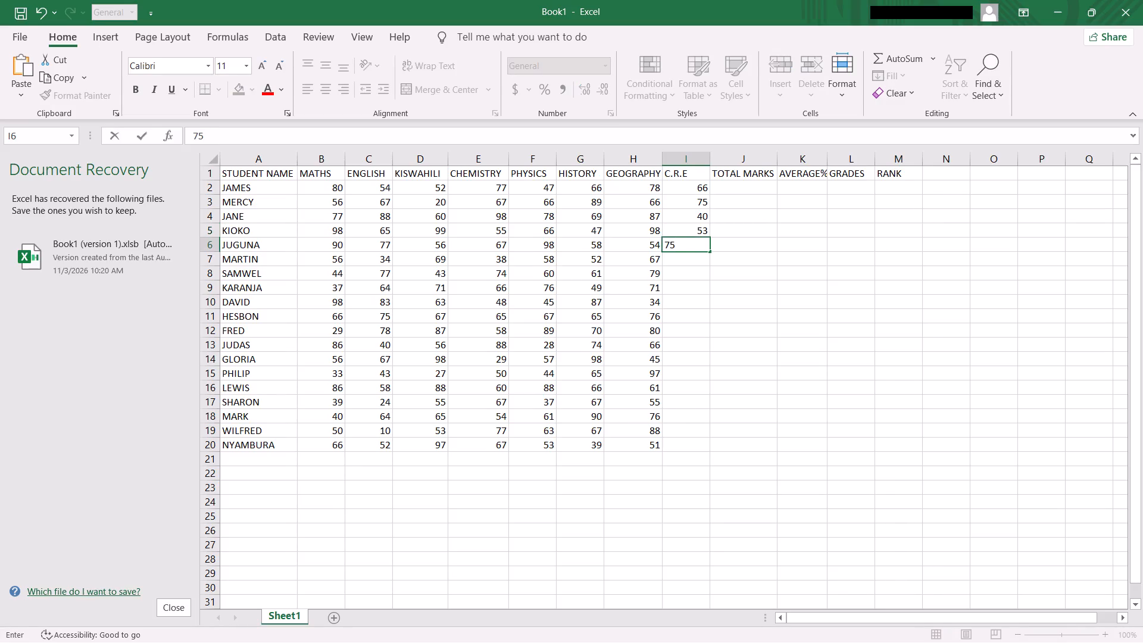
pyautogui.press('Return')
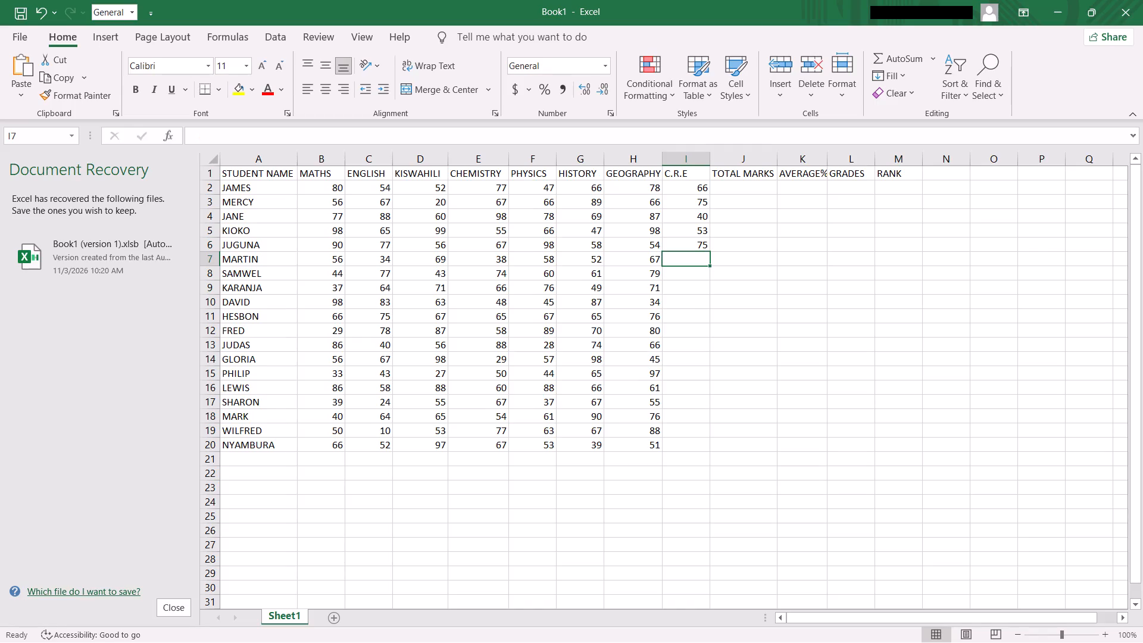
pyautogui.write('88')
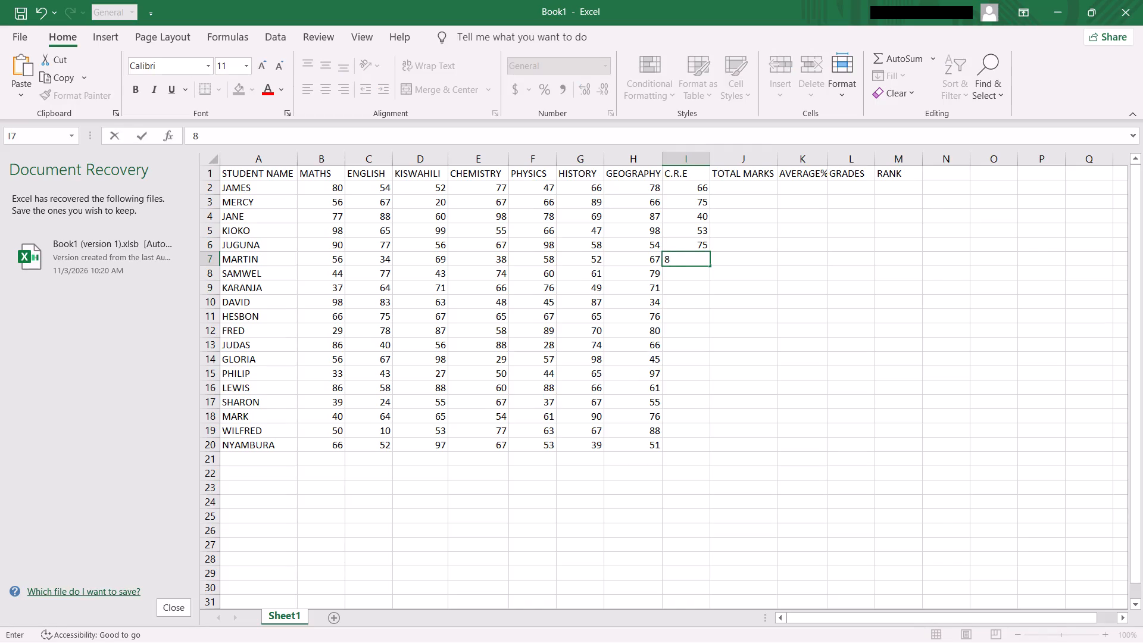
pyautogui.press('Return')
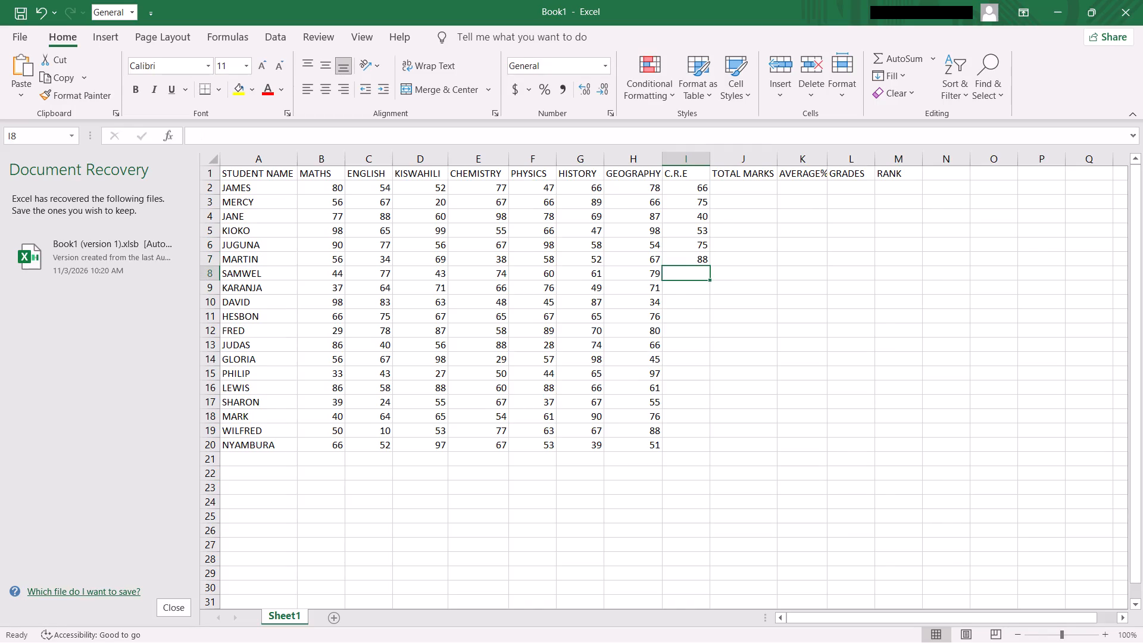
pyautogui.write('76')
pyautogui.press('Return')
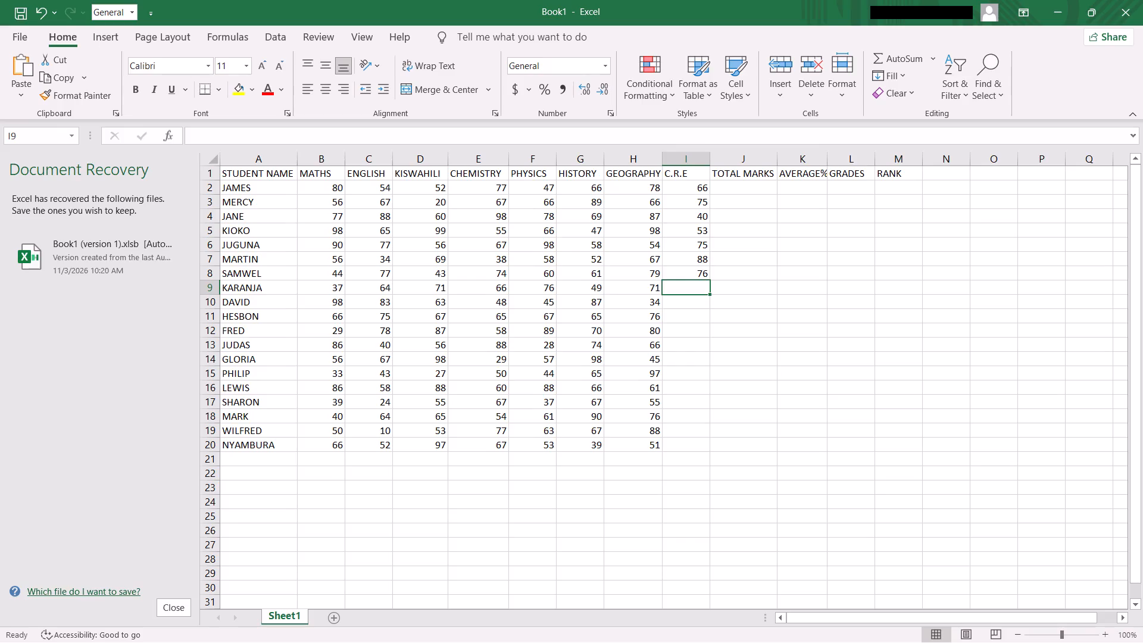
pyautogui.write('90')
pyautogui.press('Return')
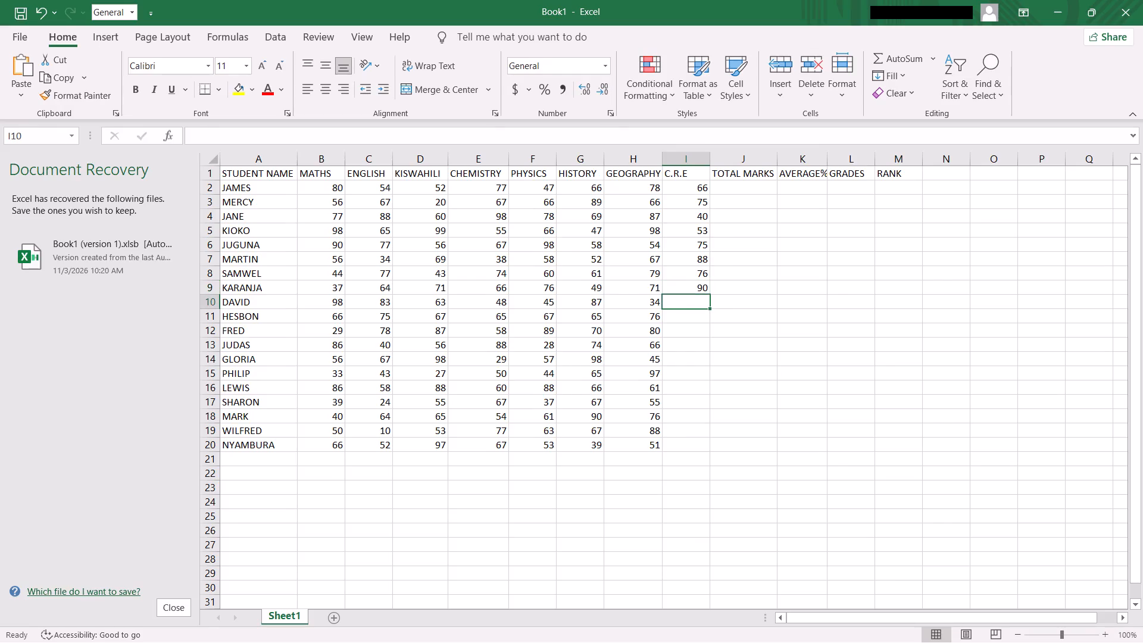
# Enter the C.R.E marks 21, 76, 87 and 96 in cells I10 to I13.
pyautogui.write('21')
pyautogui.press('Return')
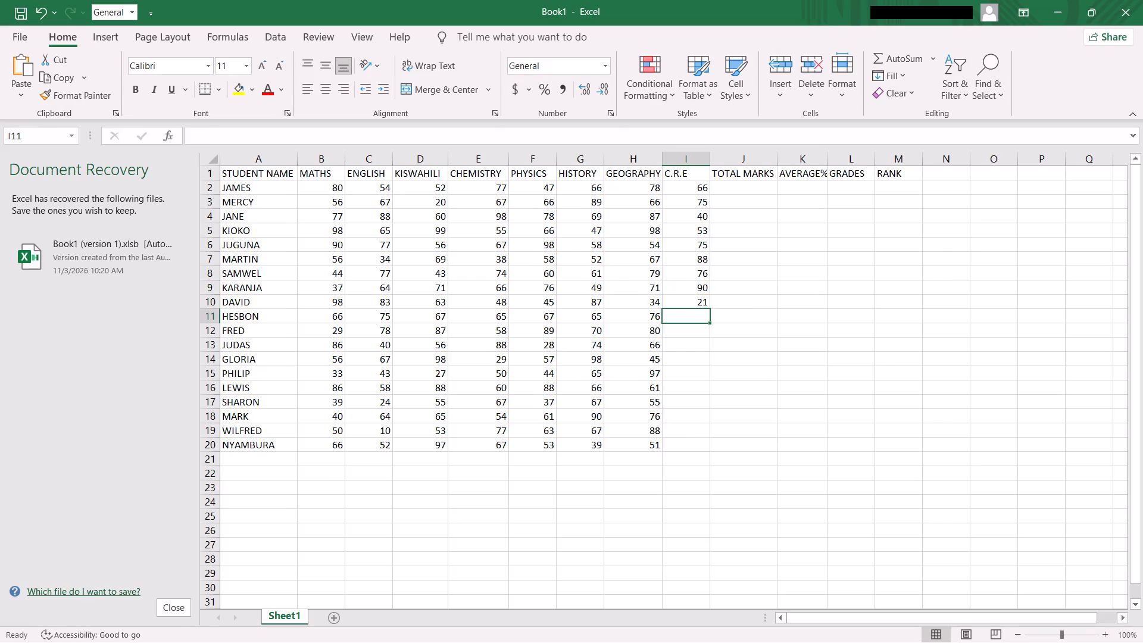
pyautogui.write('76')
pyautogui.press('Return')
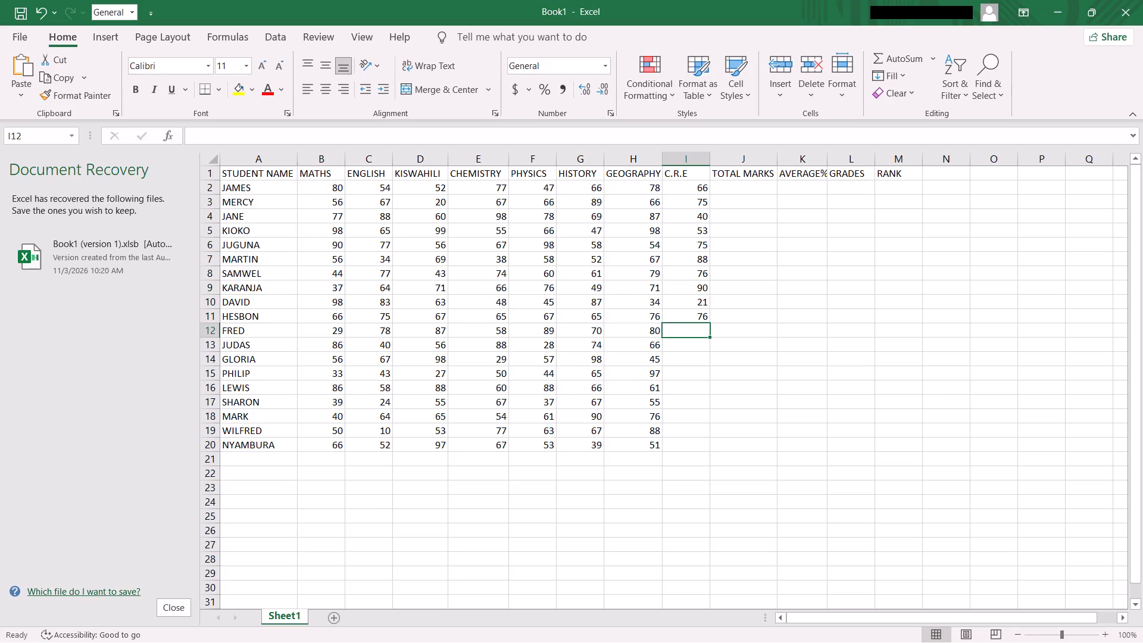
pyautogui.write('87')
pyautogui.press('Return')
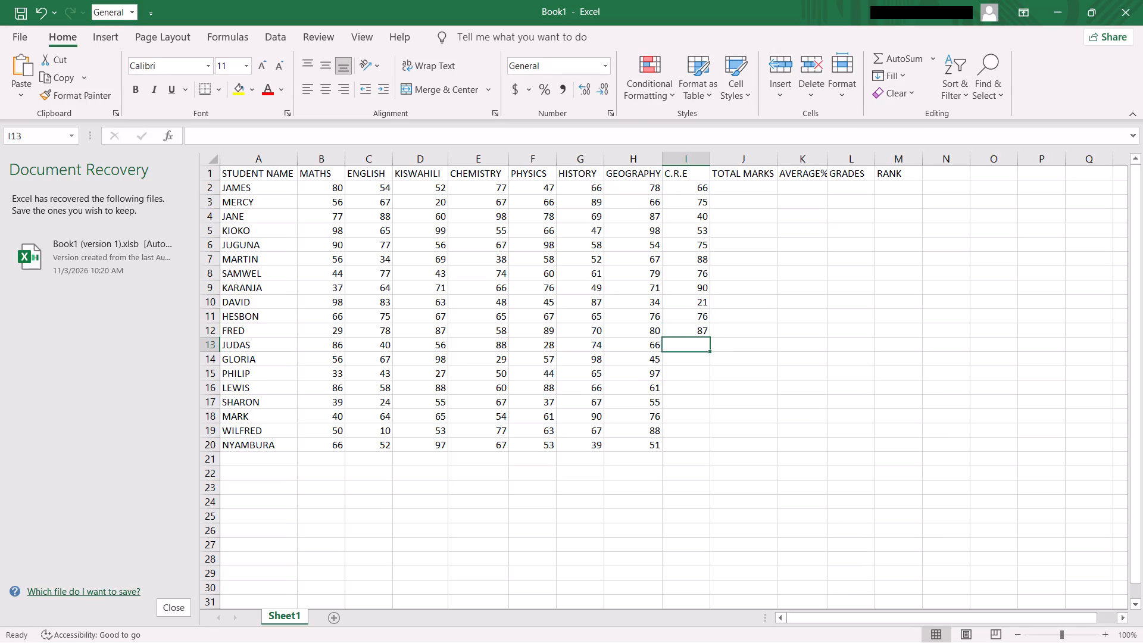
pyautogui.press('9')
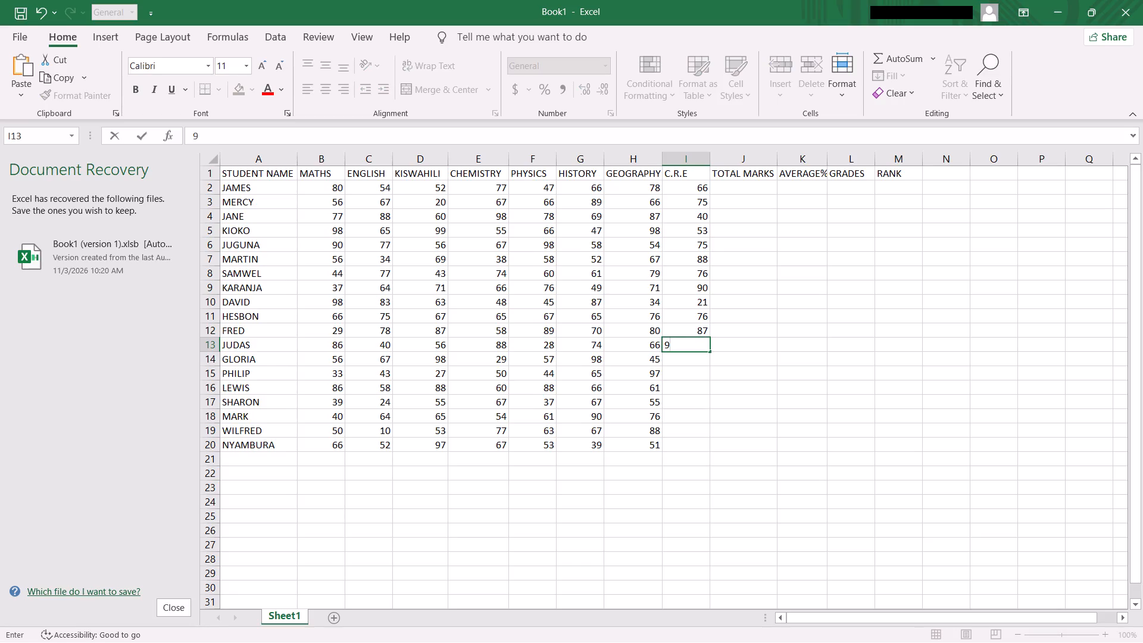
pyautogui.press('6')
pyautogui.press('Return')
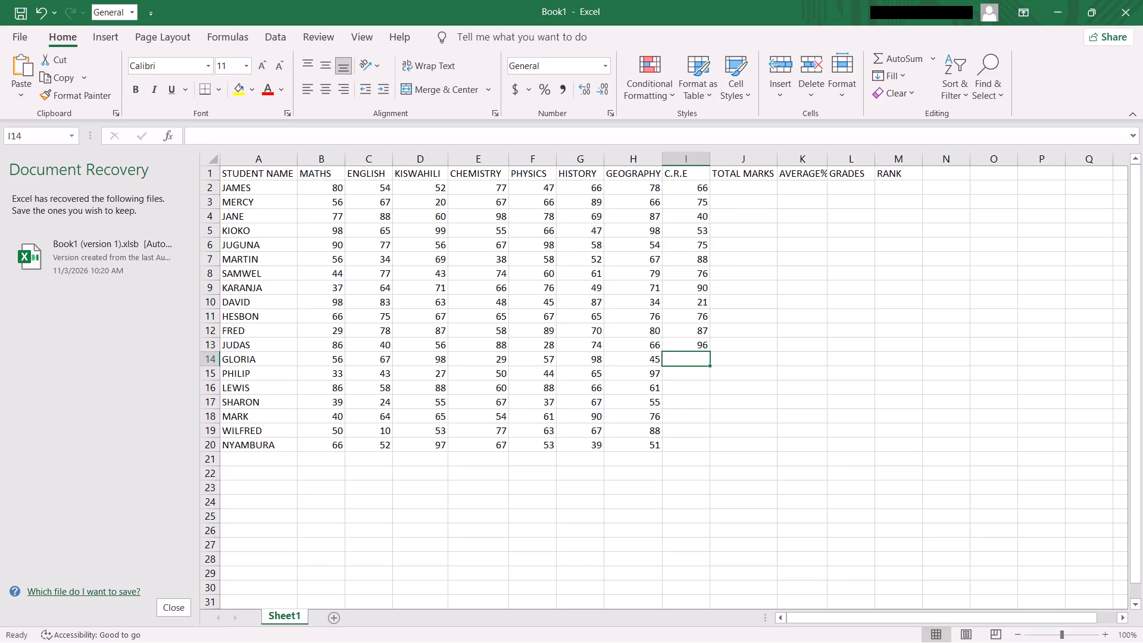
# Enter the C.R.E marks 88, 86, 67 and 45 in cells I14 to I17.
pyautogui.write('88')
pyautogui.press('Return')
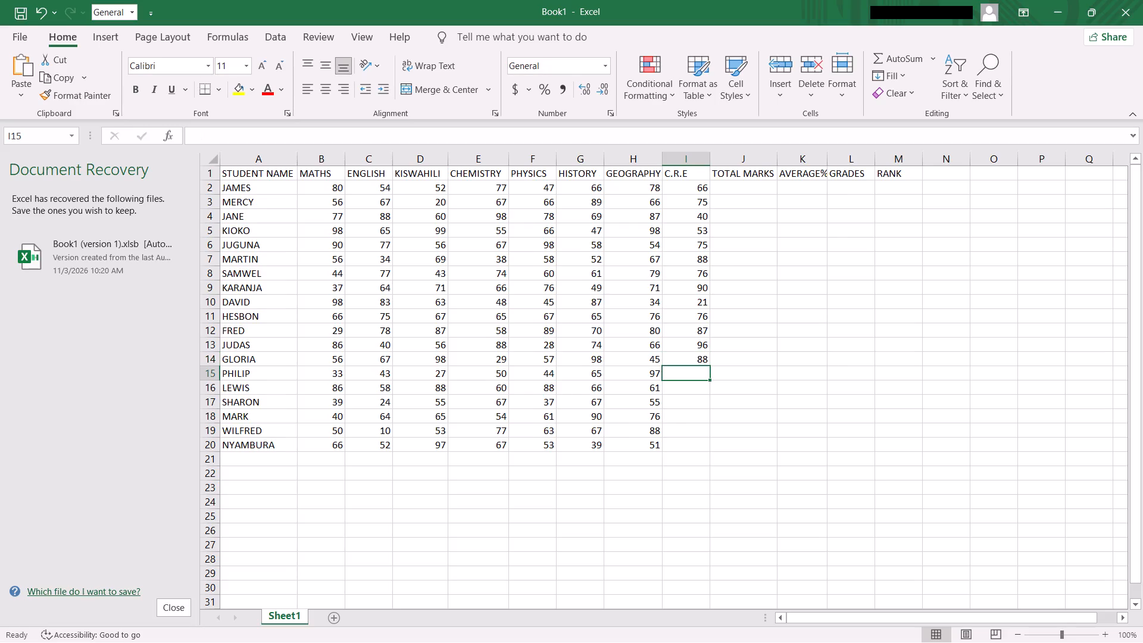
pyautogui.write('86')
pyautogui.press('Return')
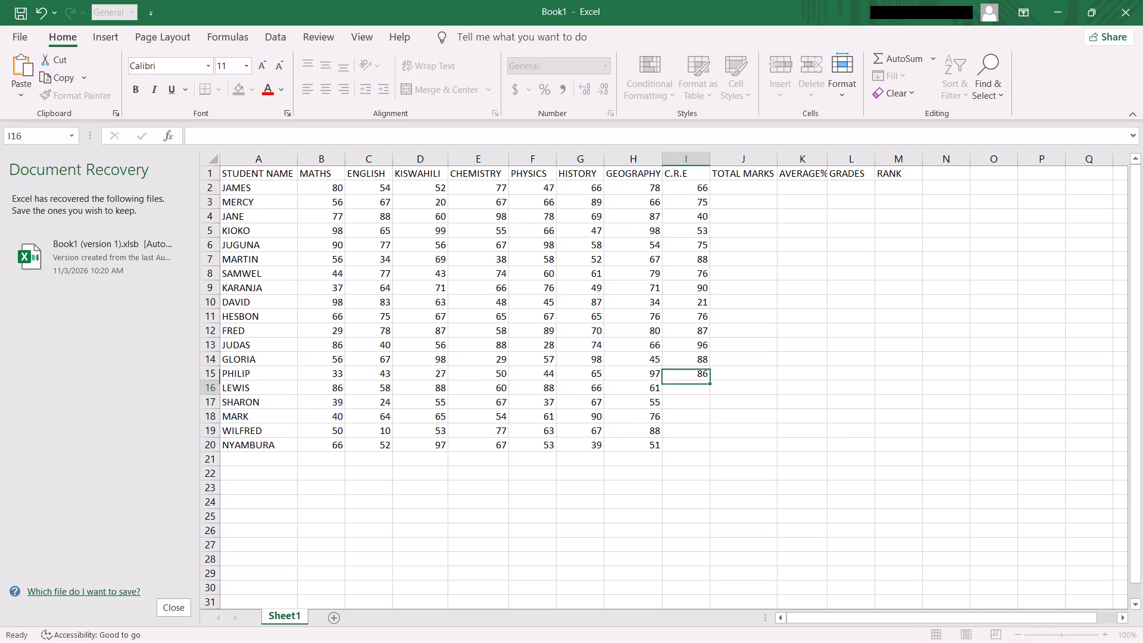
pyautogui.write('67')
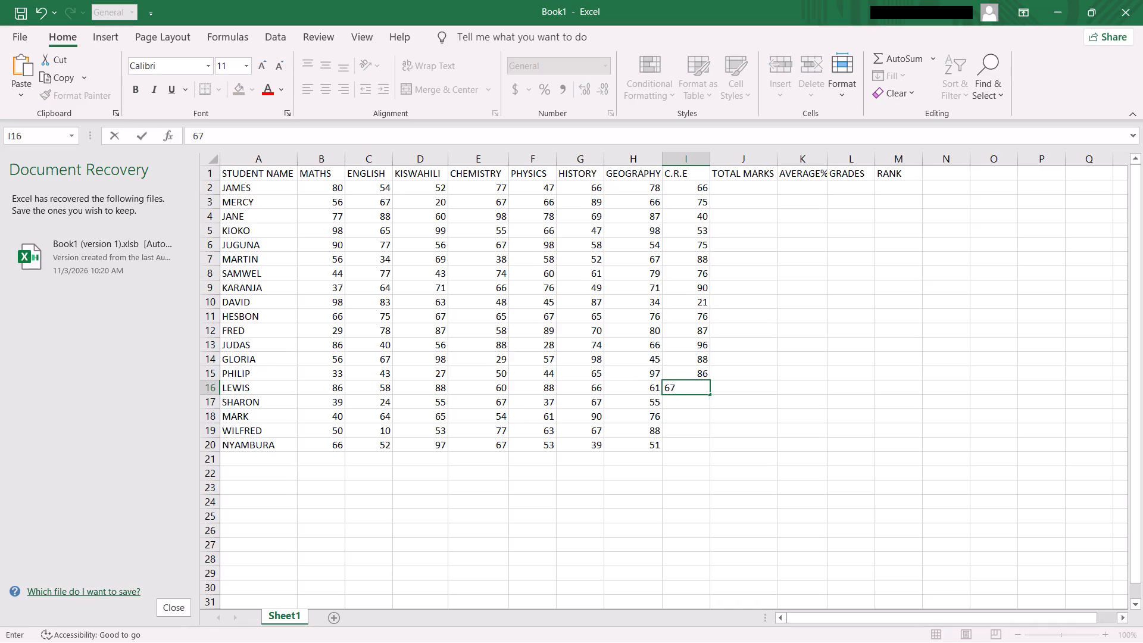
pyautogui.press('Return')
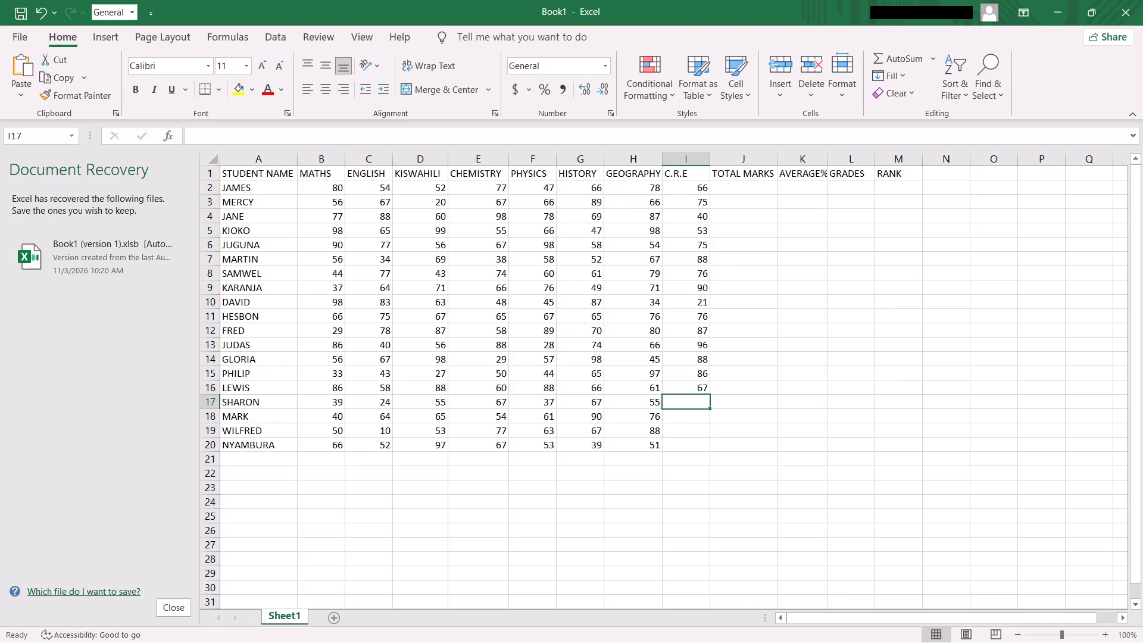
pyautogui.write('45')
pyautogui.press('Return')
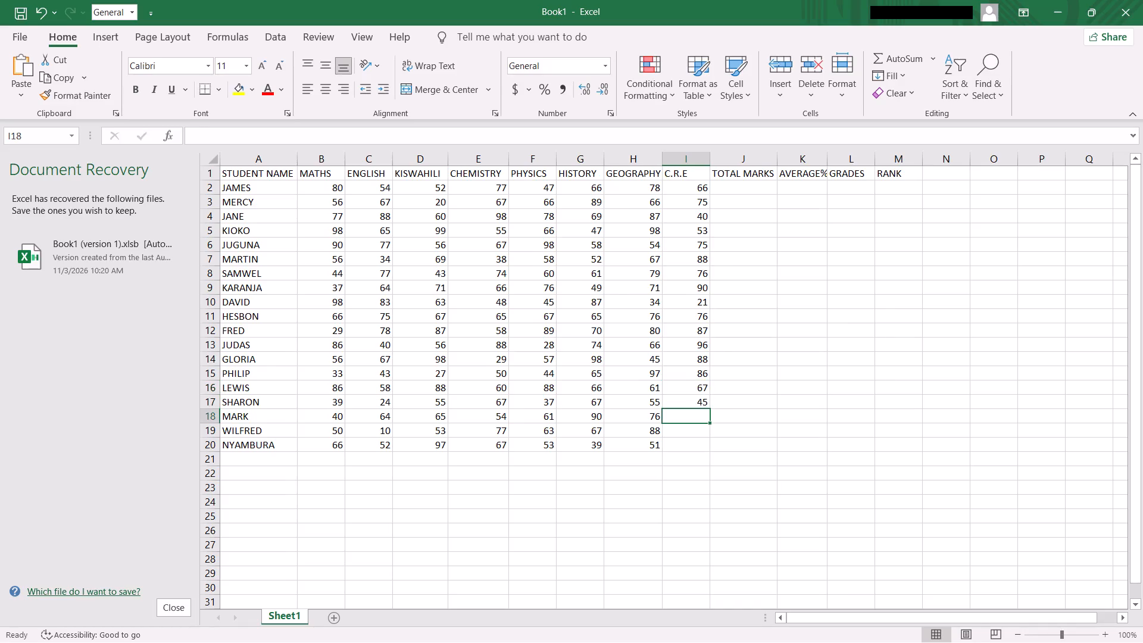
# Enter the C.R.E marks 87, 56 and 25 in cells I18 to I20.
pyautogui.write('87')
pyautogui.press('Return')
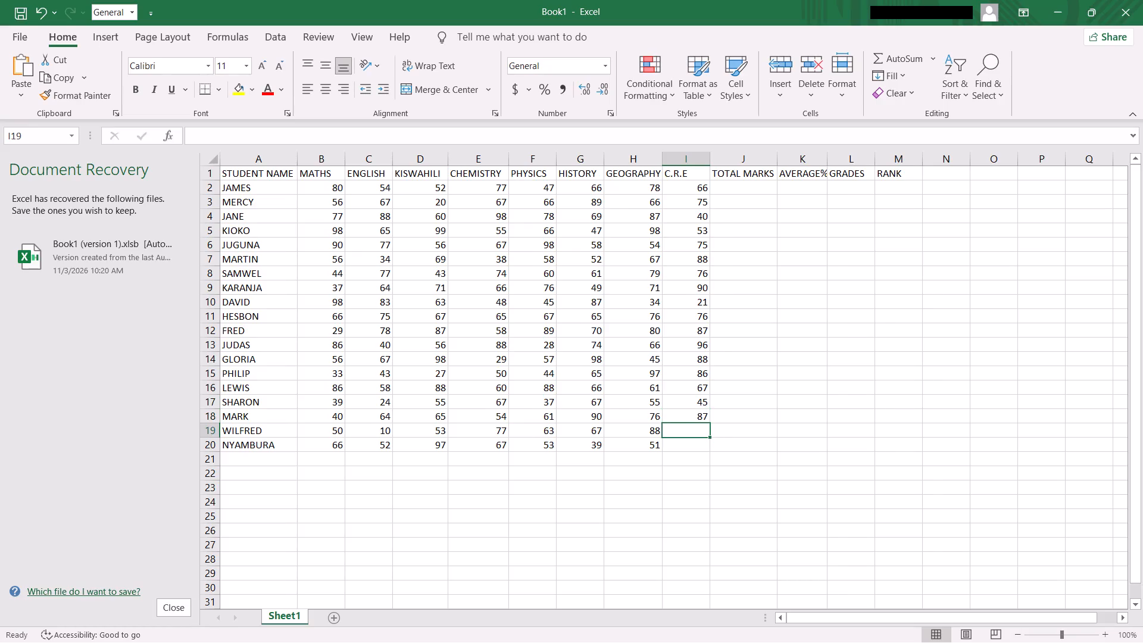
pyautogui.write('56')
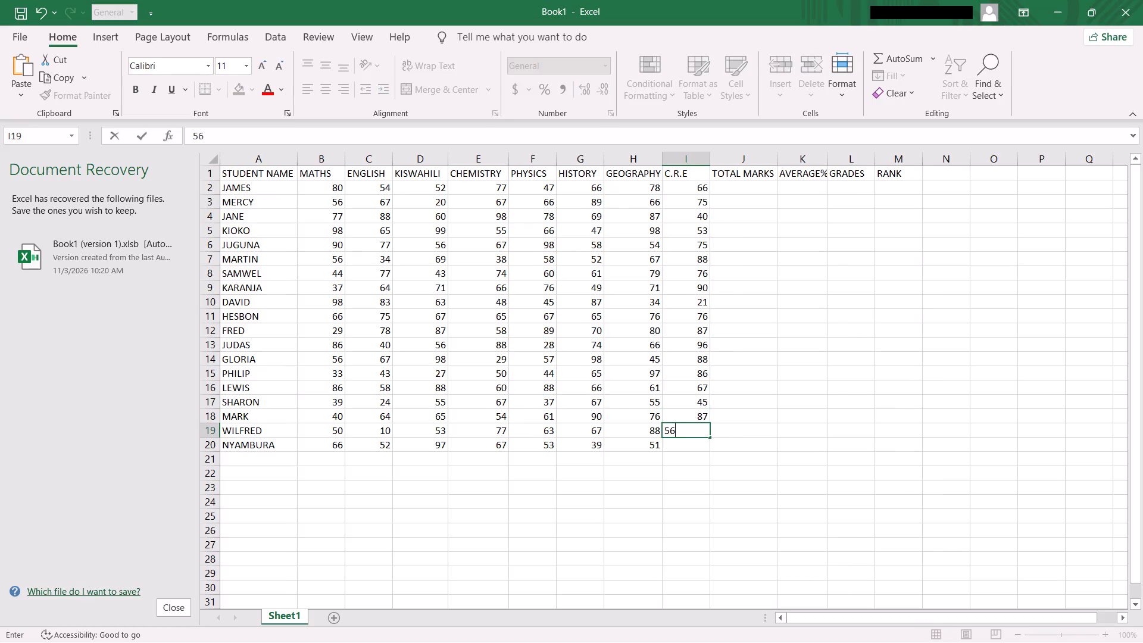
pyautogui.press('Return')
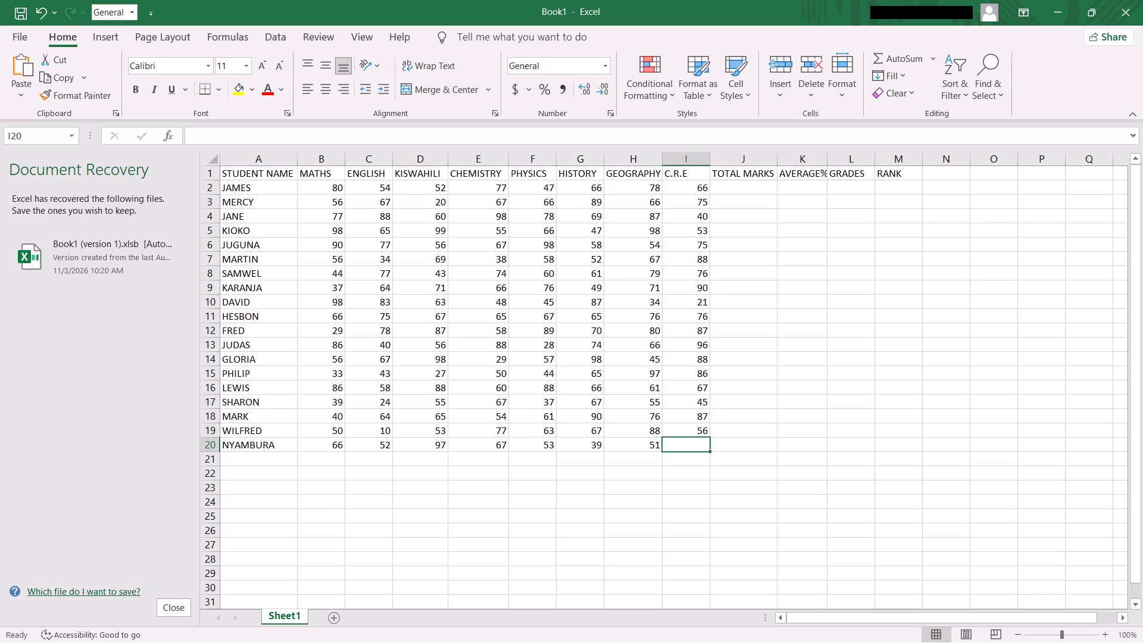
pyautogui.press('2')
pyautogui.press('5')
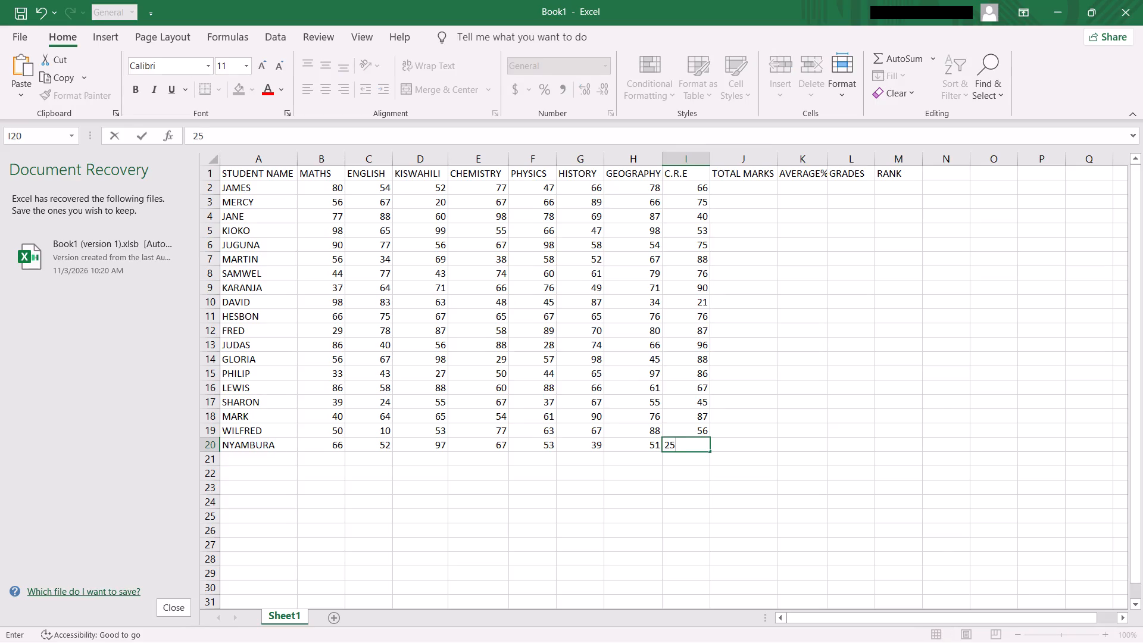
pyautogui.press('Return')
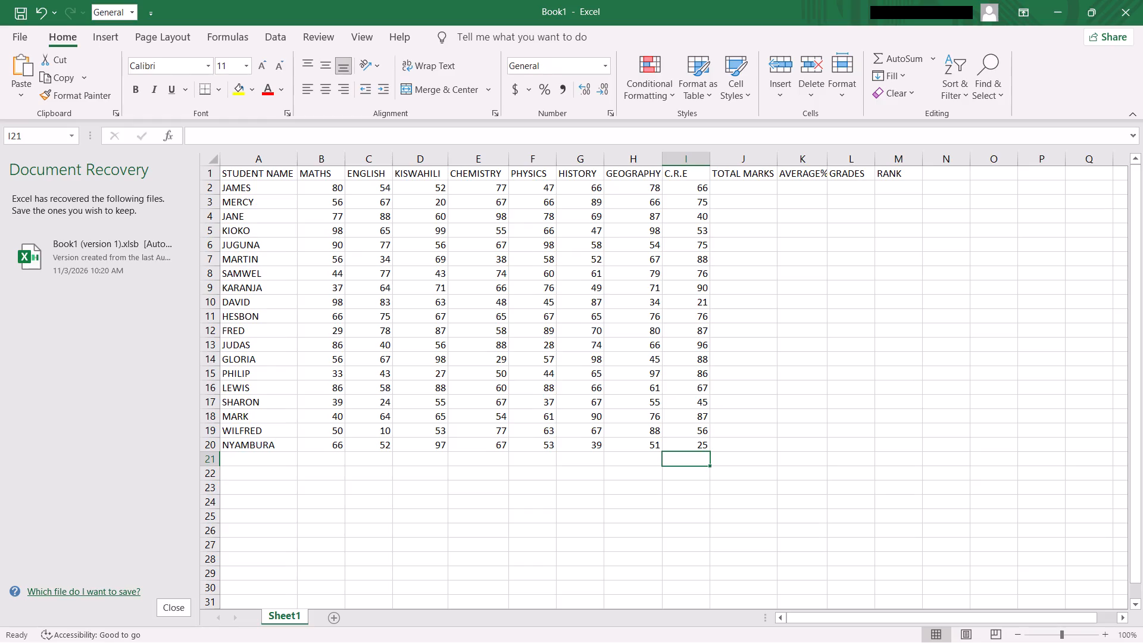
pyautogui.click(723, 189)
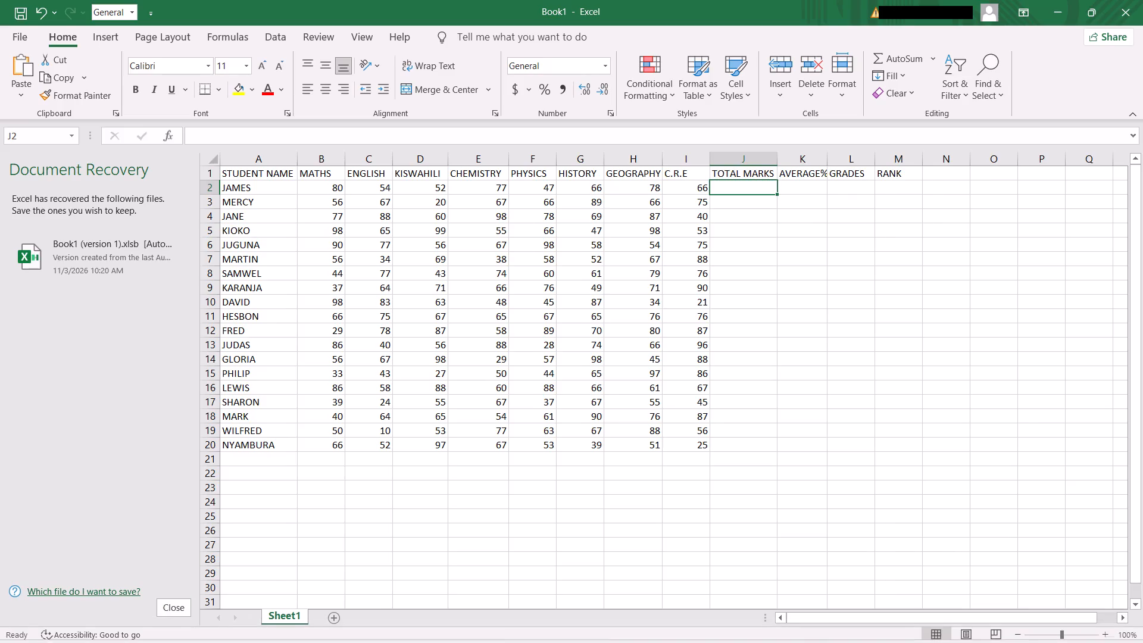
# Add the student names KARIS, JUMA and KIURA in cells A21 to A23.
pyautogui.click(248, 461)
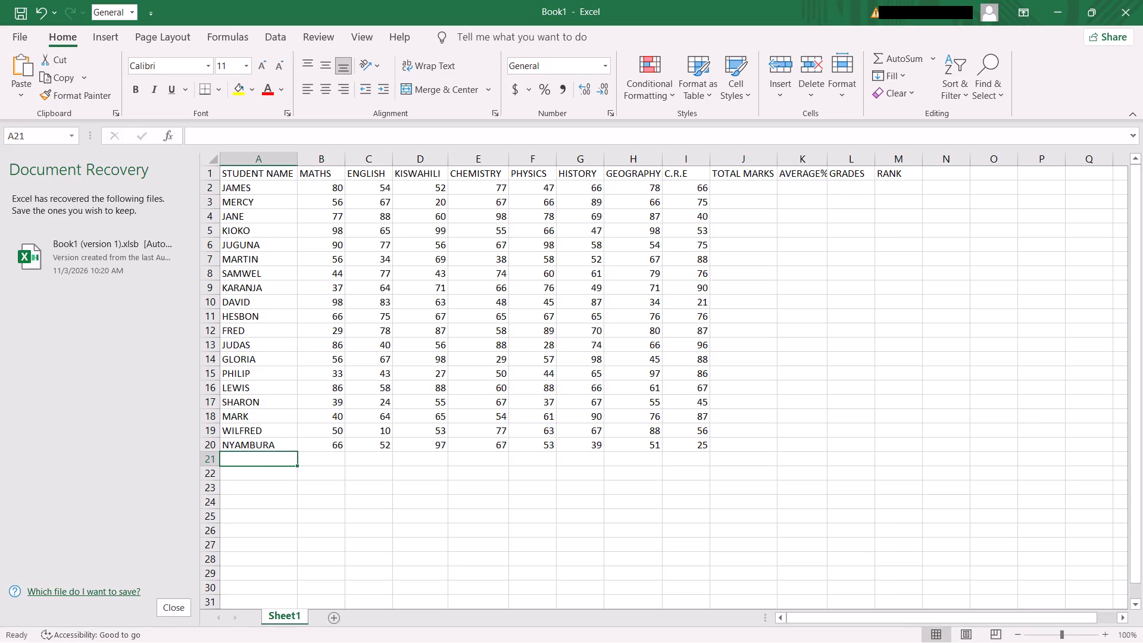
pyautogui.press('k')
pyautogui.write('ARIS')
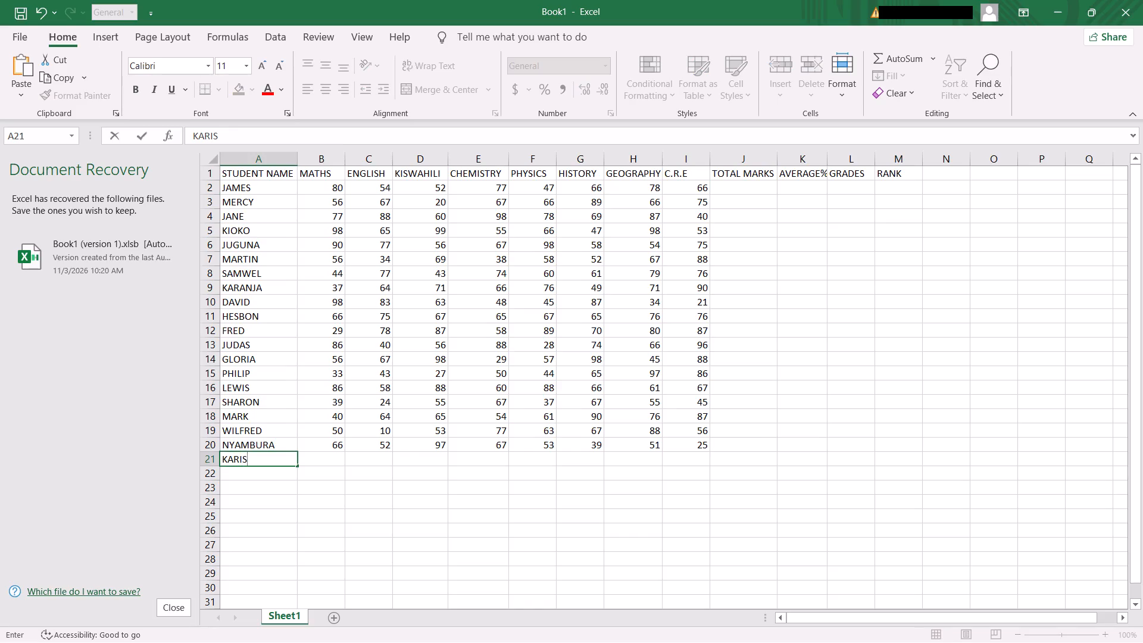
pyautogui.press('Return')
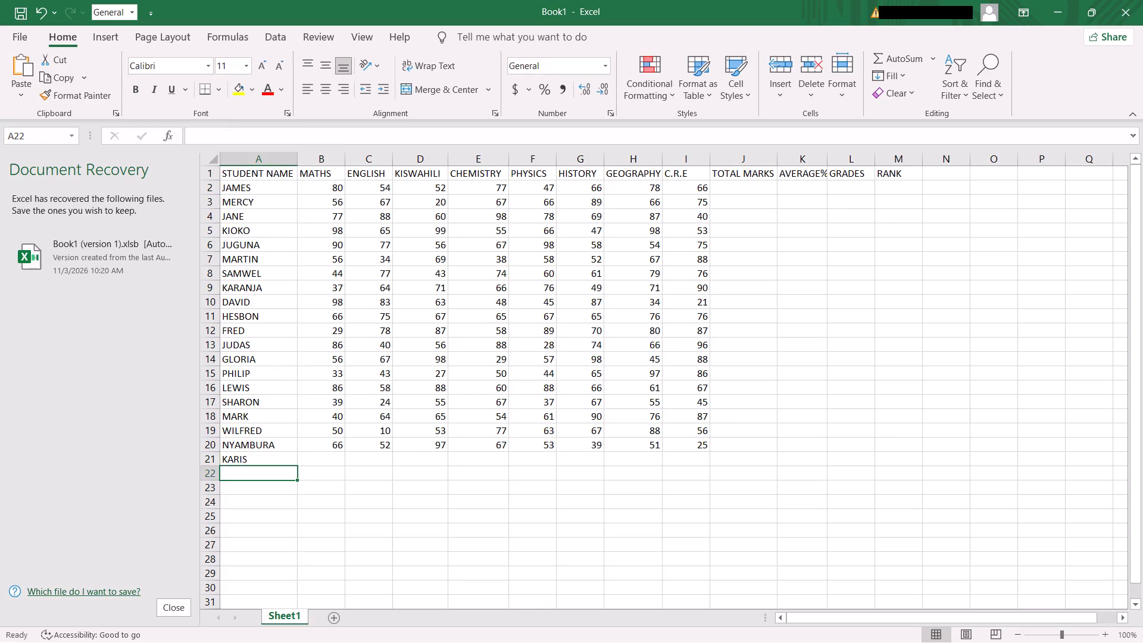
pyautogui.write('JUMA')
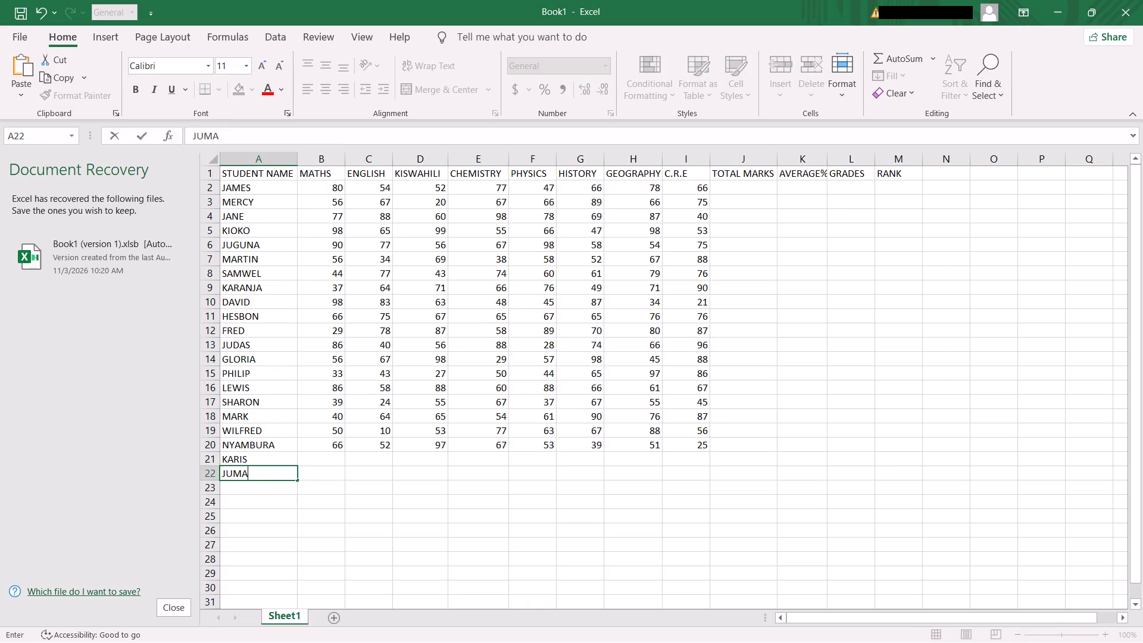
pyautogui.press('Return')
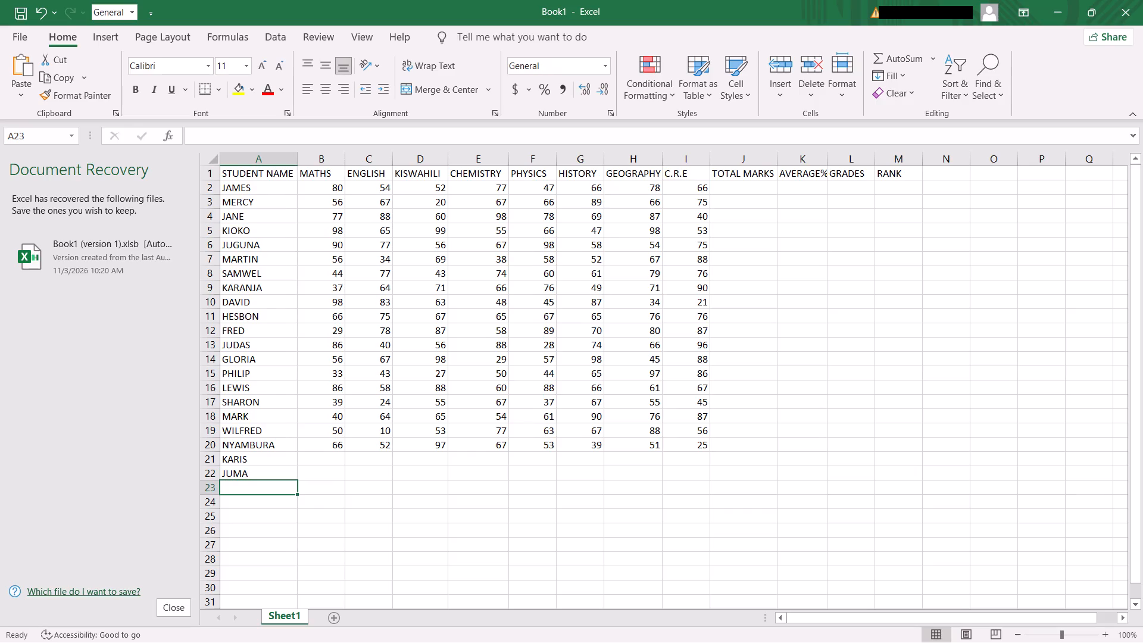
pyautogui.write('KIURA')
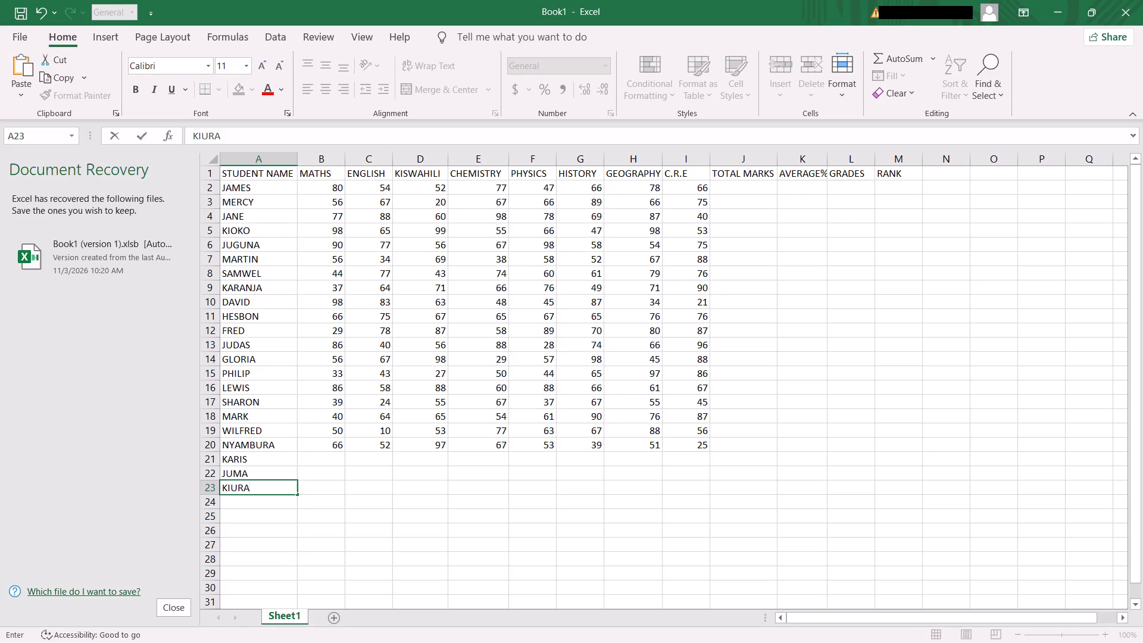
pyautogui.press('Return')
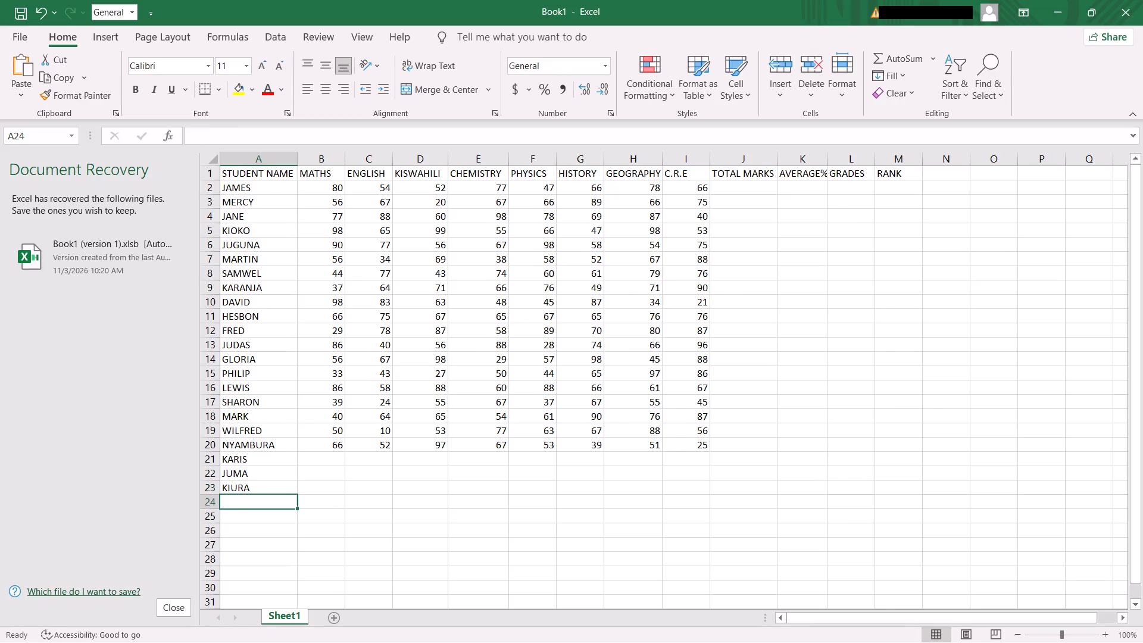
# Add the student names TUITUS and KARIUKI in cells A24 and A25.
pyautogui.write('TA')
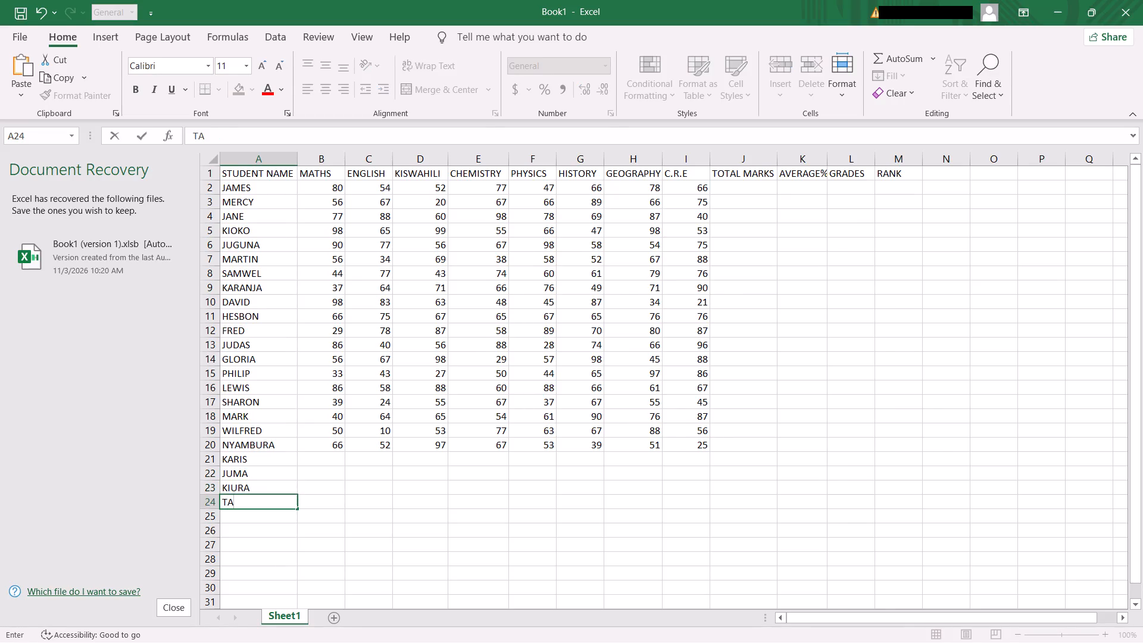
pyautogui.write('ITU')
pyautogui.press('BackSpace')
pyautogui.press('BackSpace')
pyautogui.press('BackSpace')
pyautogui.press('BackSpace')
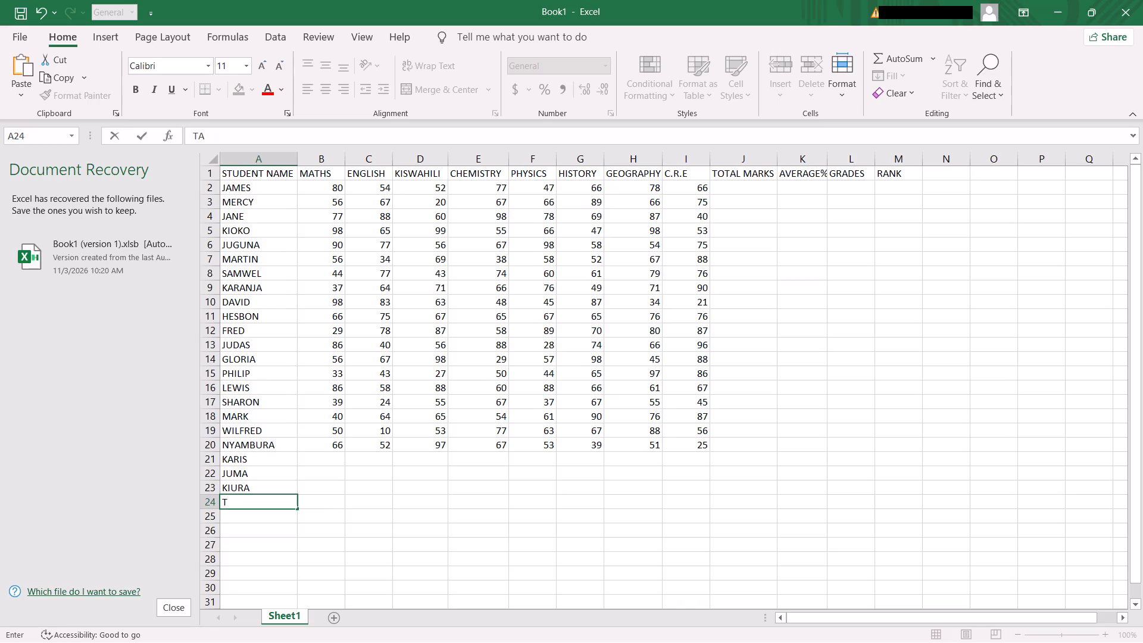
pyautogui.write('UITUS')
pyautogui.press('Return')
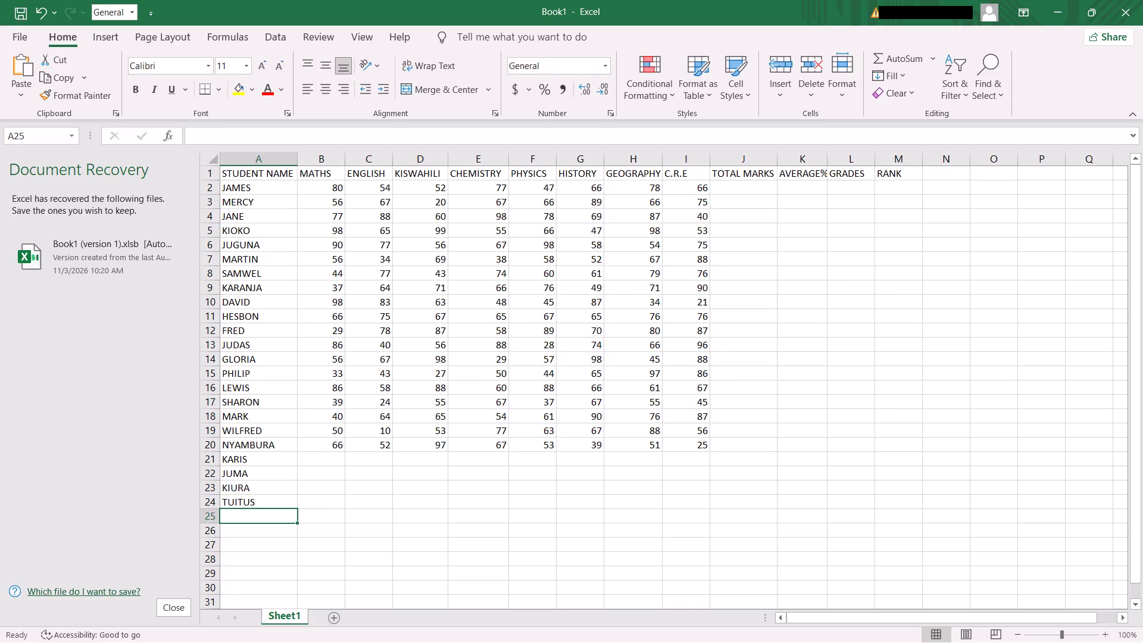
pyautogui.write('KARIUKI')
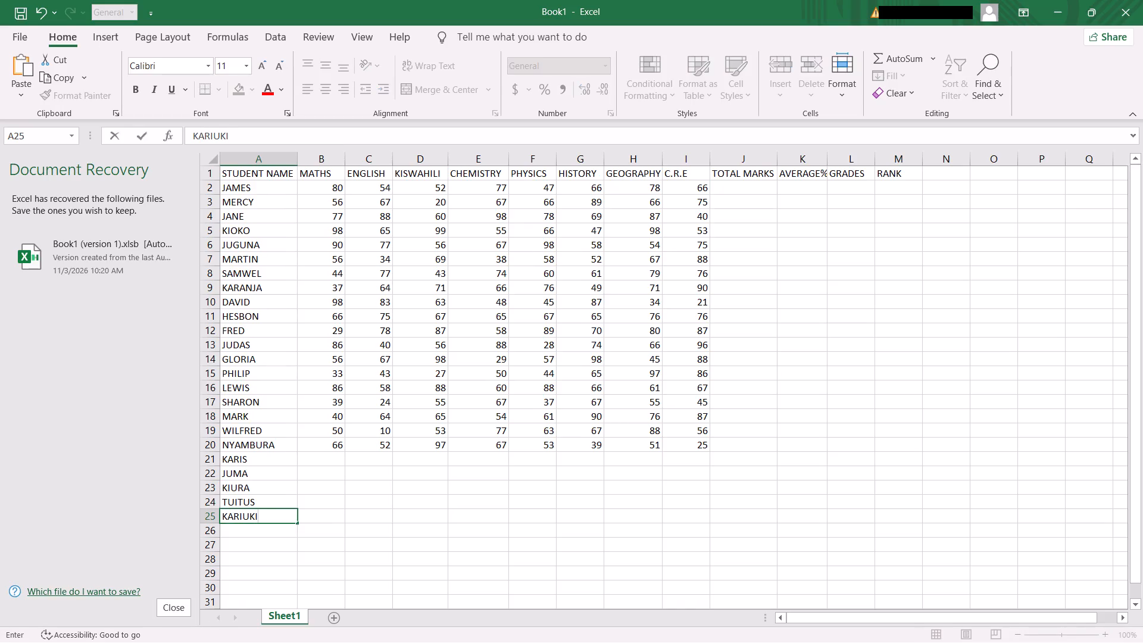
# Enter the MATHS marks 63, 23 and 57 in cells B21 to B23.
pyautogui.click(321, 461)
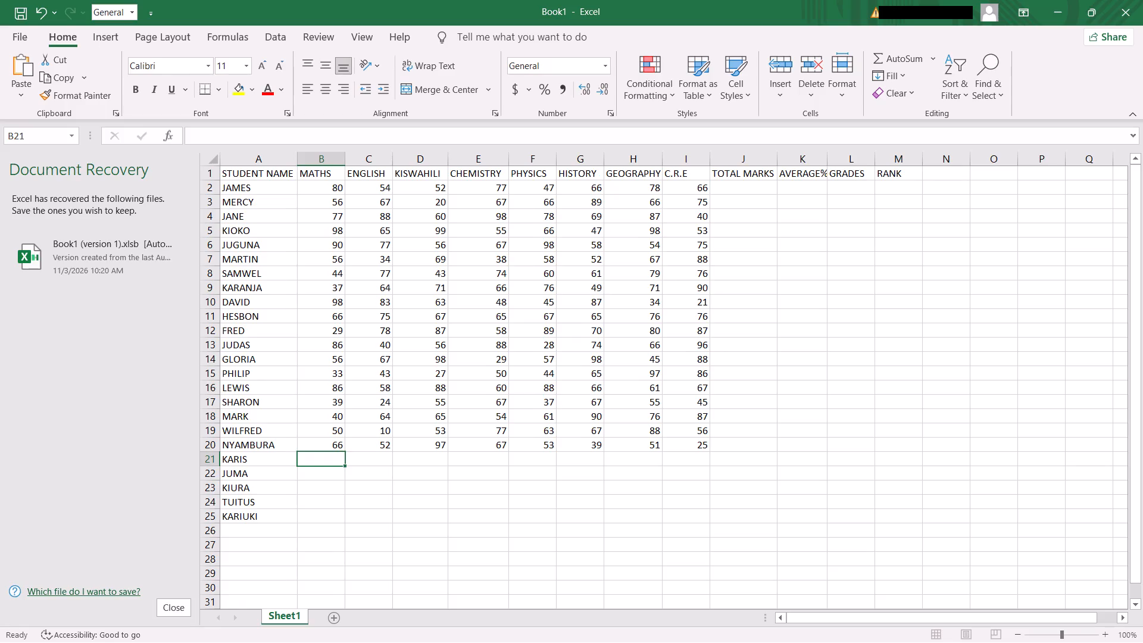
pyautogui.press('6')
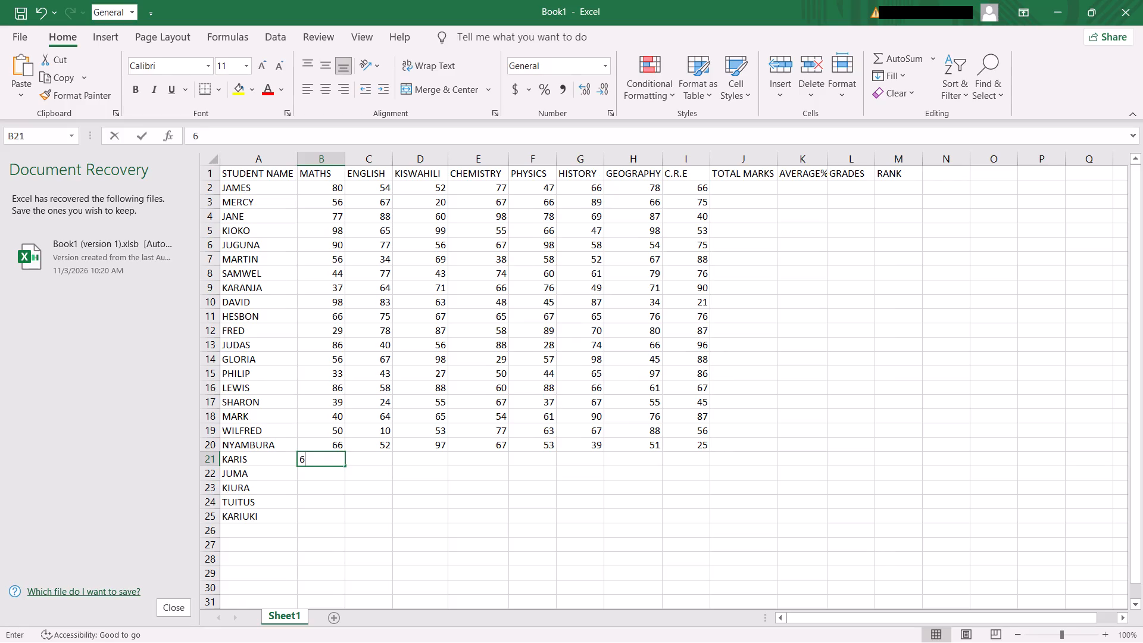
pyautogui.press('3')
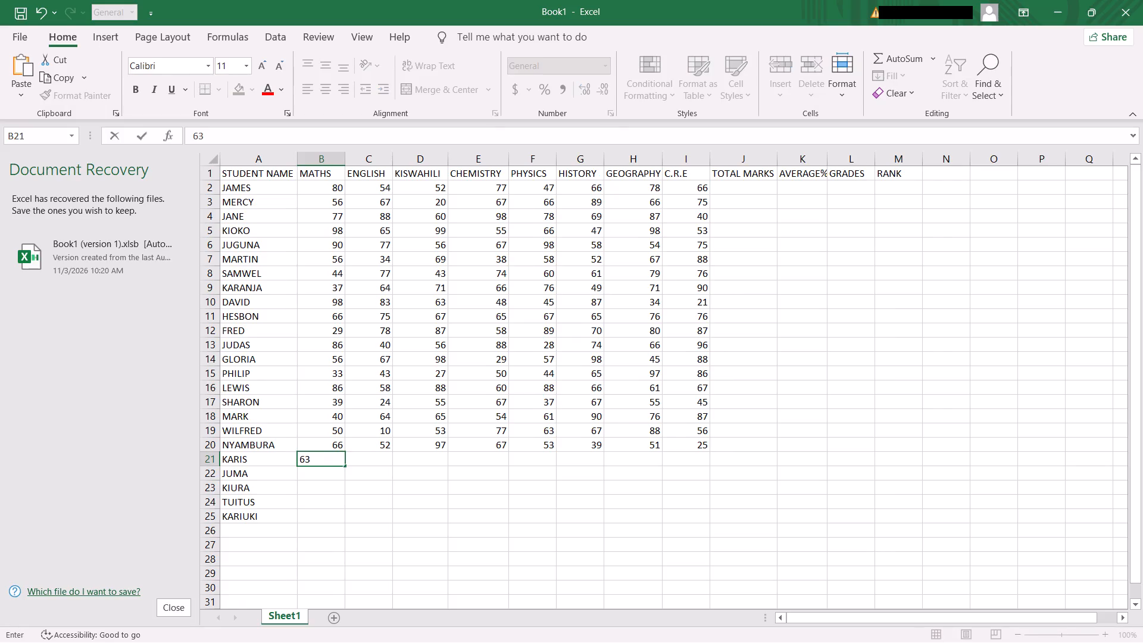
pyautogui.press('Return')
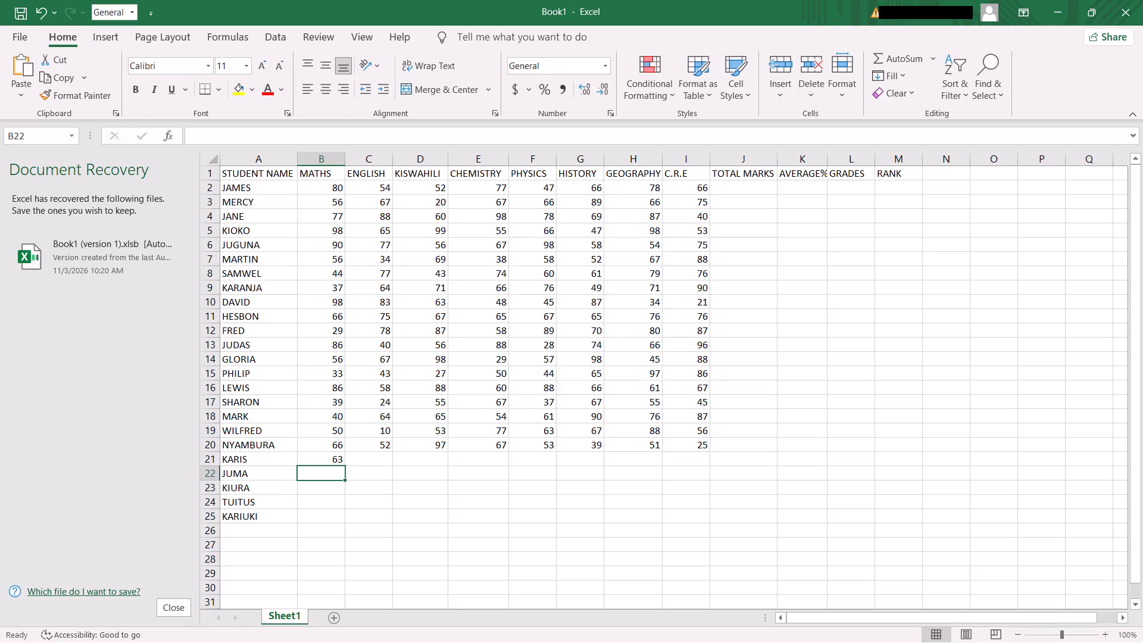
pyautogui.write('23')
pyautogui.press('Return')
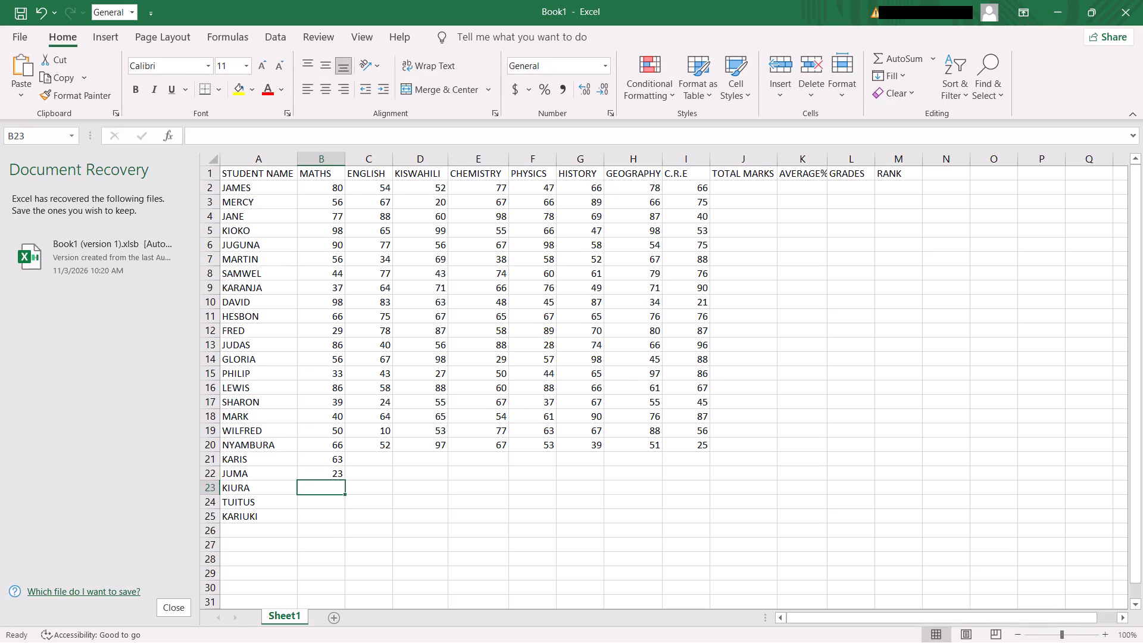
pyautogui.press('5')
pyautogui.press('7')
pyautogui.press('Return')
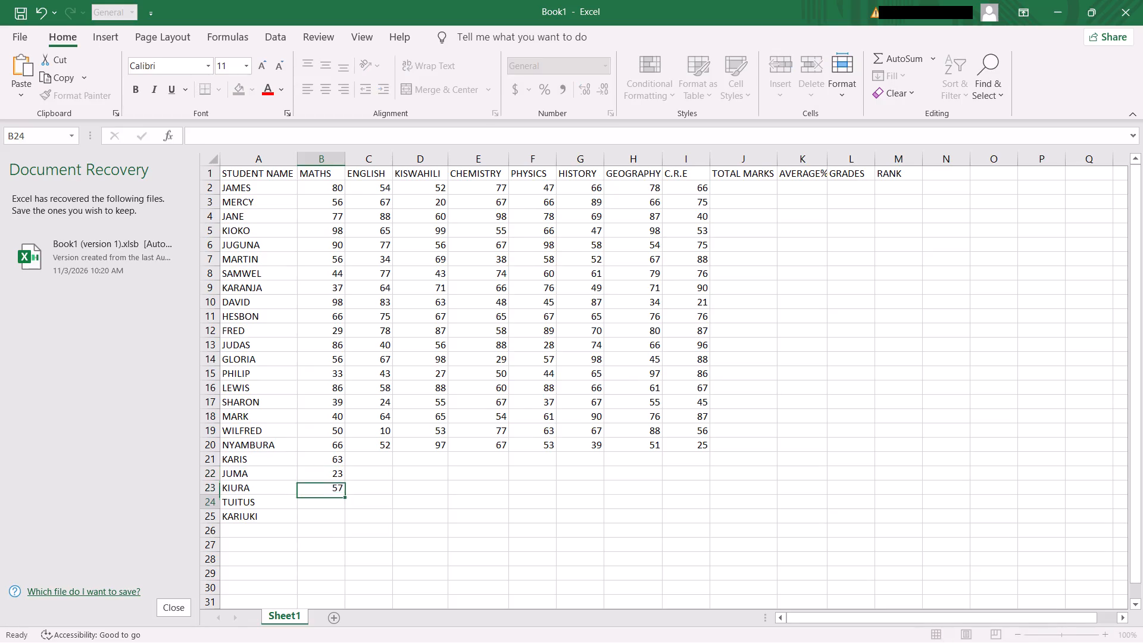
pyautogui.press('Return')
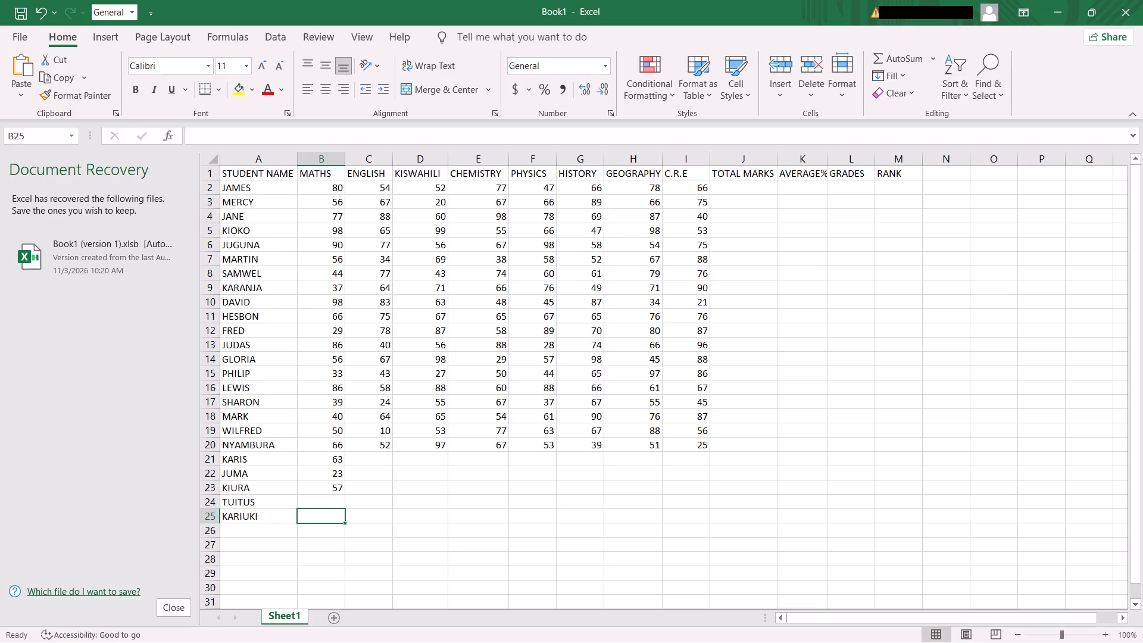
# Enter the MATHS marks 78 and 43 in cells B24 and B25.
pyautogui.click(329, 500)
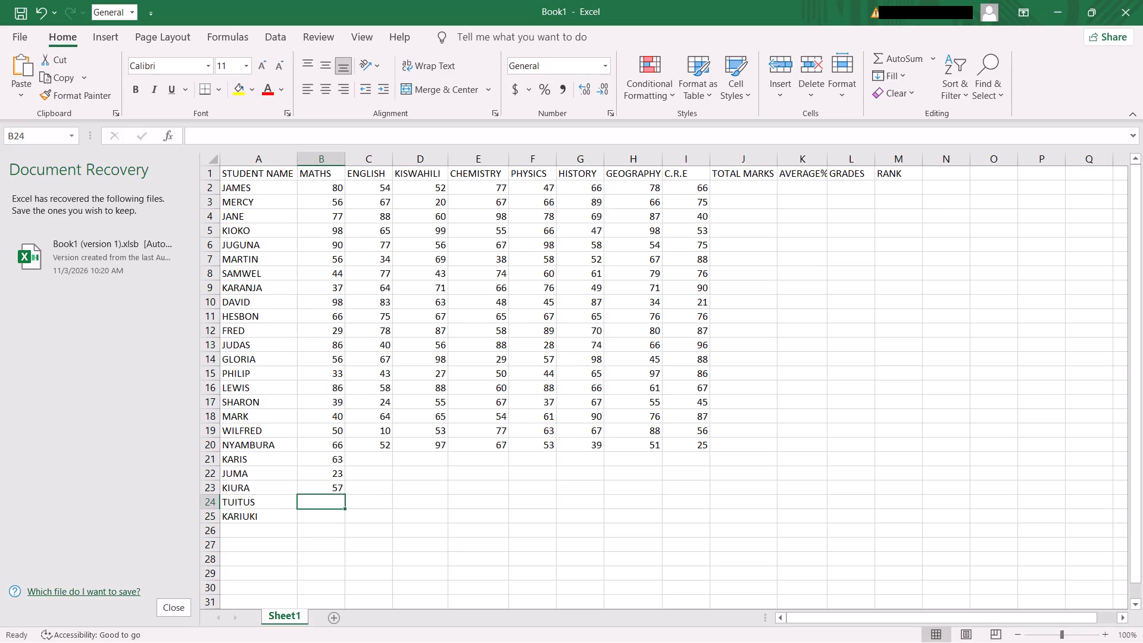
pyautogui.write('78')
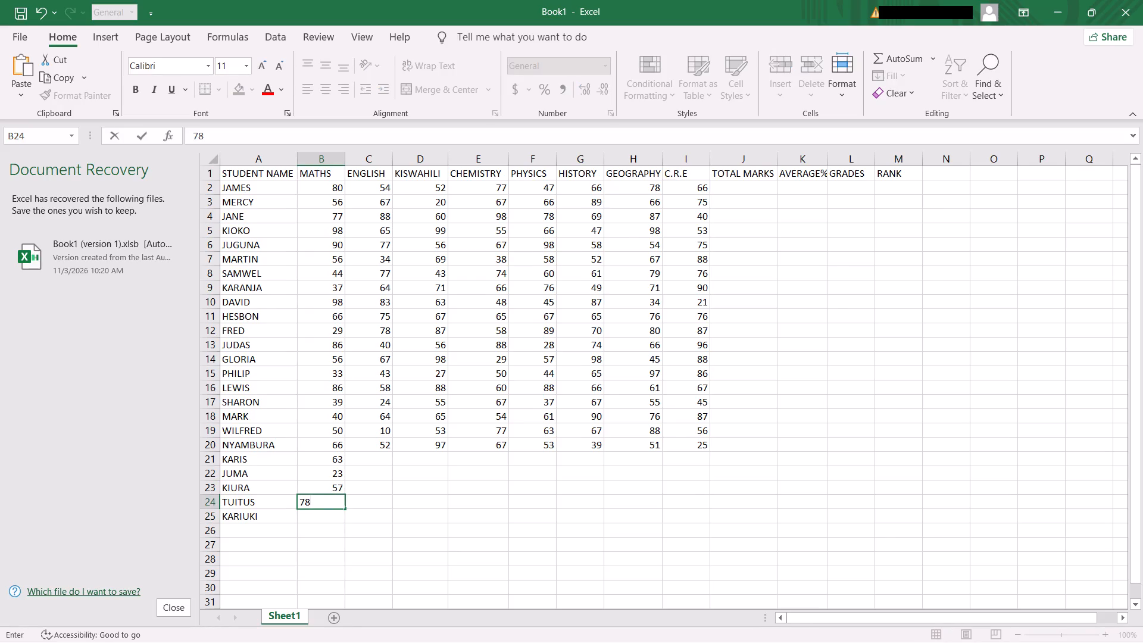
pyautogui.press('Return')
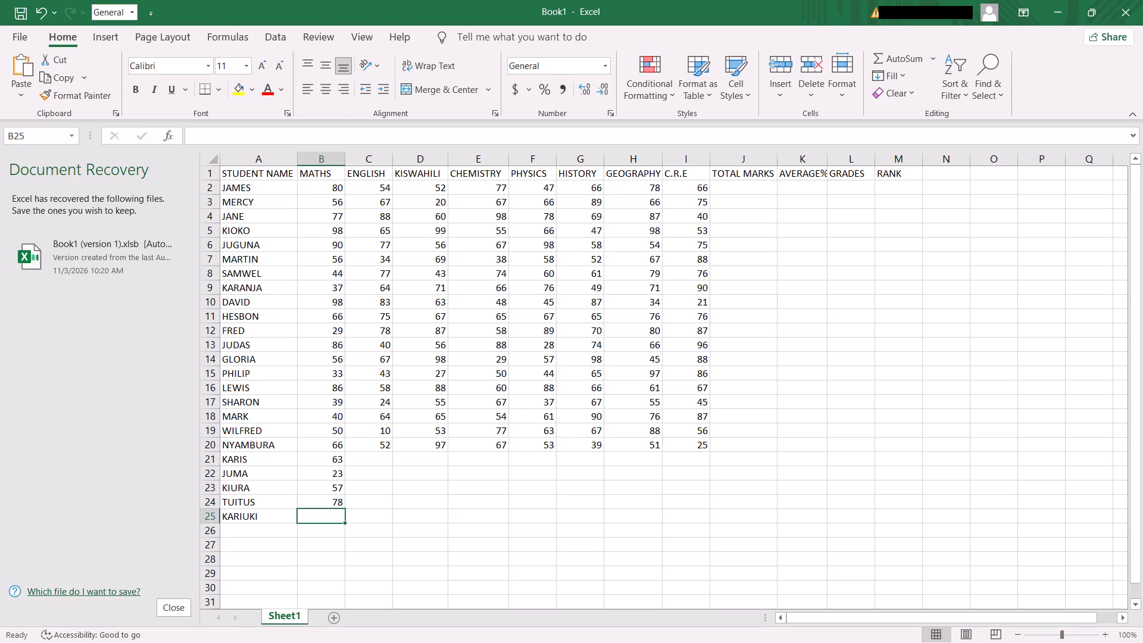
pyautogui.write('45')
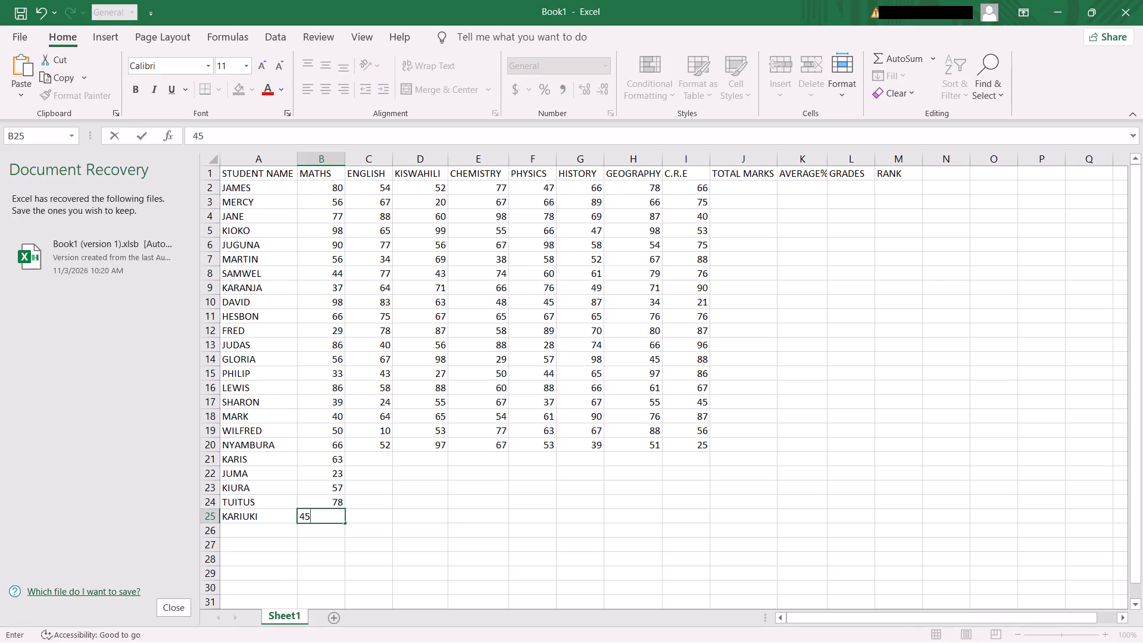
pyautogui.press('BackSpace')
pyautogui.press('3')
pyautogui.press('Return')
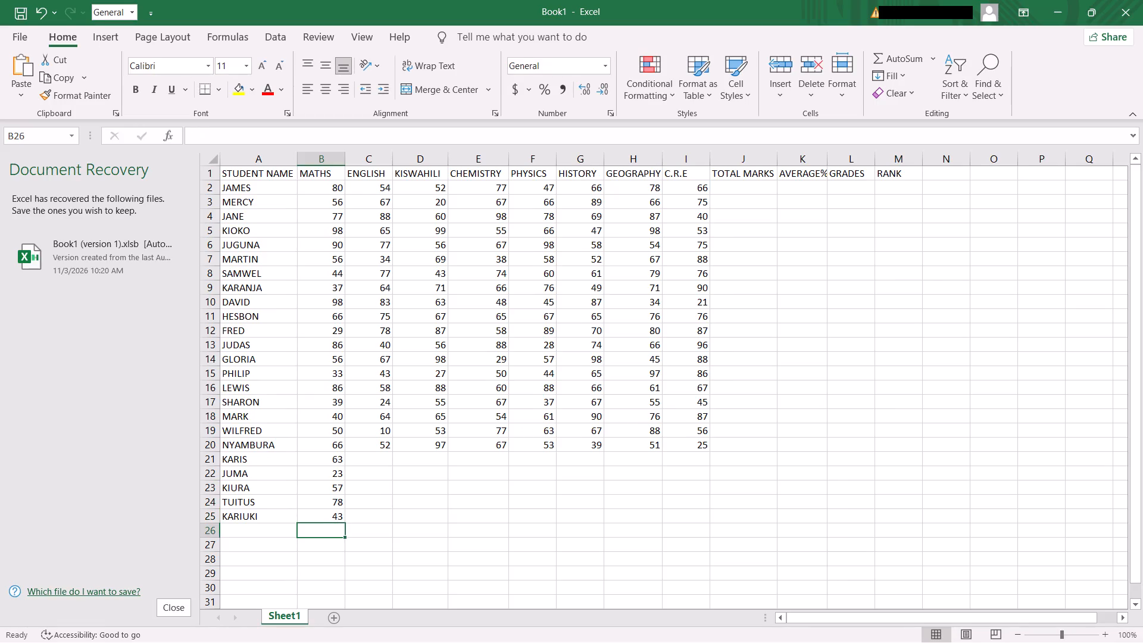
# Enter the ENGLISH marks 47, 66, 75, 98 and 28 in cells C21 to C25.
pyautogui.click(374, 463)
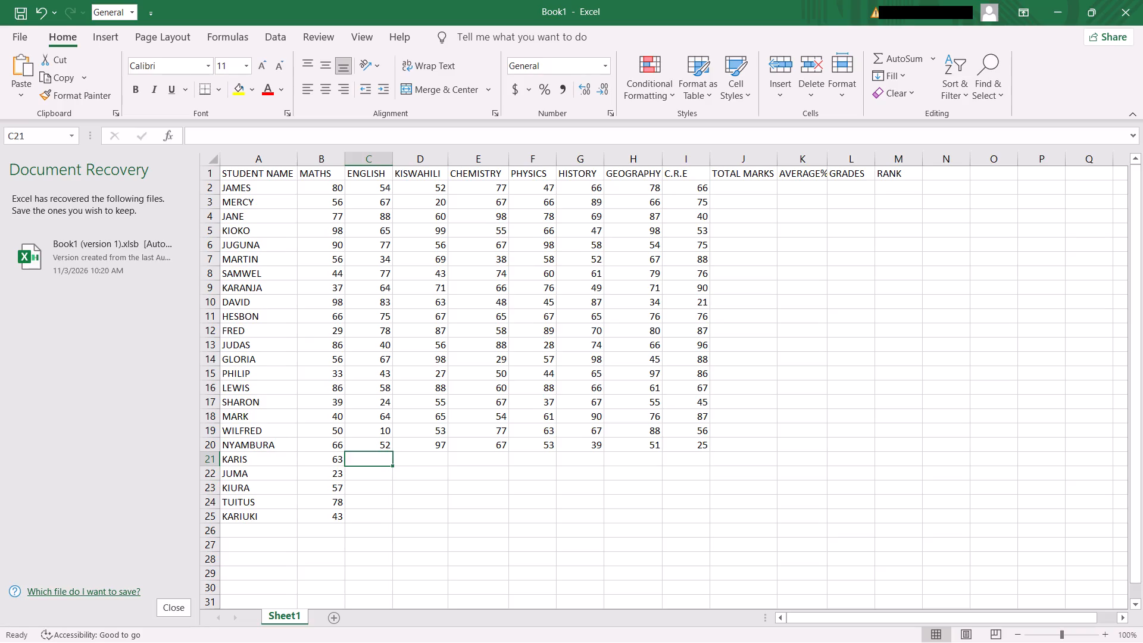
pyautogui.write('47')
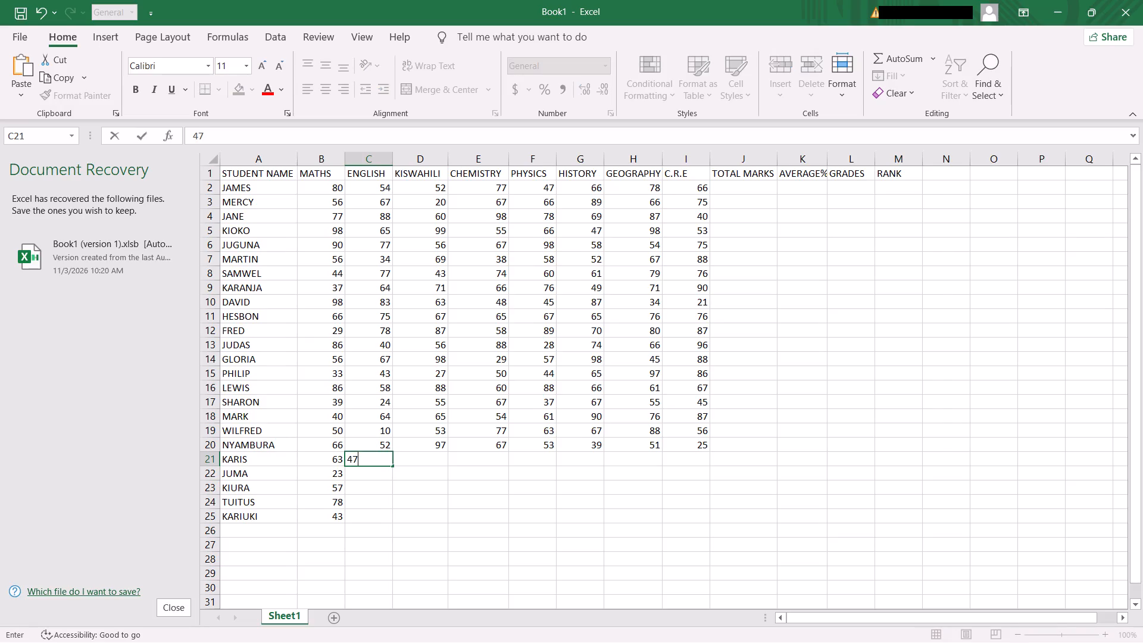
pyautogui.press('Return')
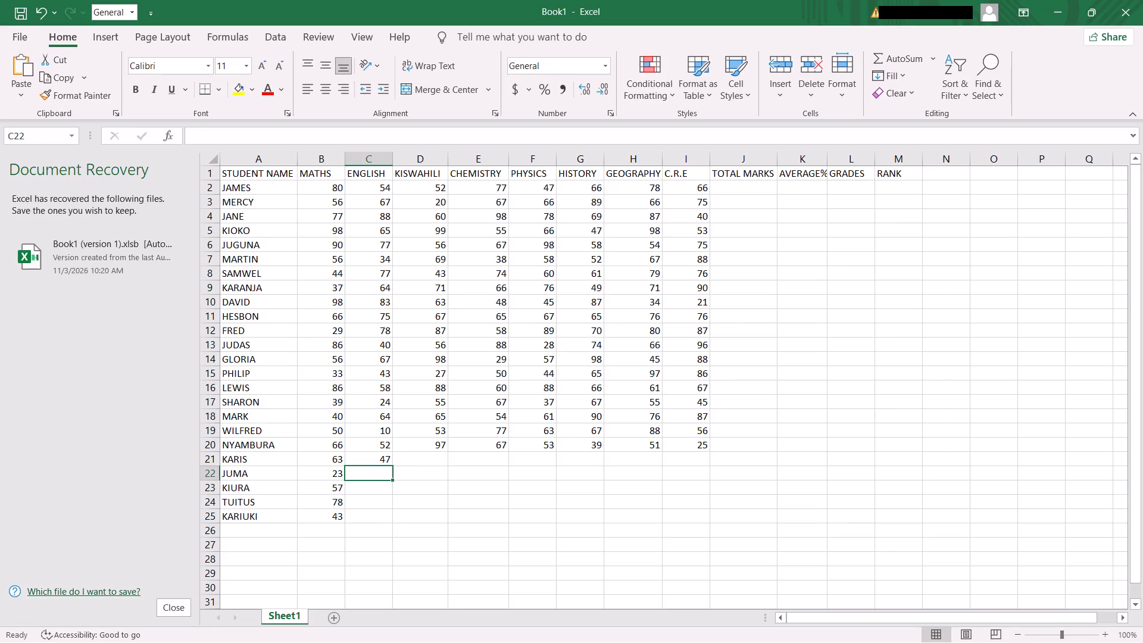
pyautogui.write('66')
pyautogui.press('Return')
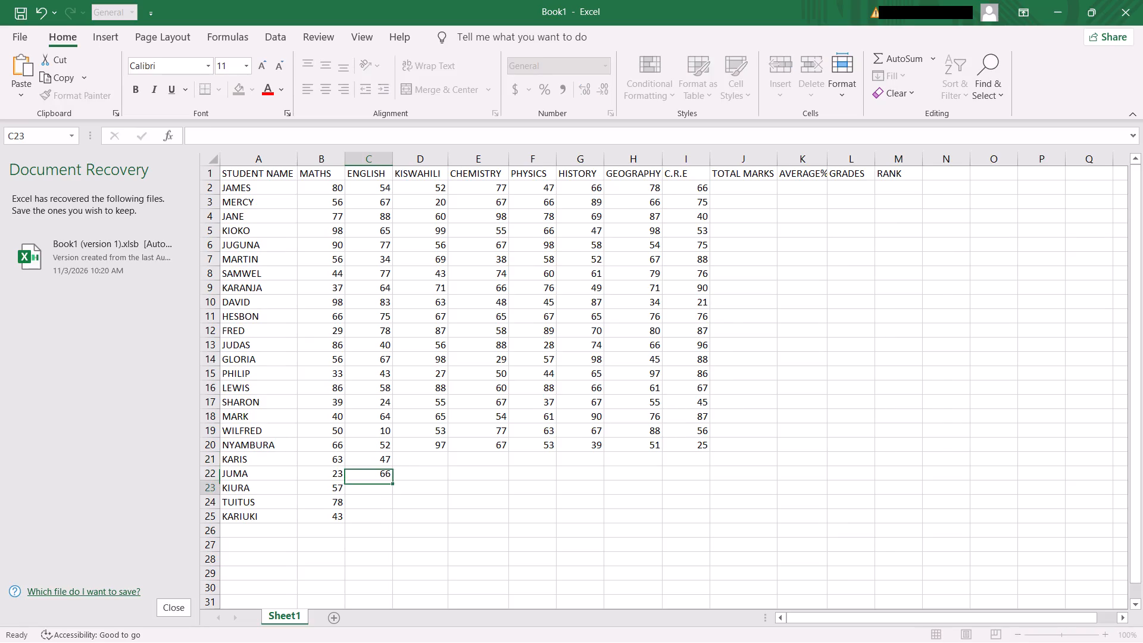
pyautogui.write('75')
pyautogui.press('Return')
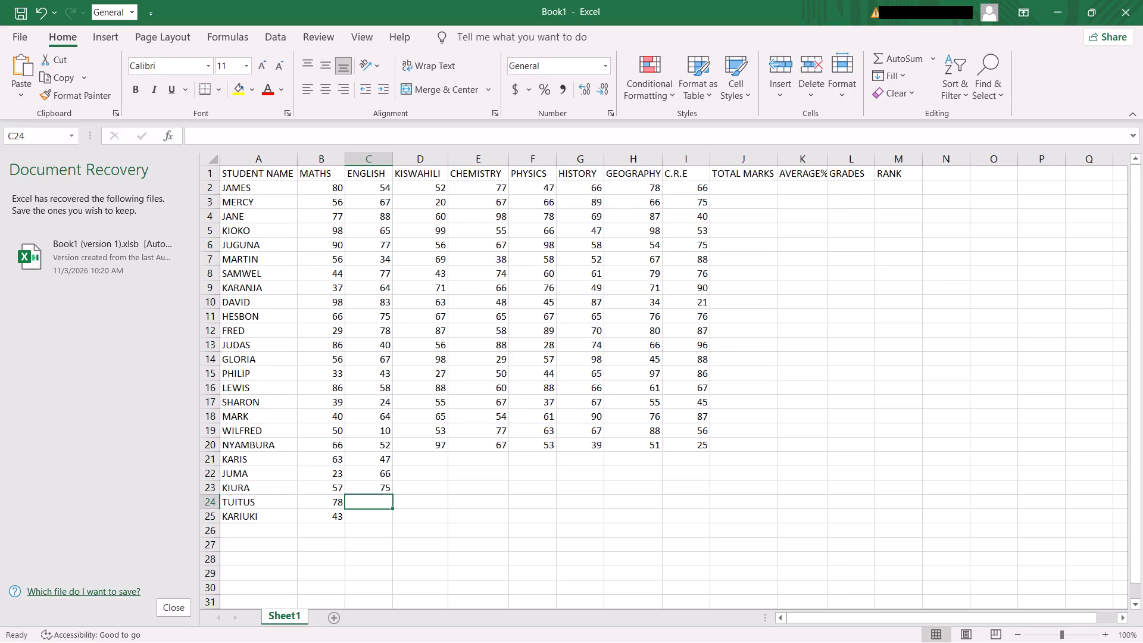
pyautogui.write('98')
pyautogui.press('Return')
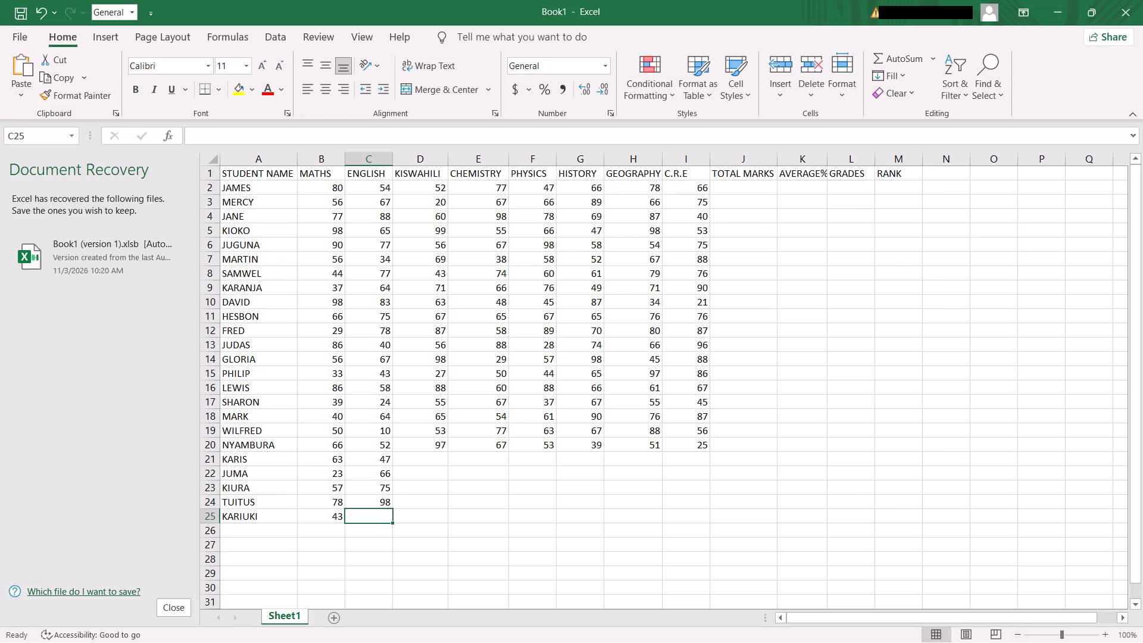
pyautogui.write('28')
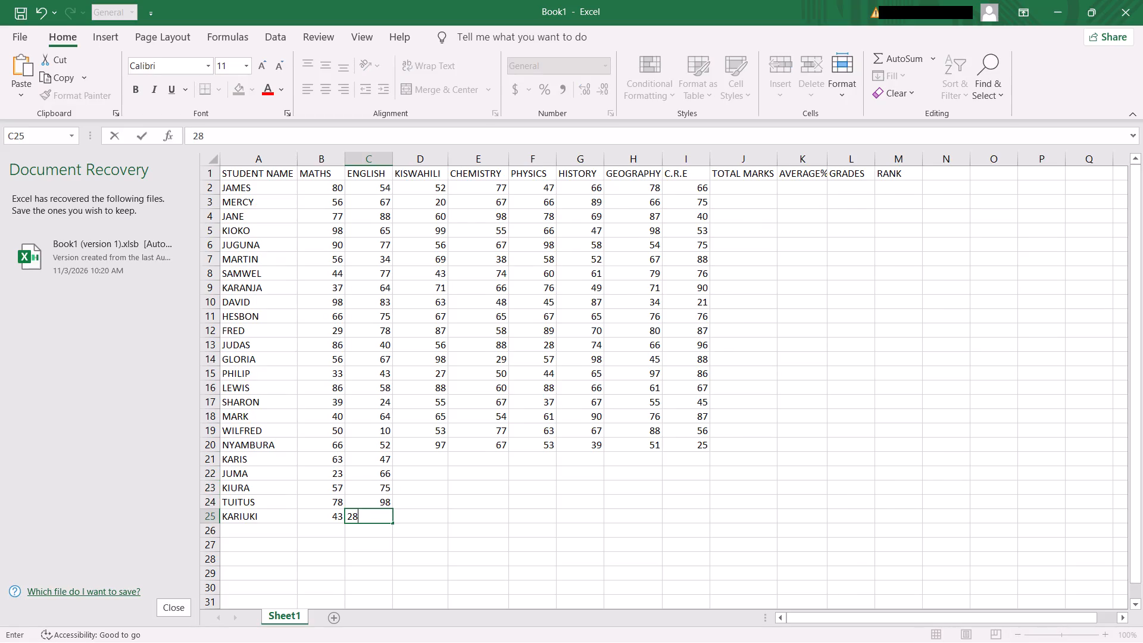
pyautogui.press('Return')
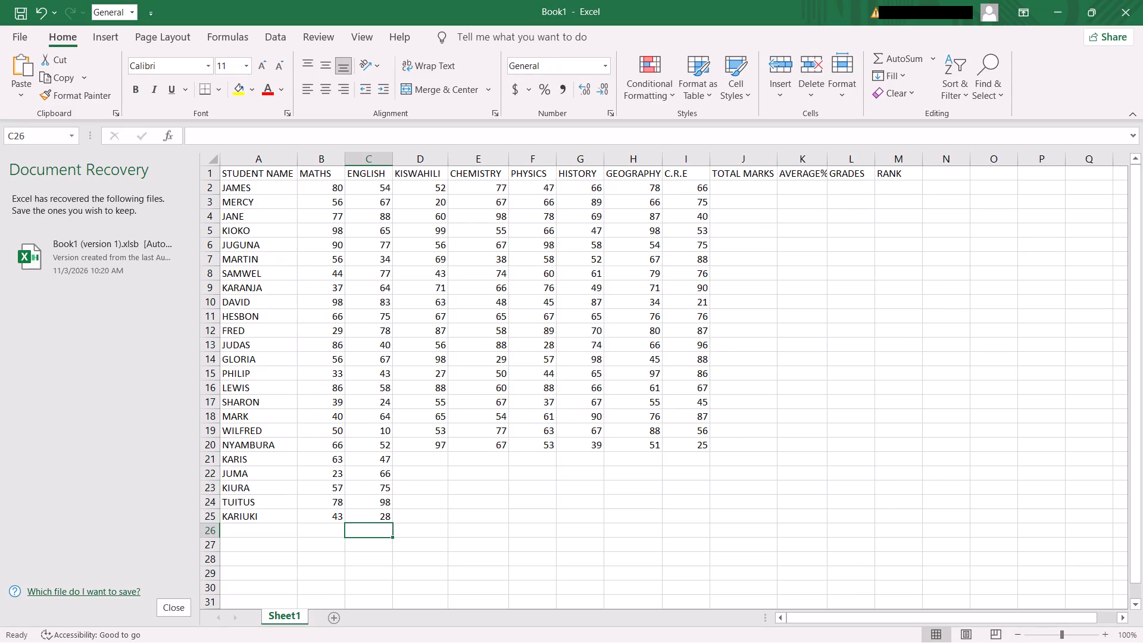
# Enter the KISWAHILI marks 64, 57, 88, 27 and 87 in cells D21 to D25.
pyautogui.click(436, 459)
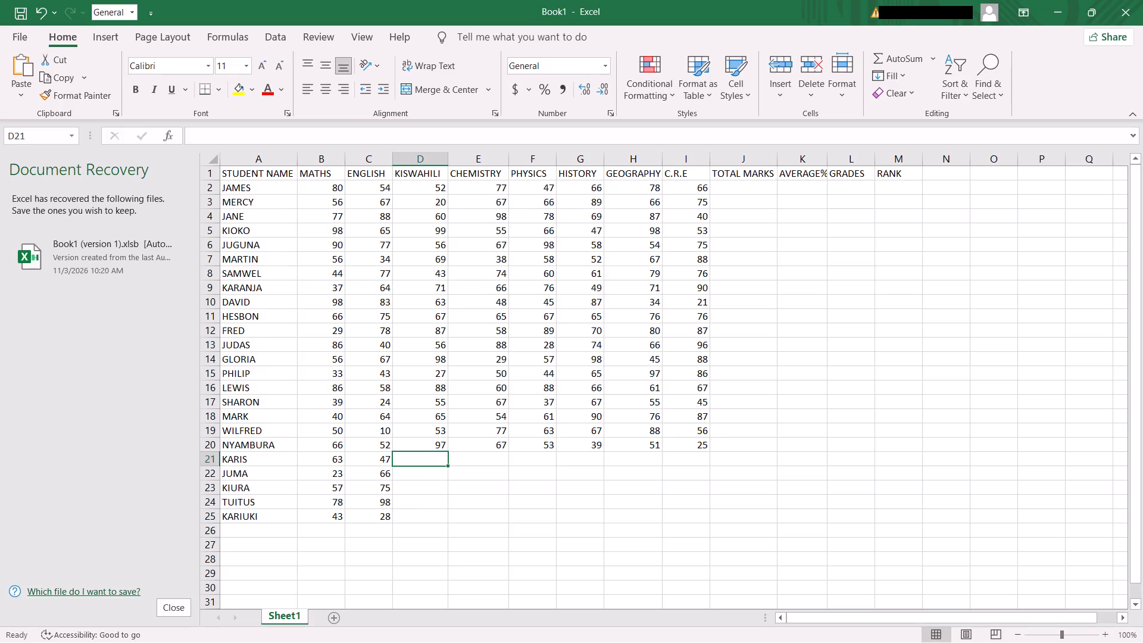
pyautogui.press('6')
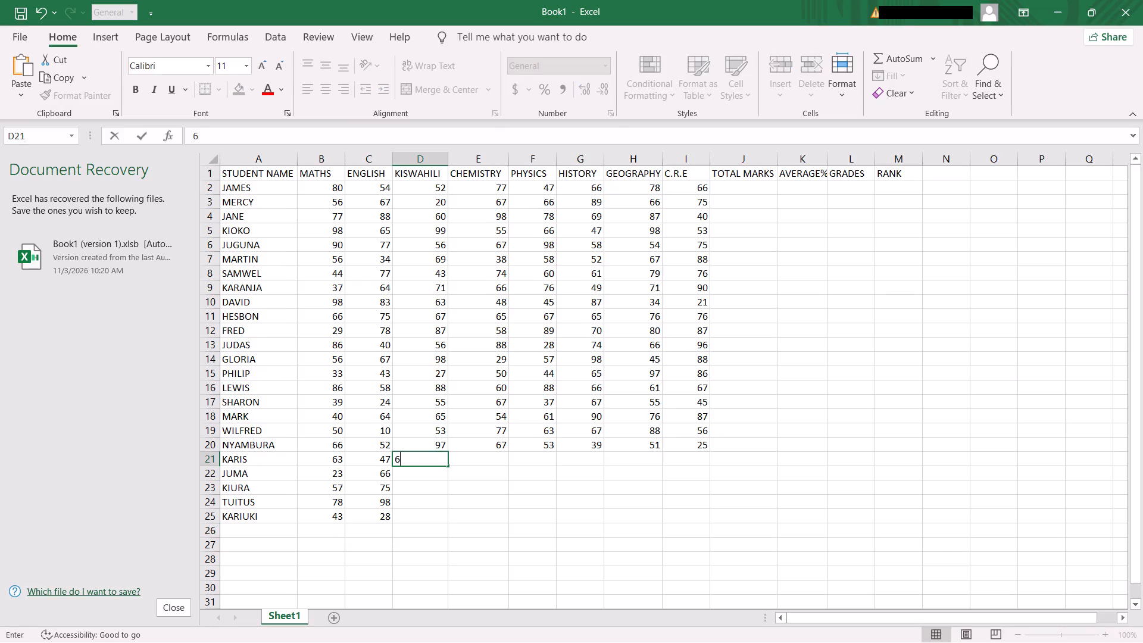
pyautogui.press('4')
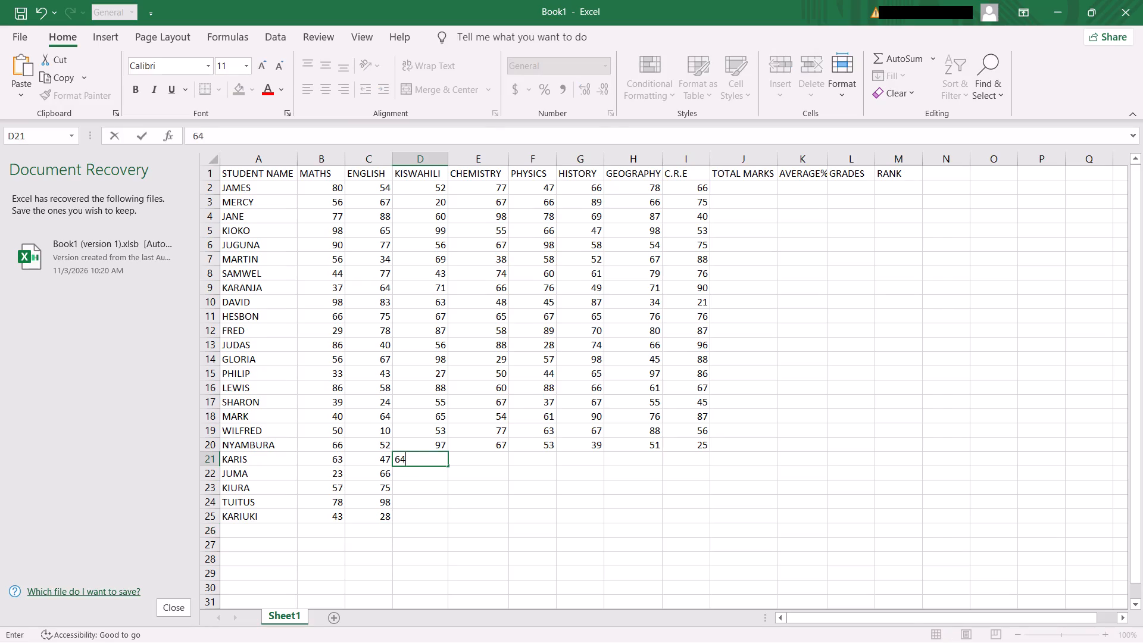
pyautogui.press('Return')
pyautogui.write('57')
pyautogui.press('Return')
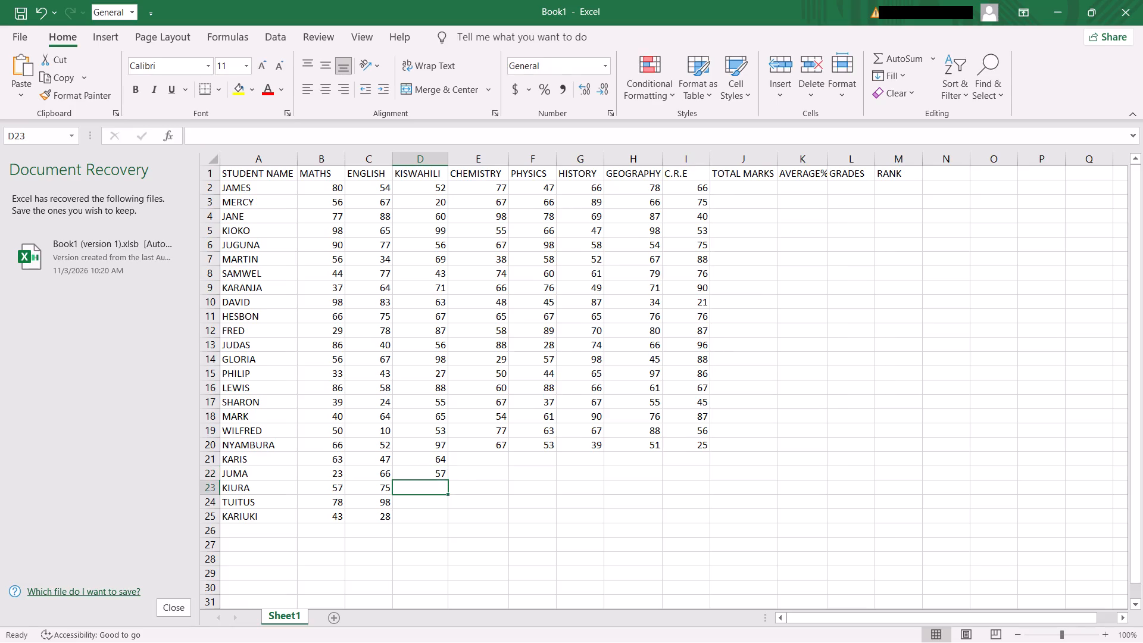
pyautogui.write('88')
pyautogui.press('Return')
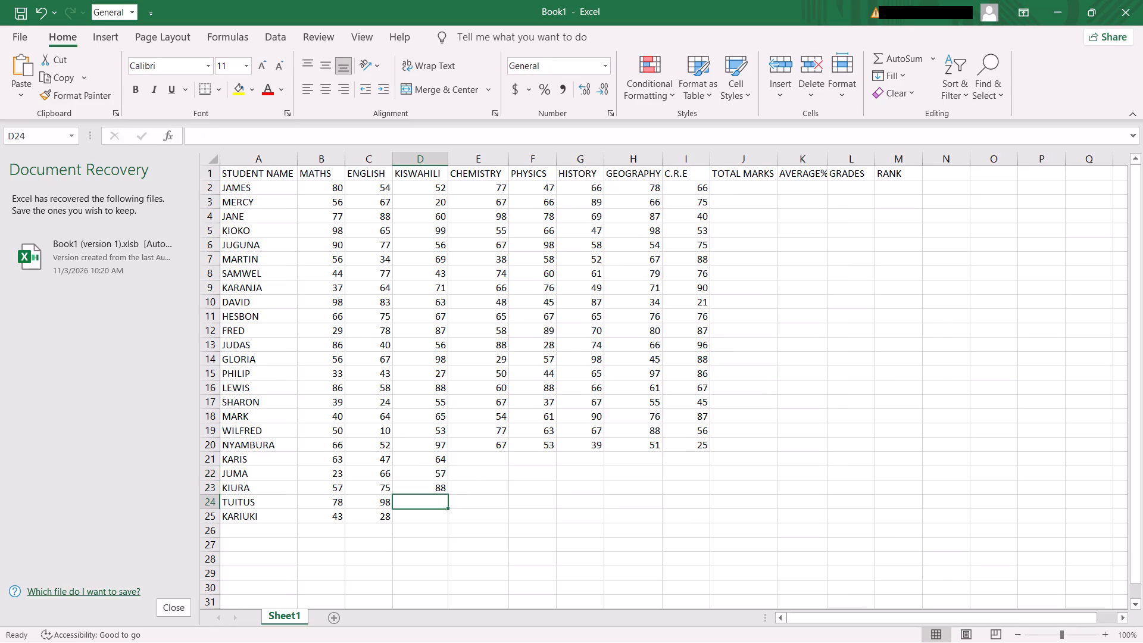
pyautogui.write('27')
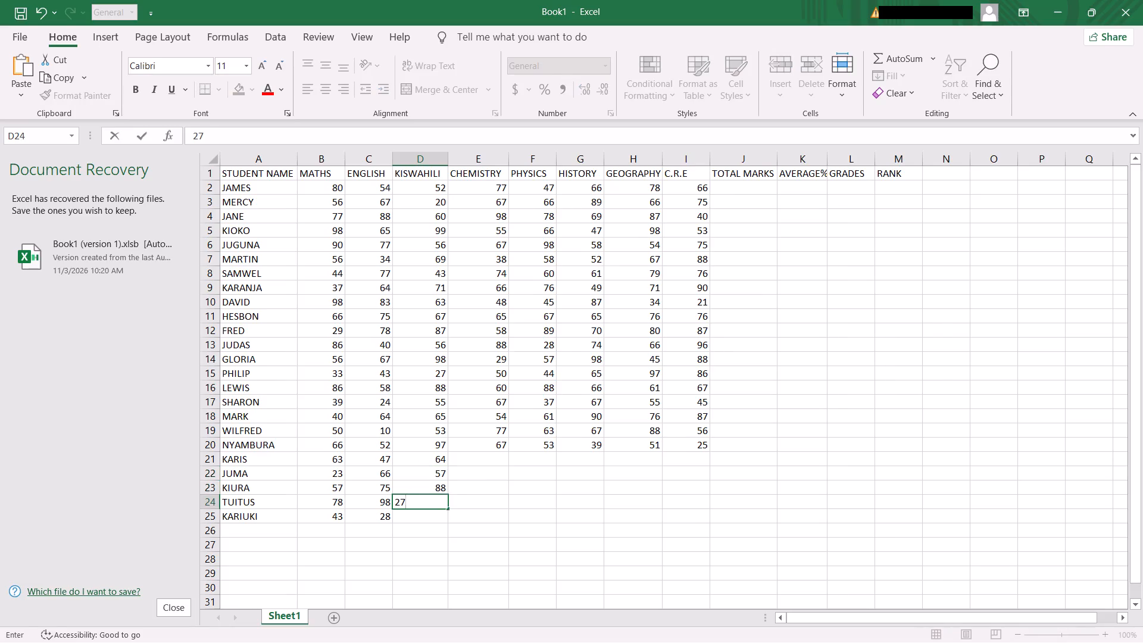
pyautogui.press('Return')
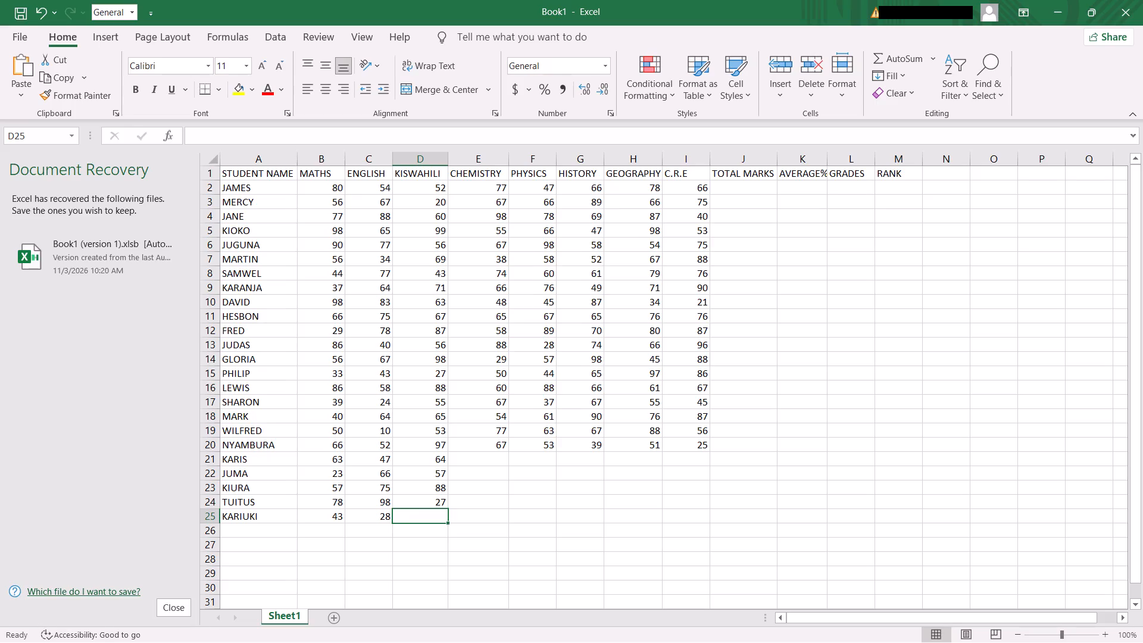
pyautogui.write('87')
pyautogui.press('Return')
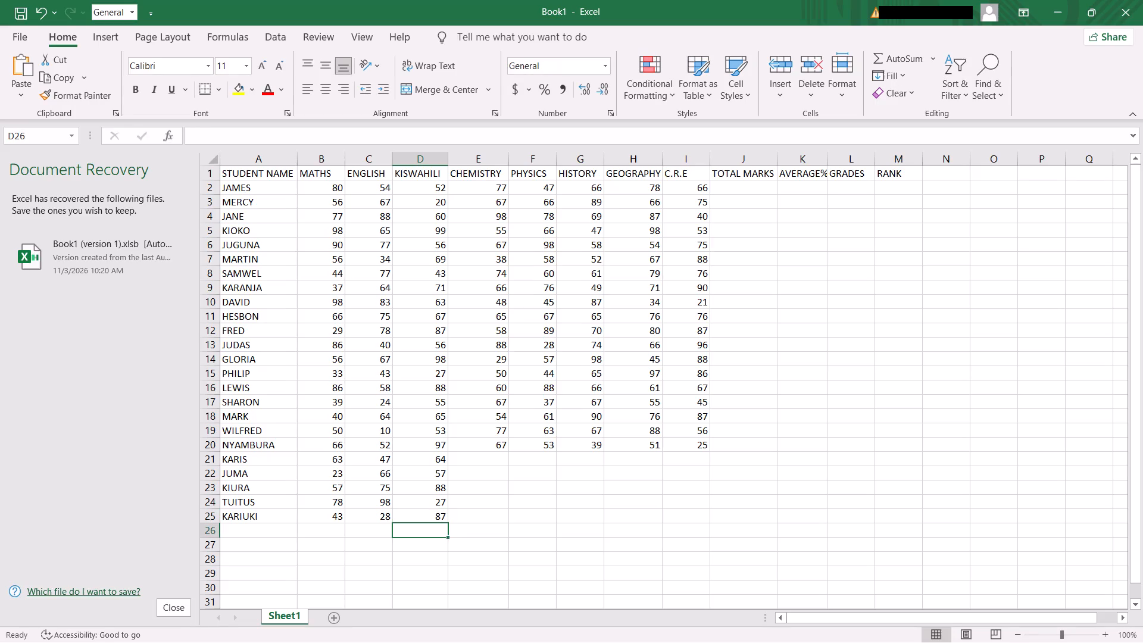
# Enter the CHEMISTRY marks 55, 85, 39, 81 and 83 in cells E21 to E25.
pyautogui.click(476, 457)
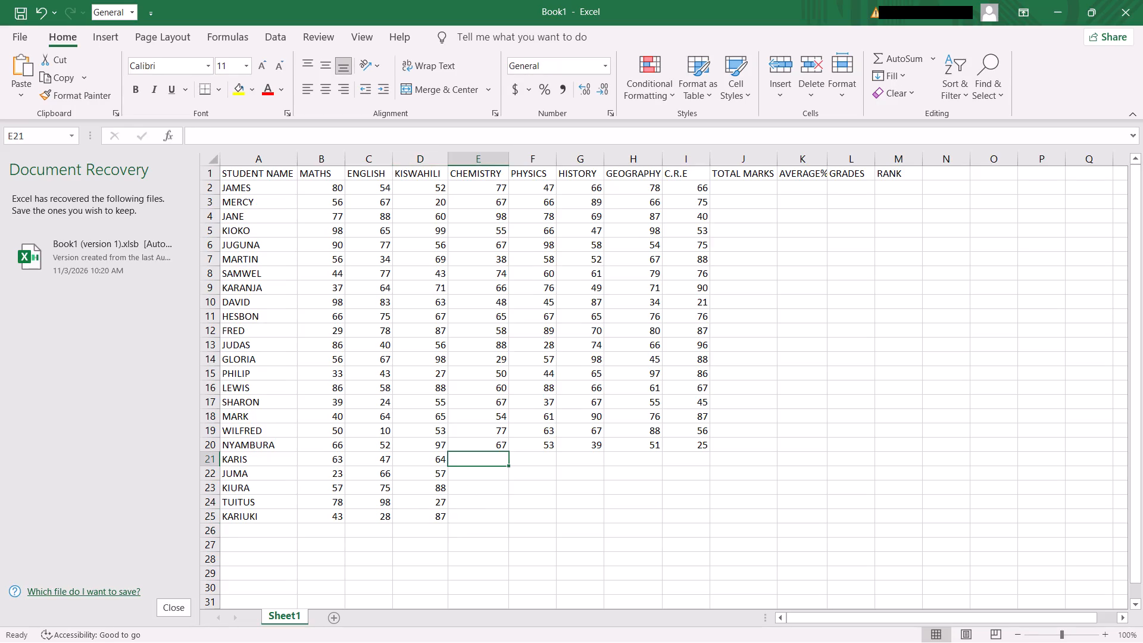
pyautogui.press('5')
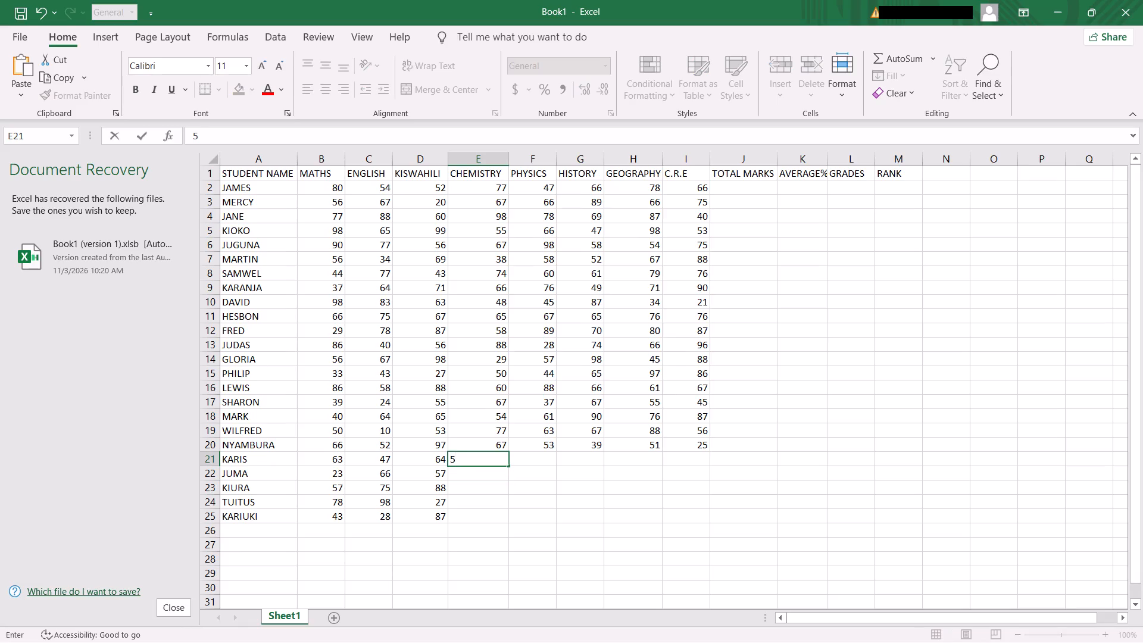
pyautogui.write('55')
pyautogui.press('BackSpace')
pyautogui.press('Return')
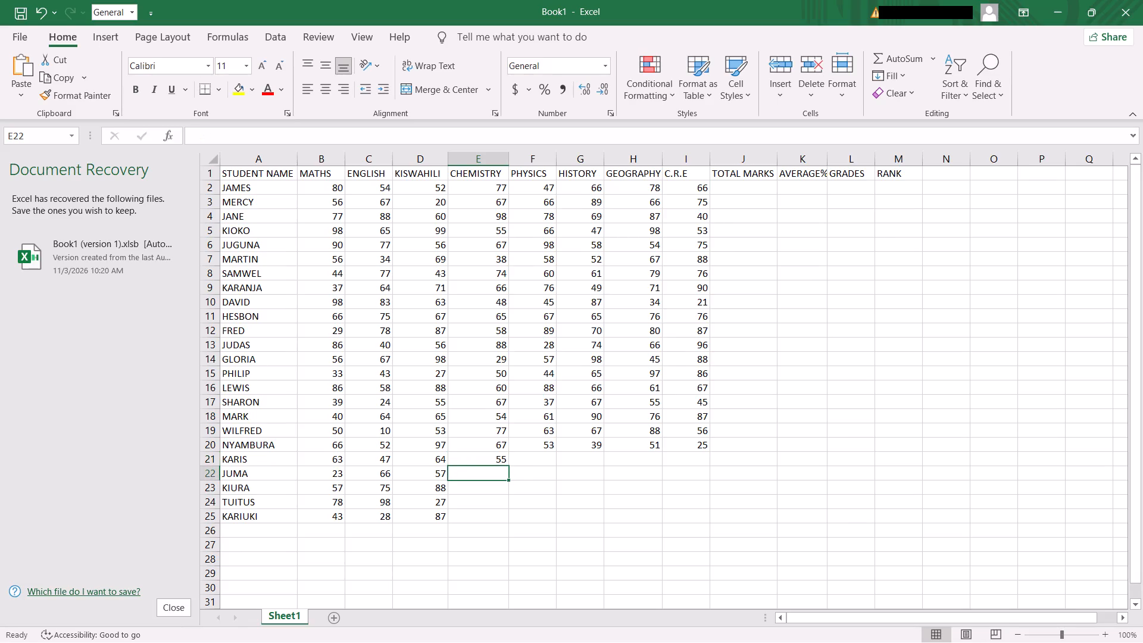
pyautogui.press('8')
pyautogui.press('5')
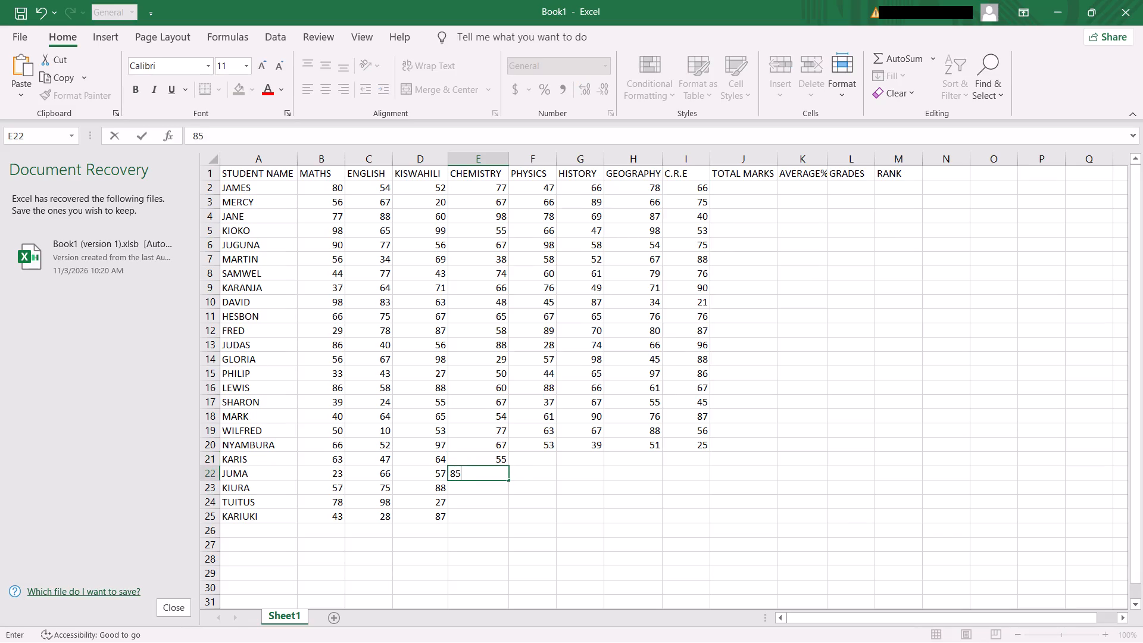
pyautogui.press('Return')
pyautogui.write('39')
pyautogui.press('Return')
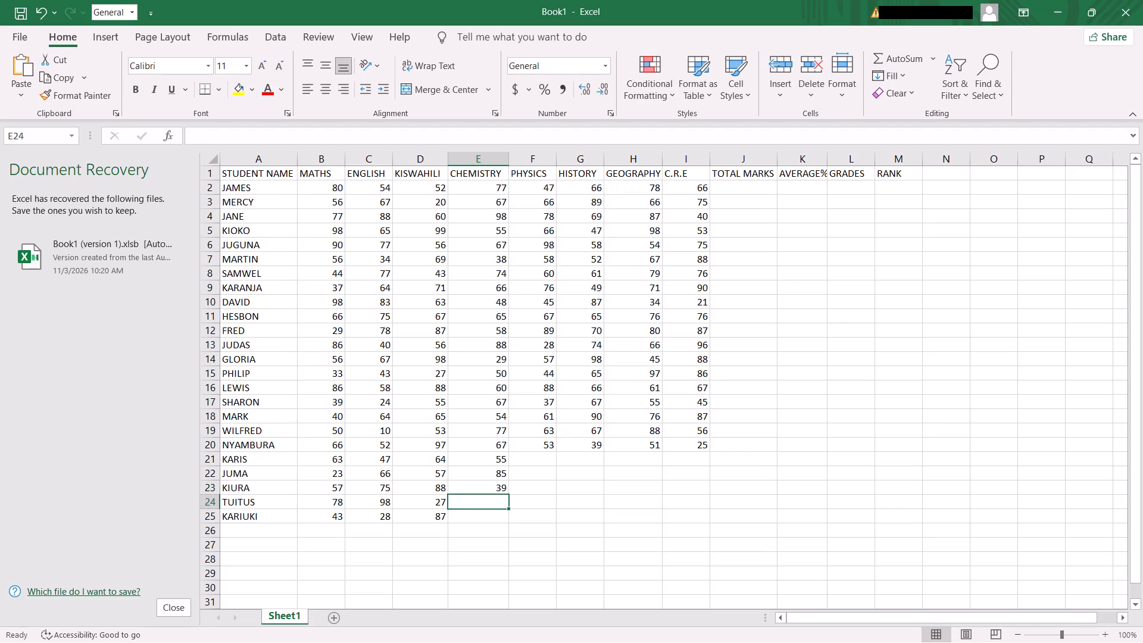
pyautogui.press('8')
pyautogui.press('1')
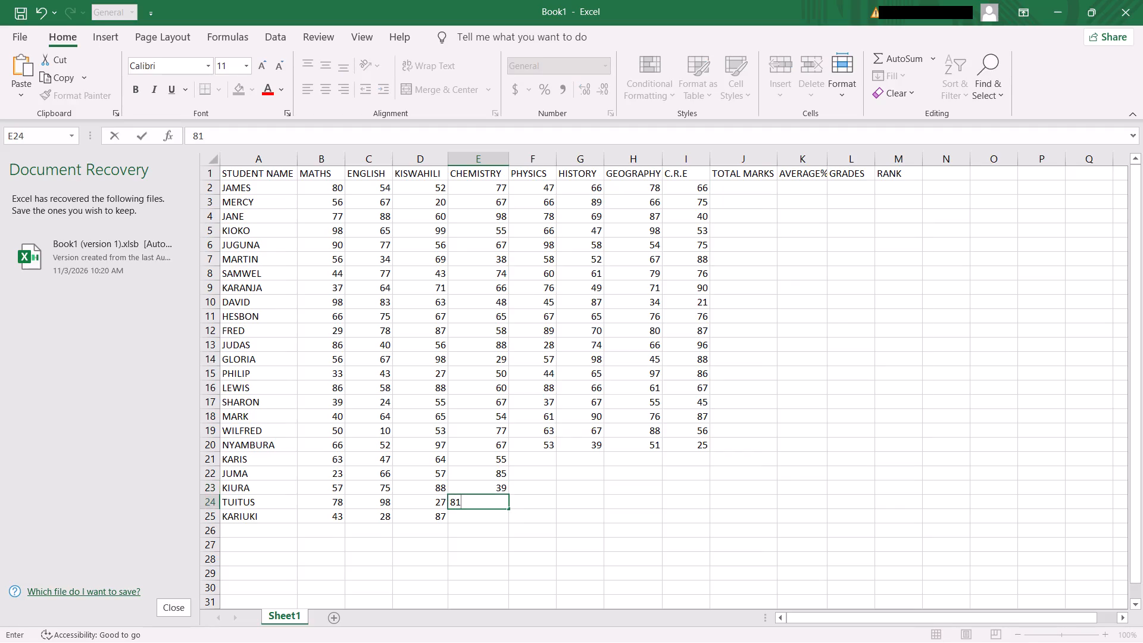
pyautogui.press('Return')
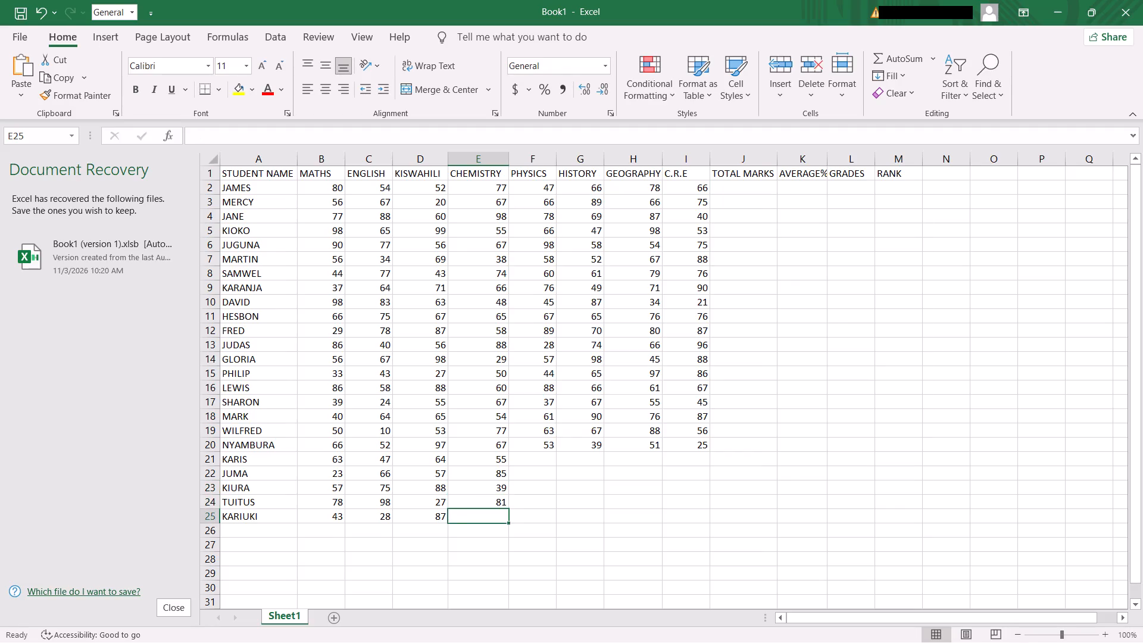
pyautogui.write('83')
pyautogui.press('Return')
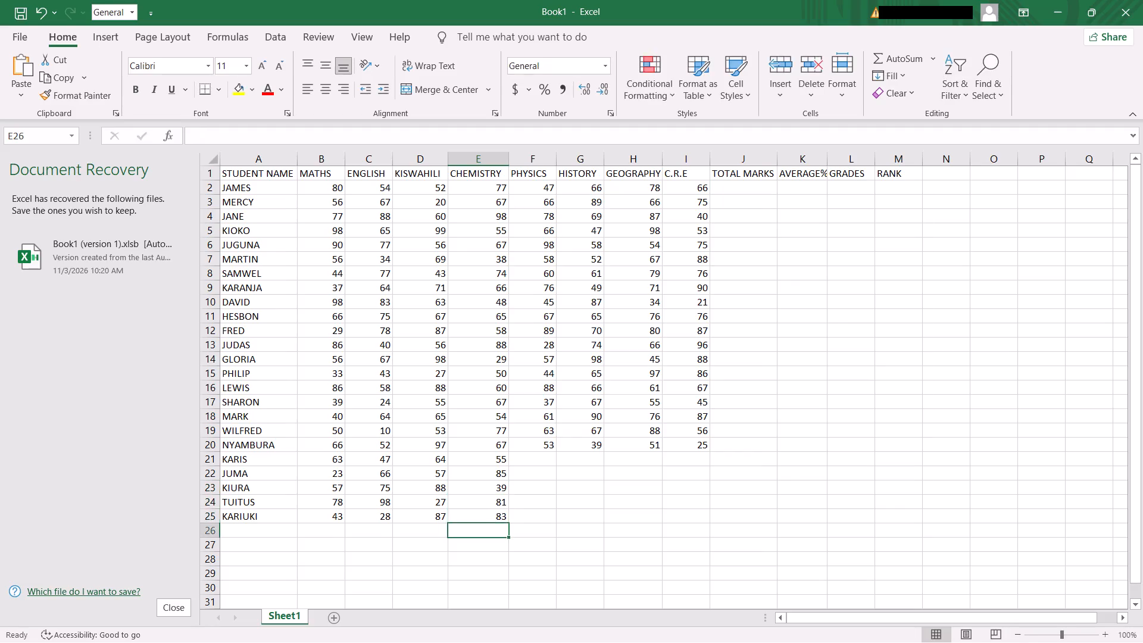
# Enter the PHYSICS marks 67, 88, 94, 58 and 33 in cells F21 to F25.
pyautogui.click(535, 461)
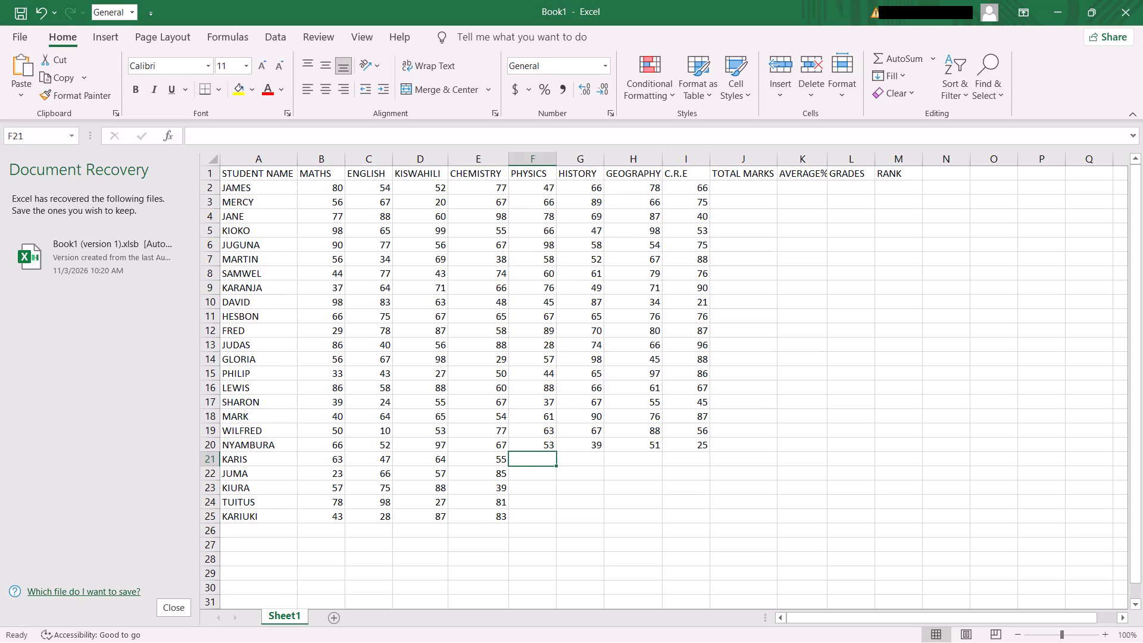
pyautogui.press('6')
pyautogui.press('7')
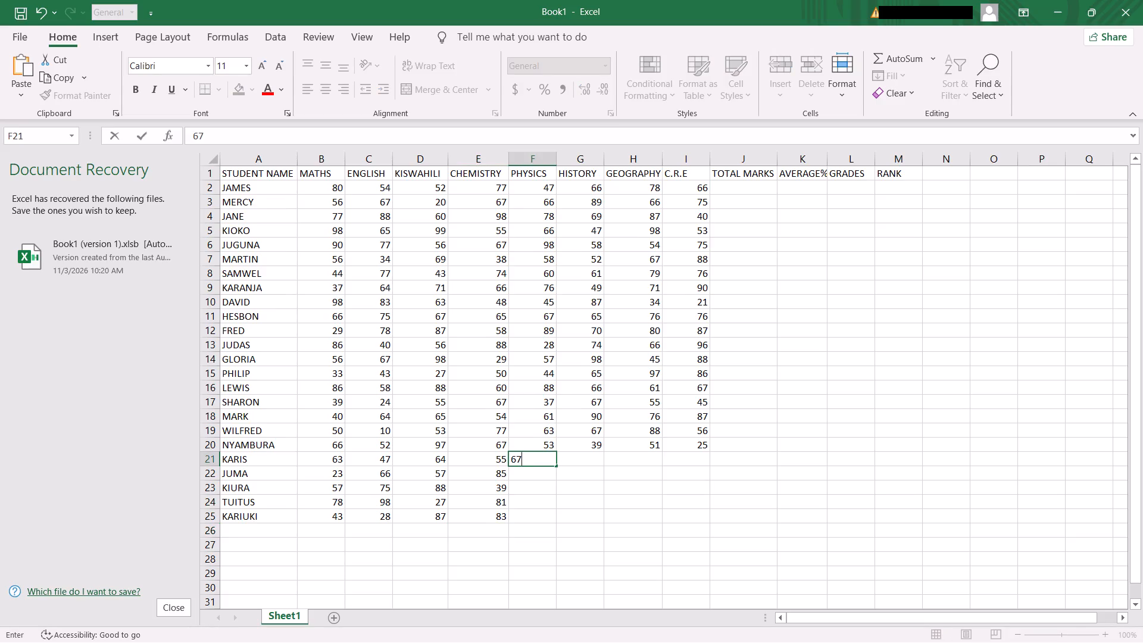
pyautogui.press('Return')
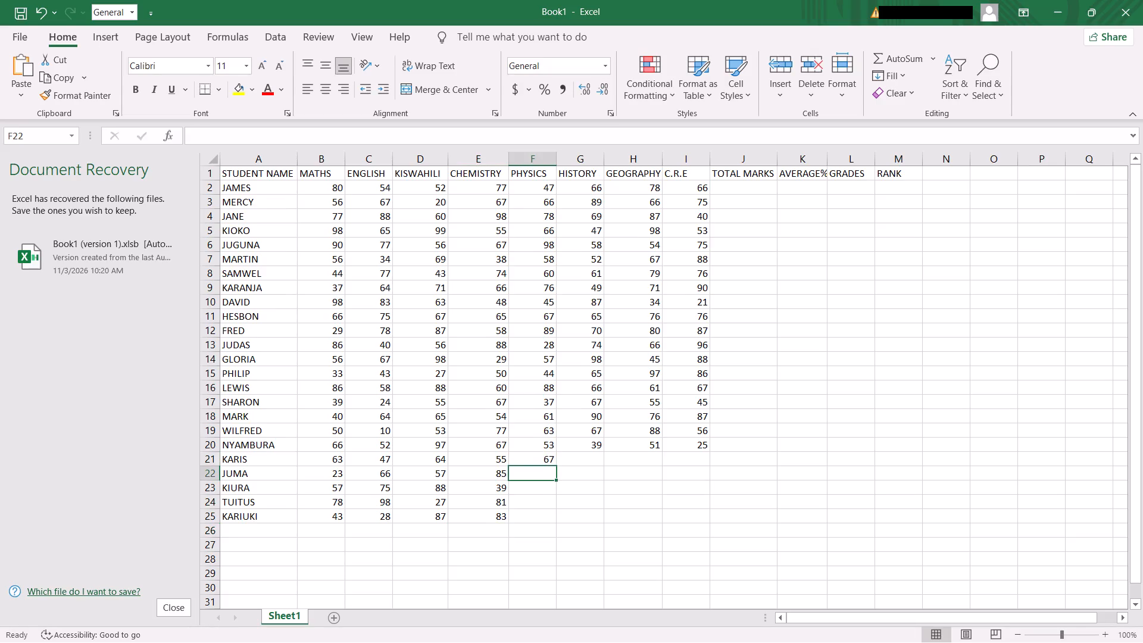
pyautogui.write('88')
pyautogui.press('Return')
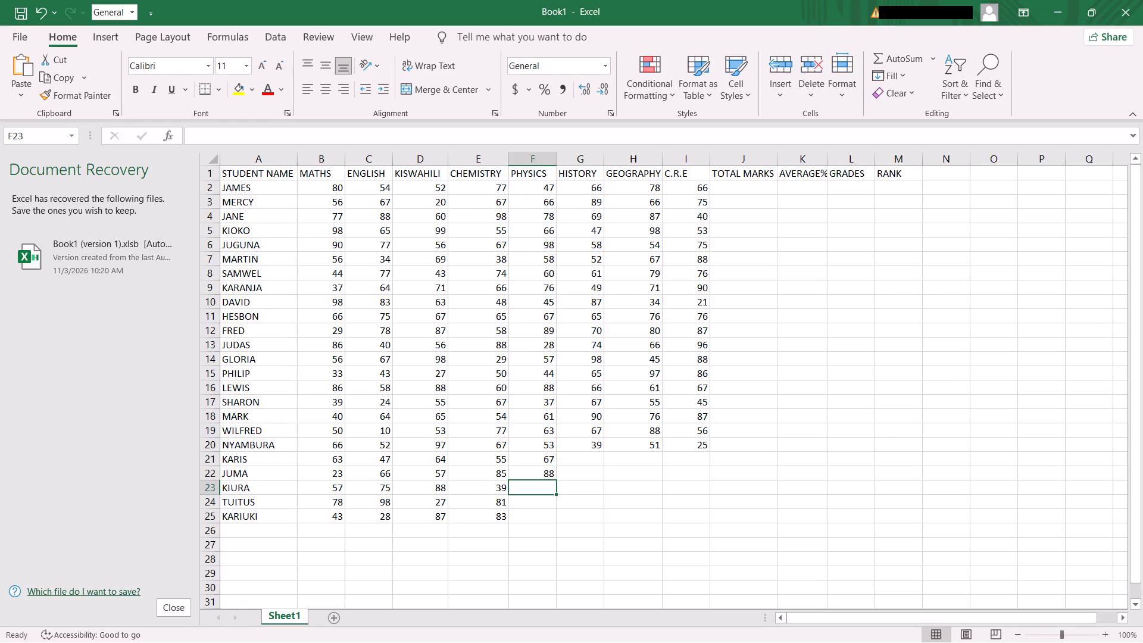
pyautogui.press('9')
pyautogui.press('4')
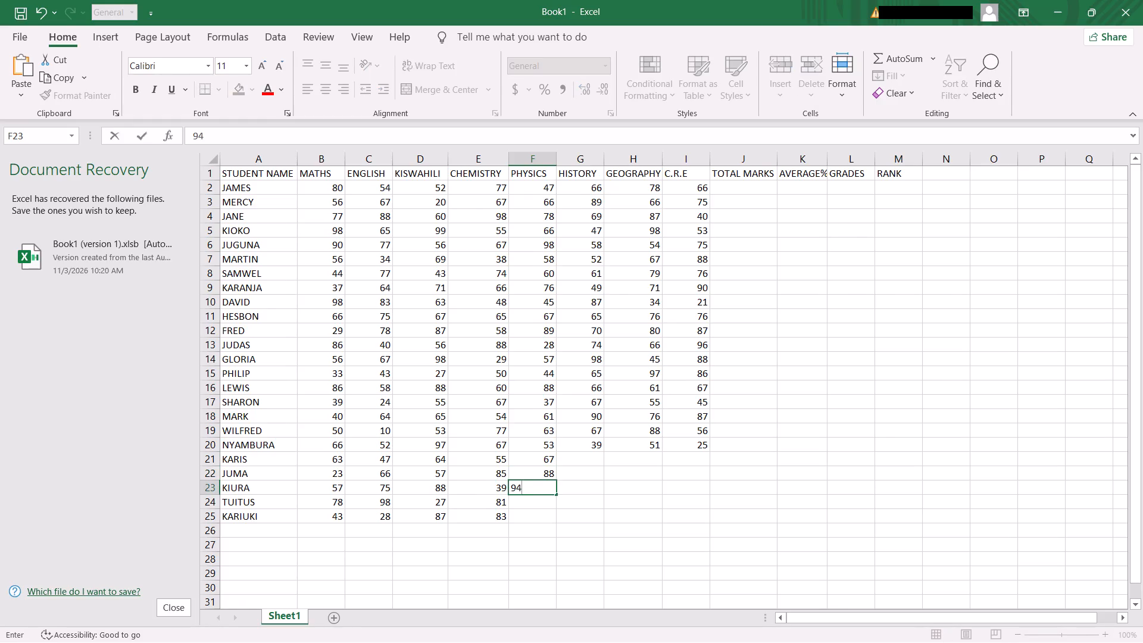
pyautogui.press('Return')
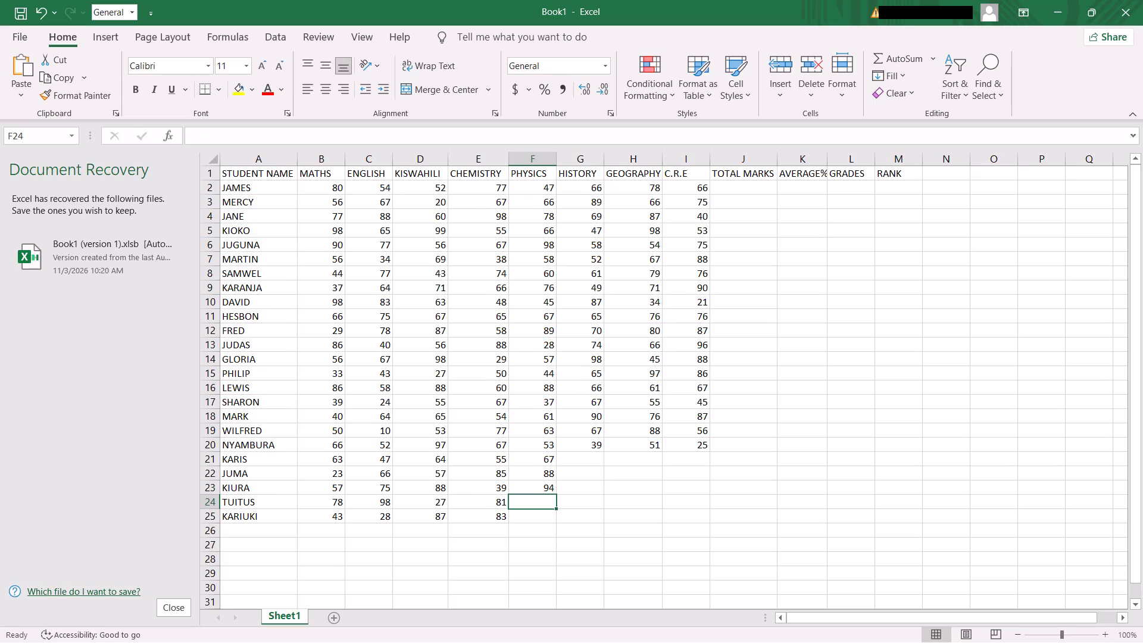
pyautogui.press('5')
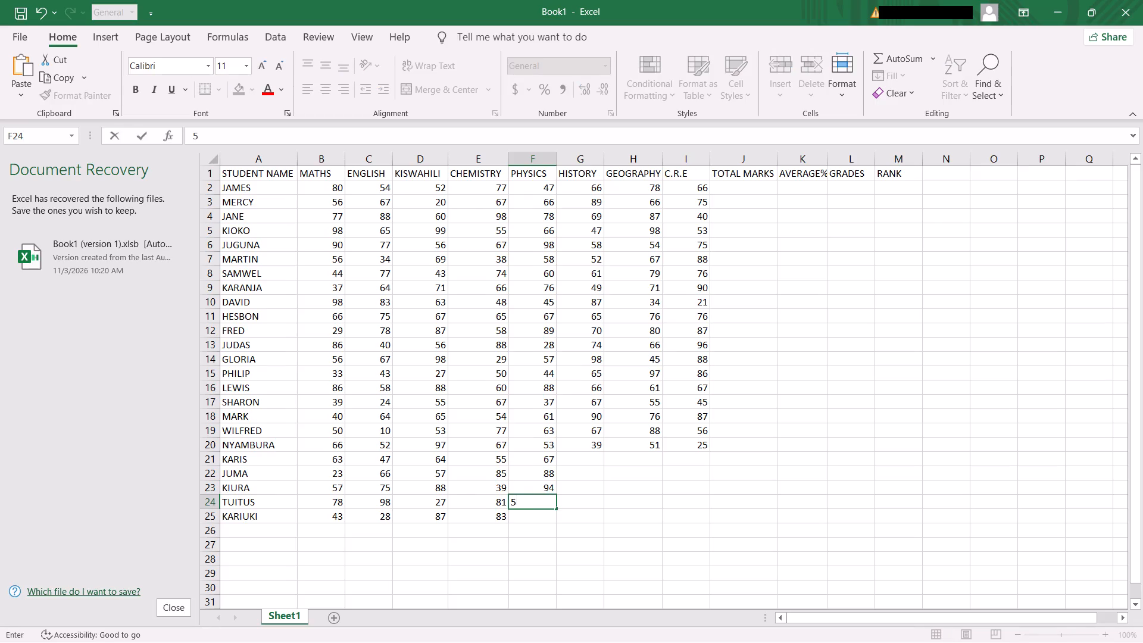
pyautogui.press('8')
pyautogui.press('Return')
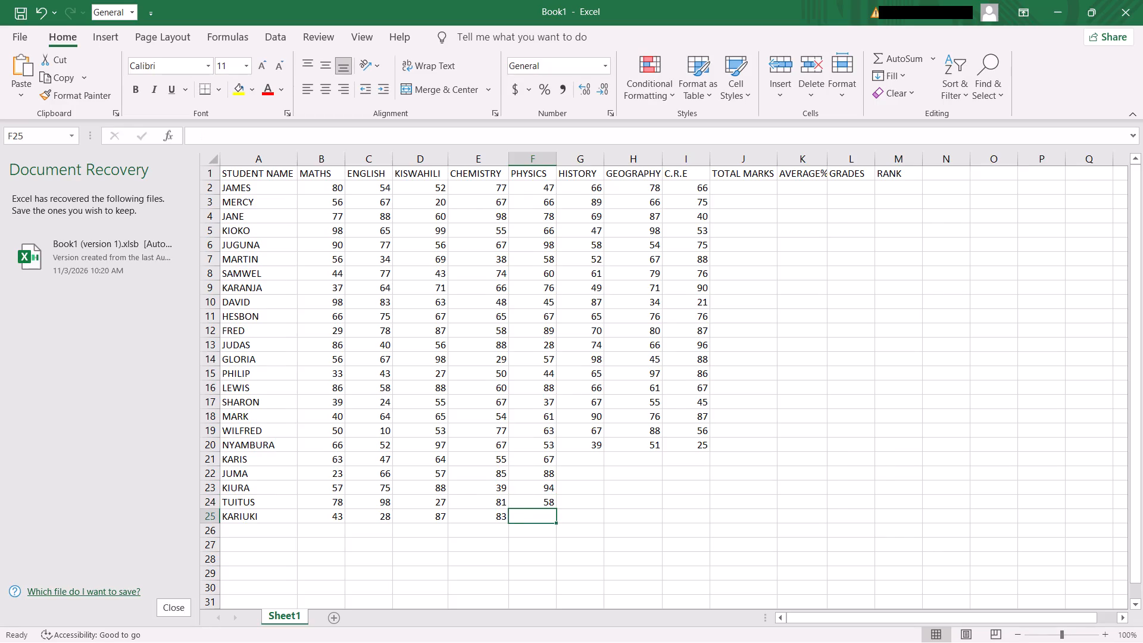
pyautogui.write('33')
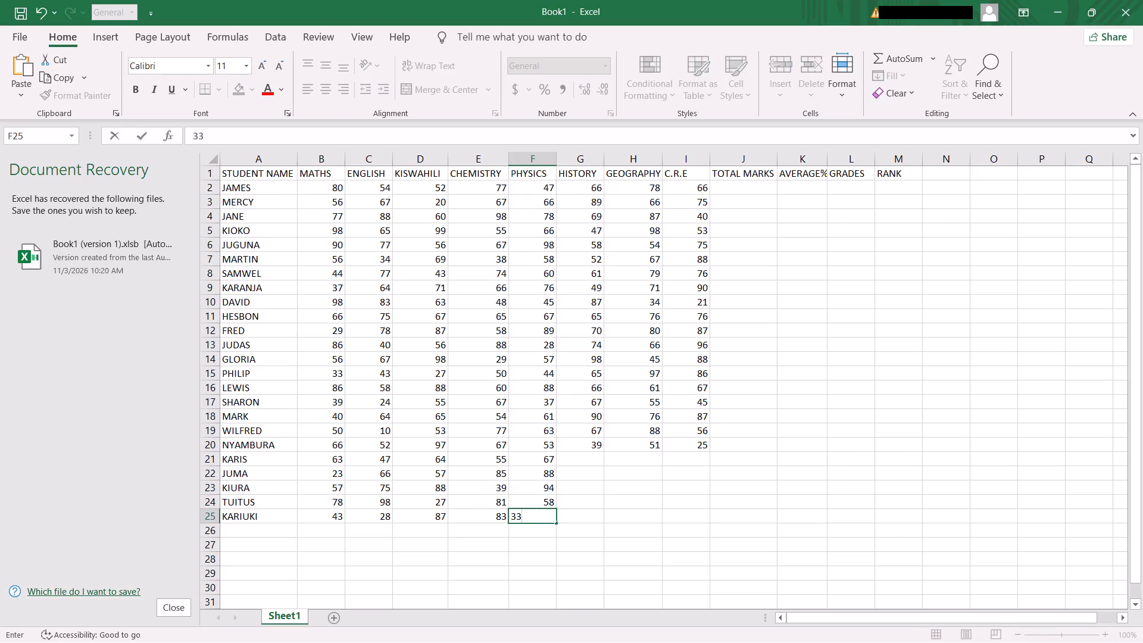
pyautogui.press('Return')
# Enter the HISTORY marks 56, 33, 45, 86 and 91 in cells G21 to G25.
pyautogui.click(599, 453)
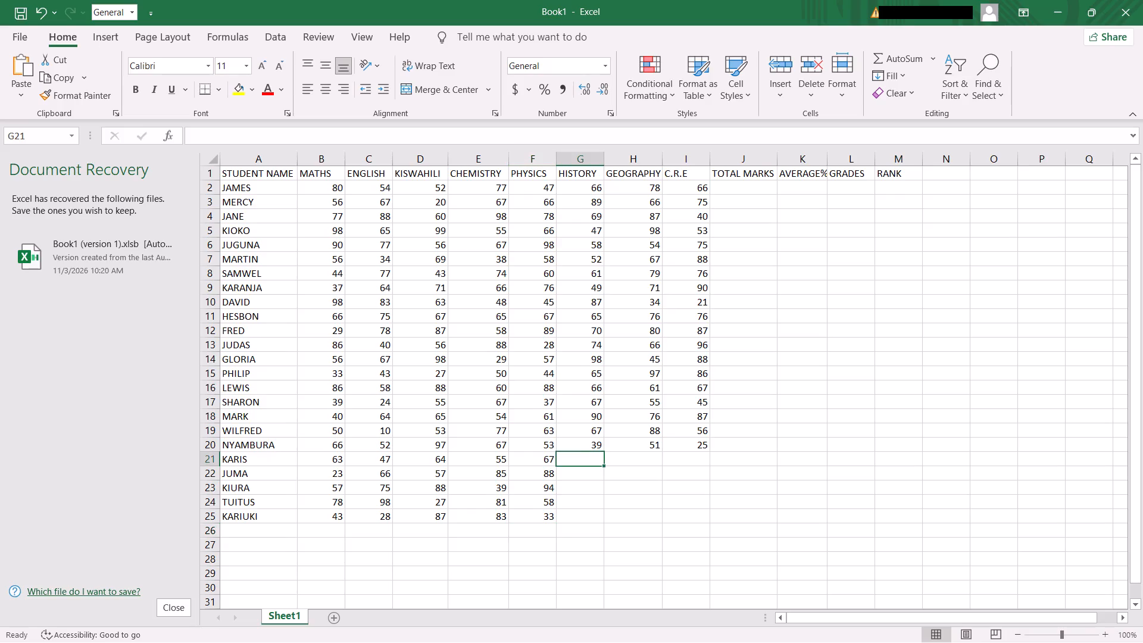
pyautogui.press('5')
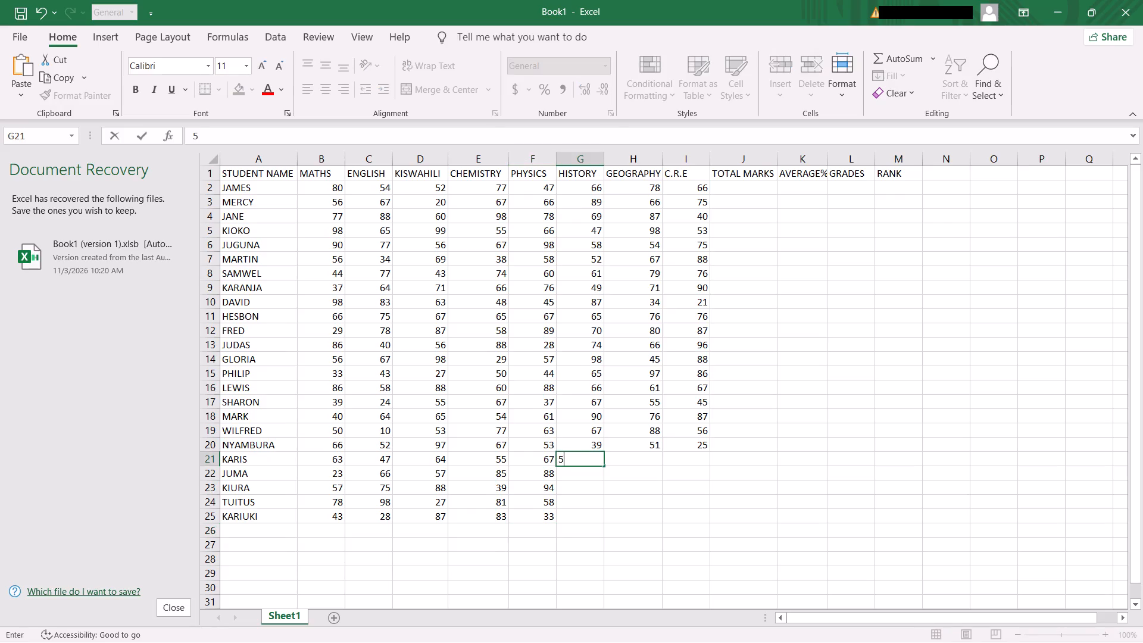
pyautogui.press('6')
pyautogui.press('Return')
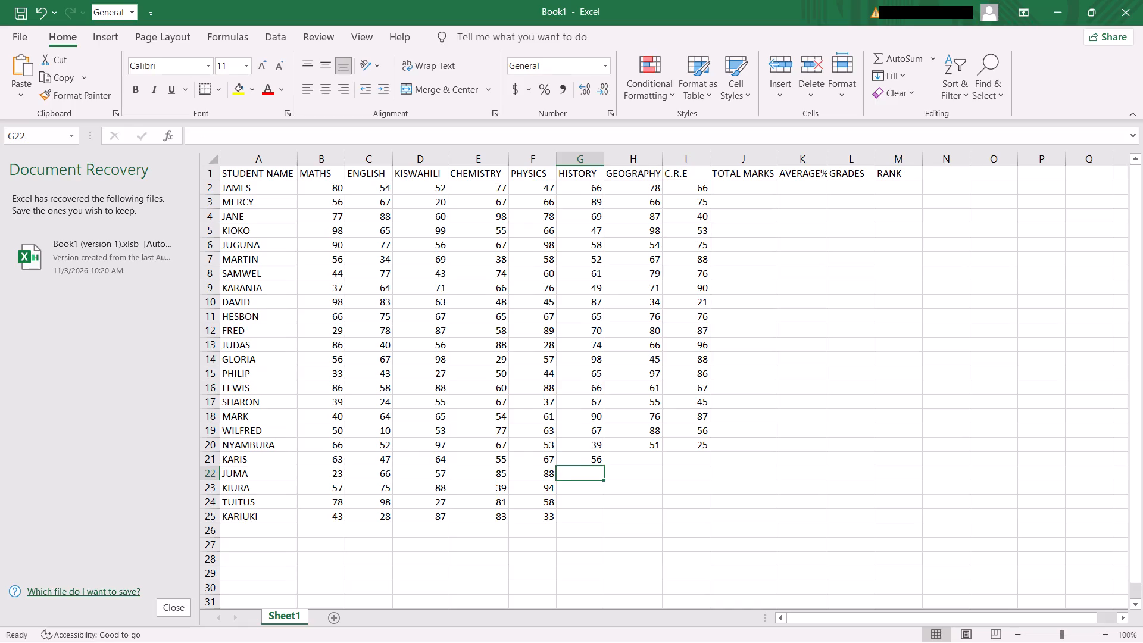
pyautogui.write('33')
pyautogui.press('Return')
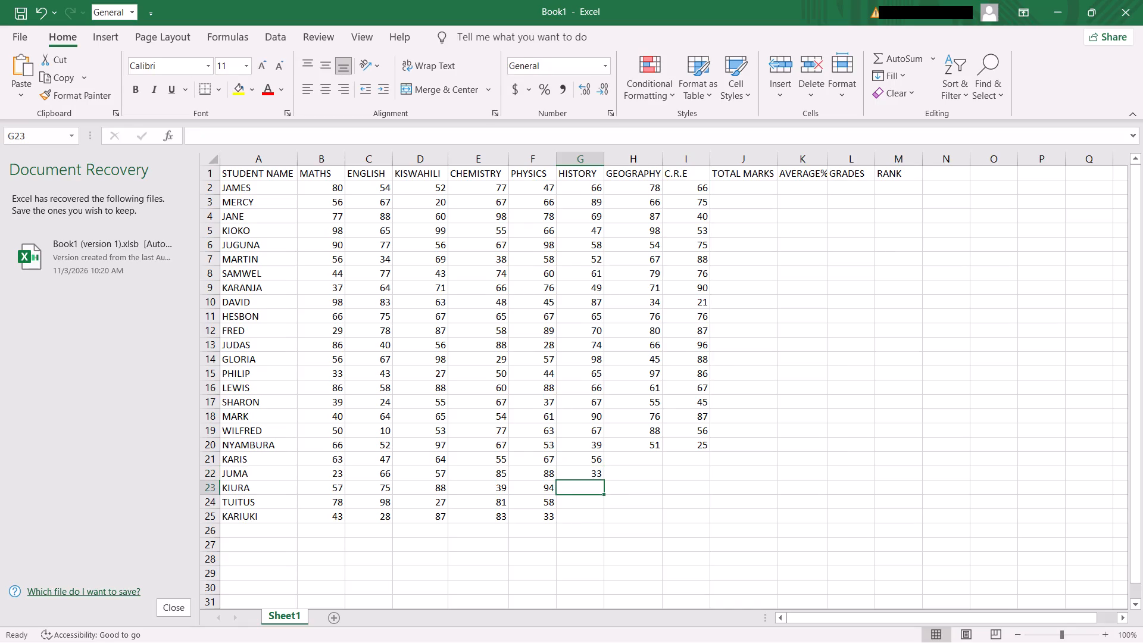
pyautogui.write('45')
pyautogui.press('Return')
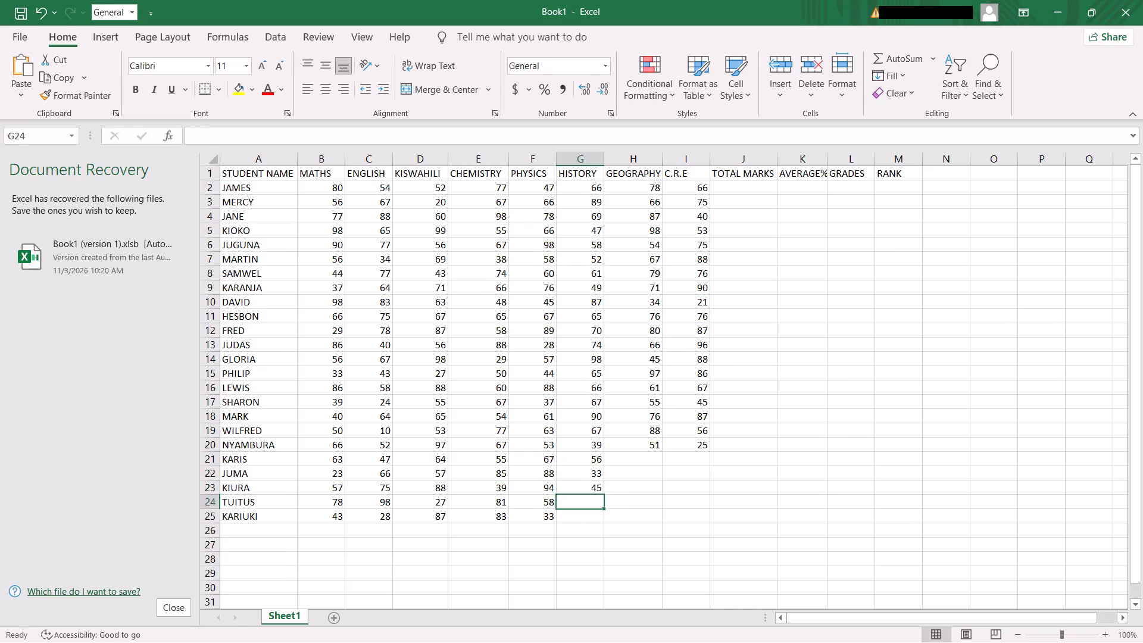
pyautogui.write('86')
pyautogui.press('Return')
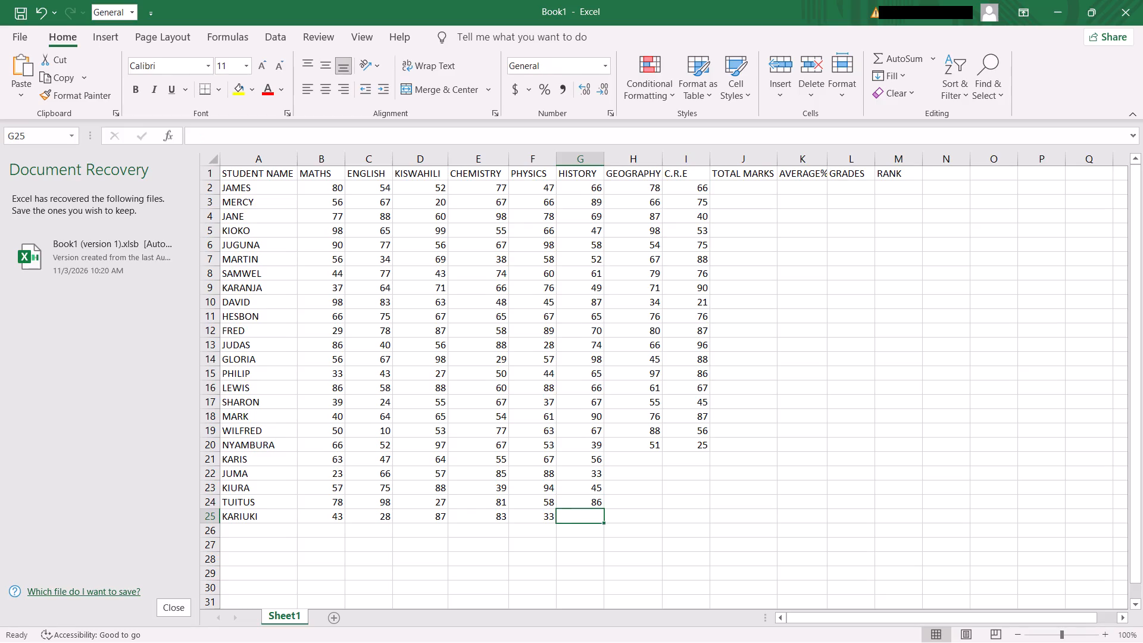
pyautogui.press('9')
pyautogui.press('1')
pyautogui.press('Return')
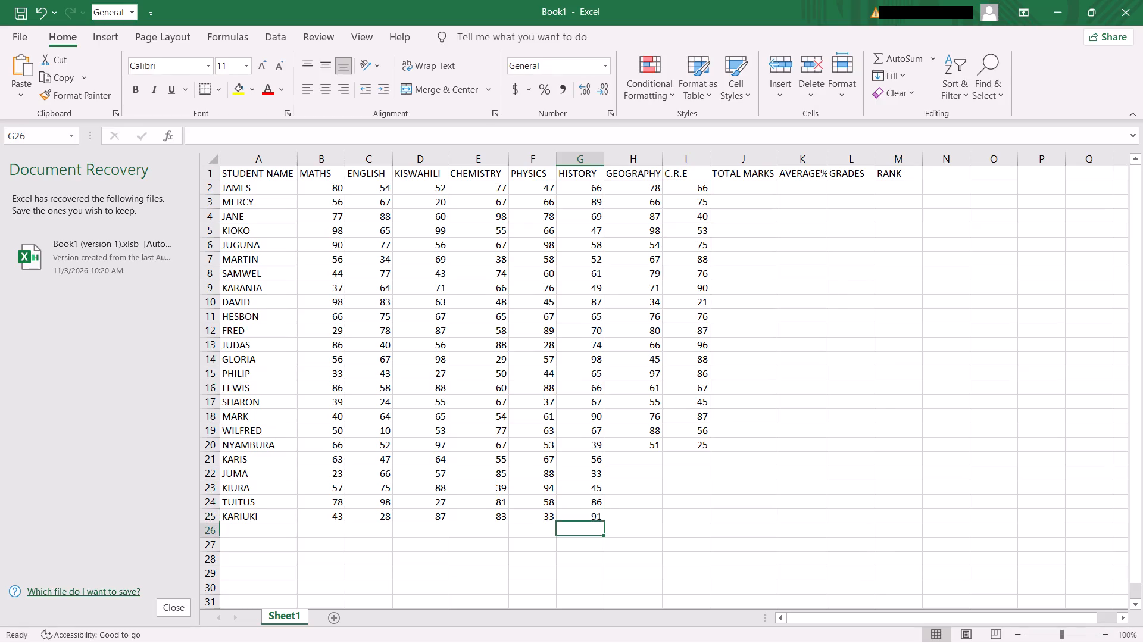
# Enter the GEOGRAPHY marks 46, 84, 82, 71 and 66 in cells H21 to H25.
pyautogui.click(646, 456)
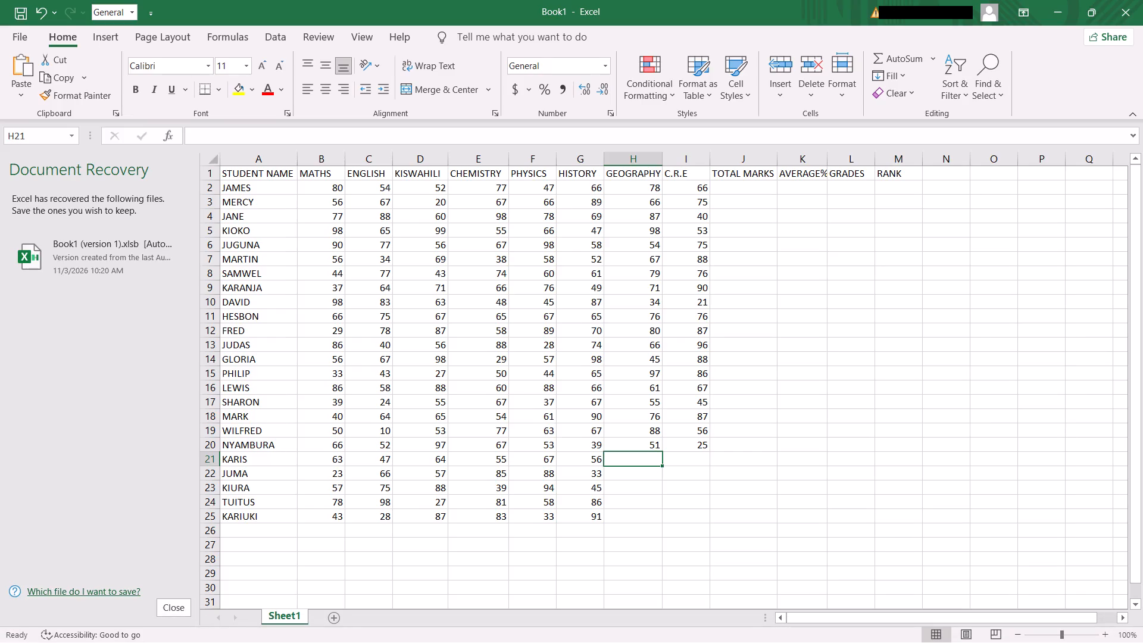
pyautogui.press('4')
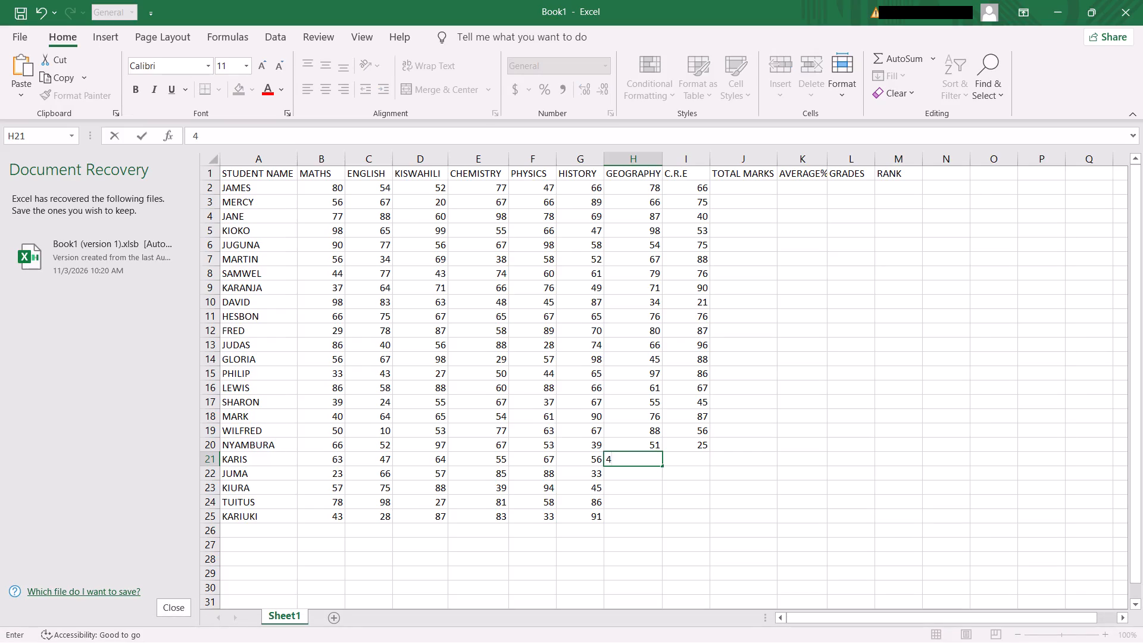
pyautogui.press('6')
pyautogui.press('Return')
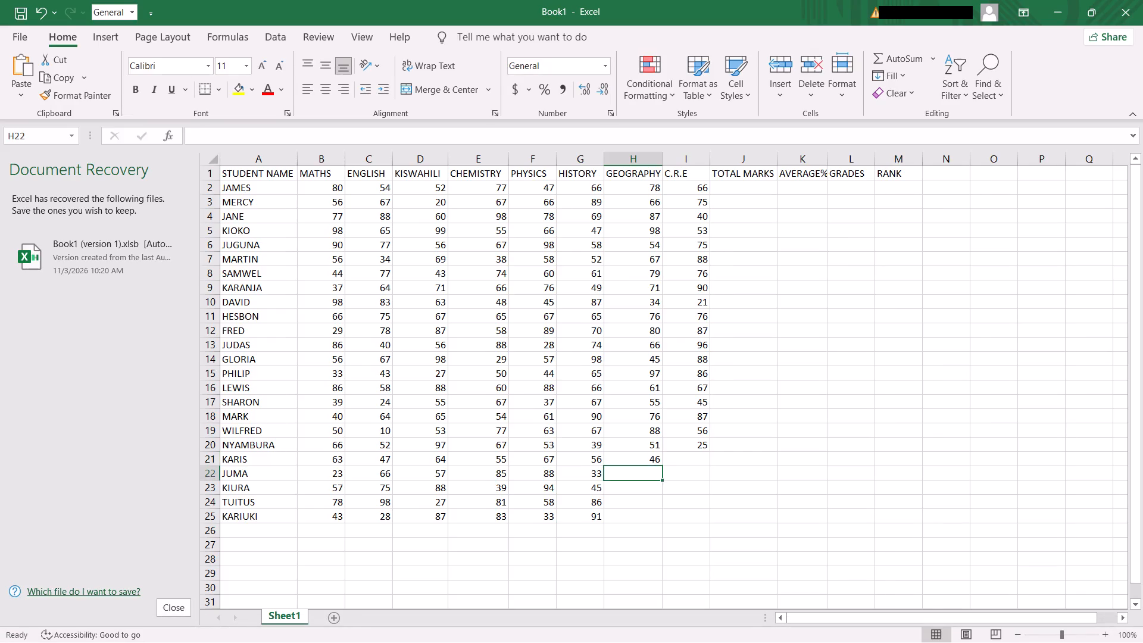
pyautogui.write('84')
pyautogui.press('Return')
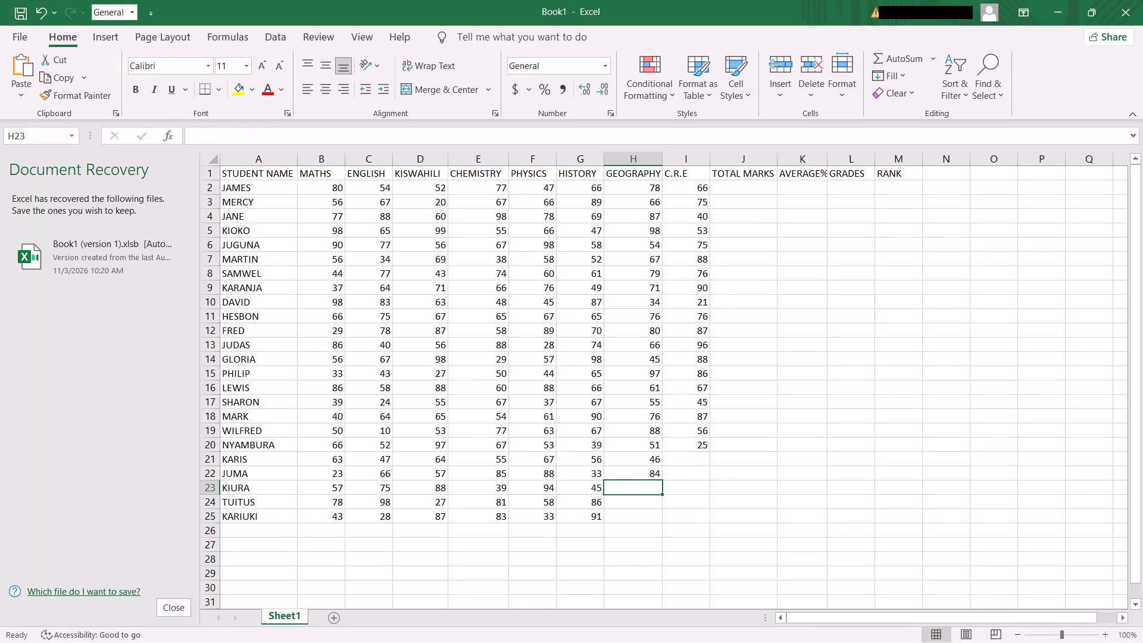
pyautogui.write('82')
pyautogui.press('Return')
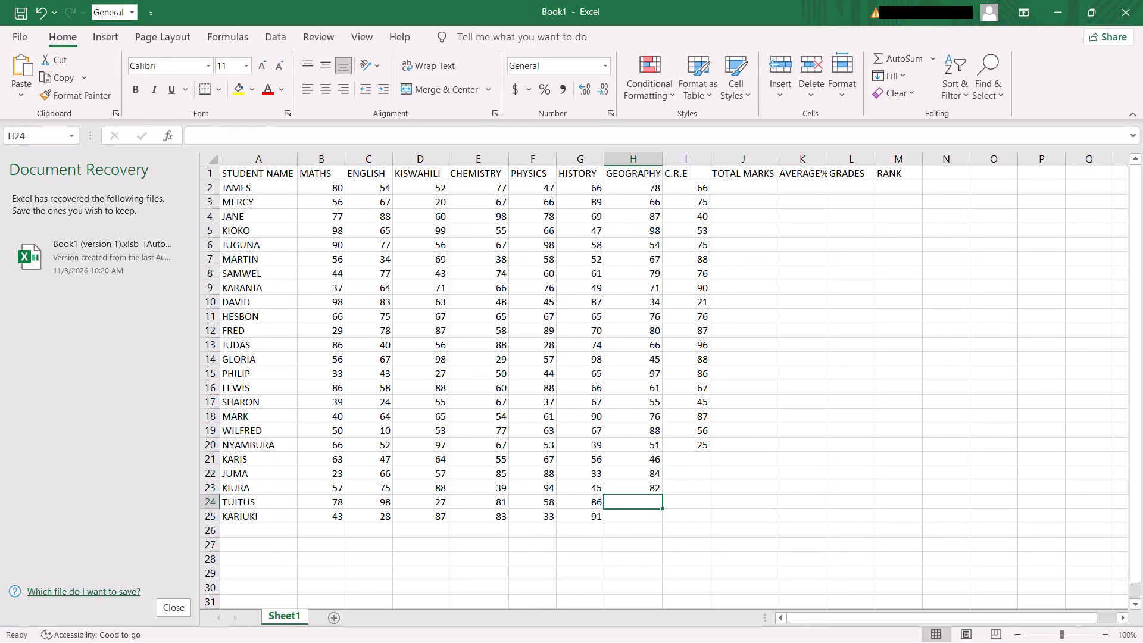
pyautogui.press('7')
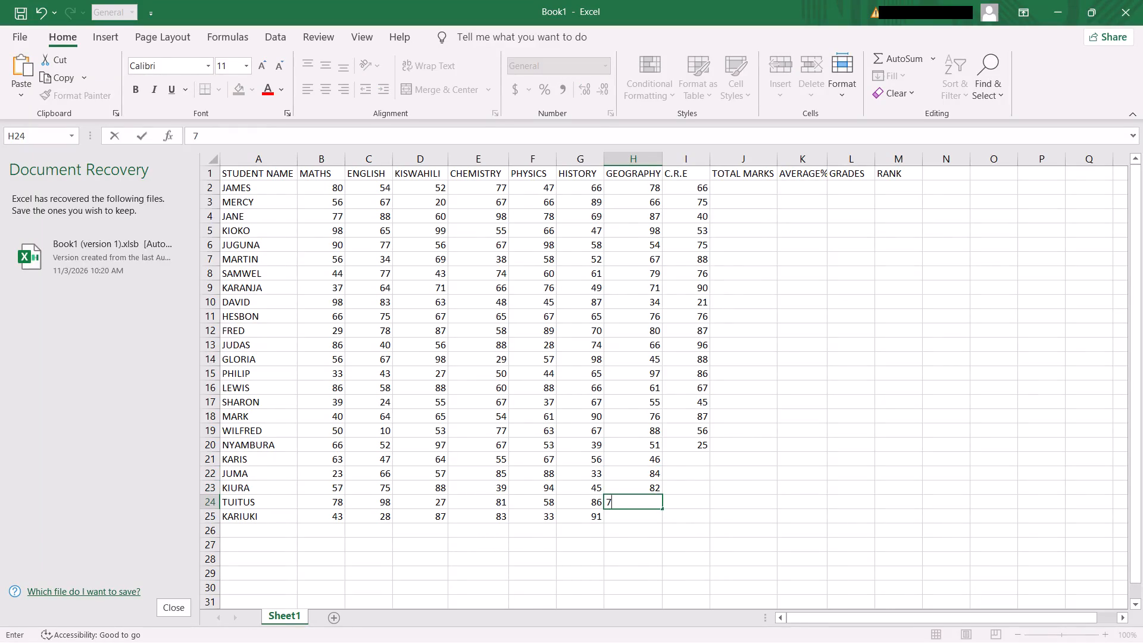
pyautogui.press('1')
pyautogui.press('Return')
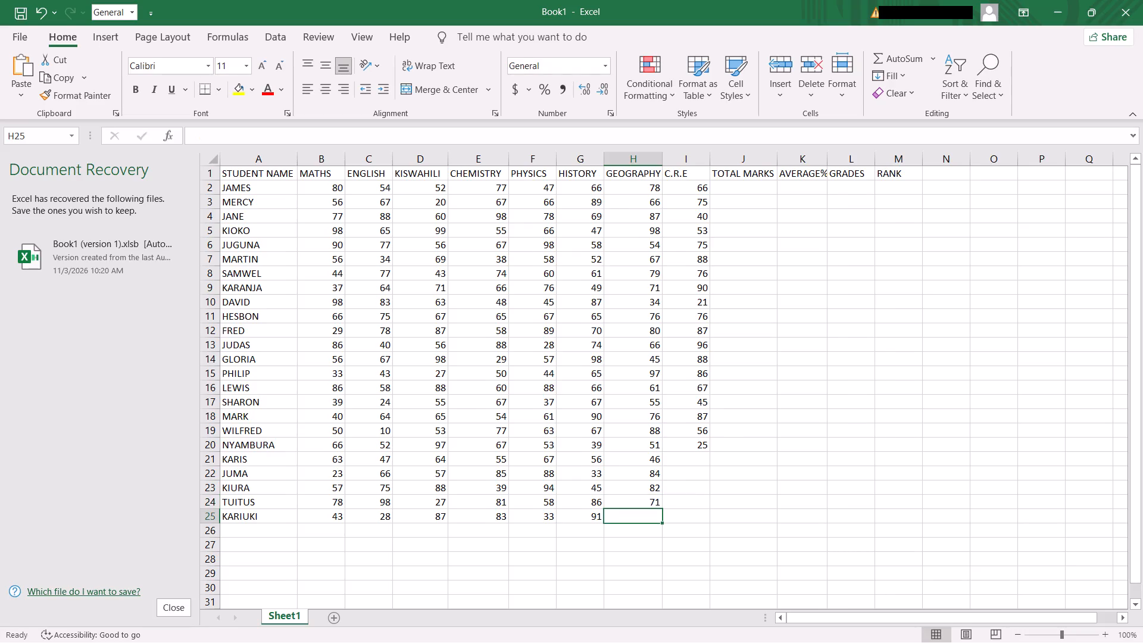
pyautogui.write('66')
pyautogui.press('Return')
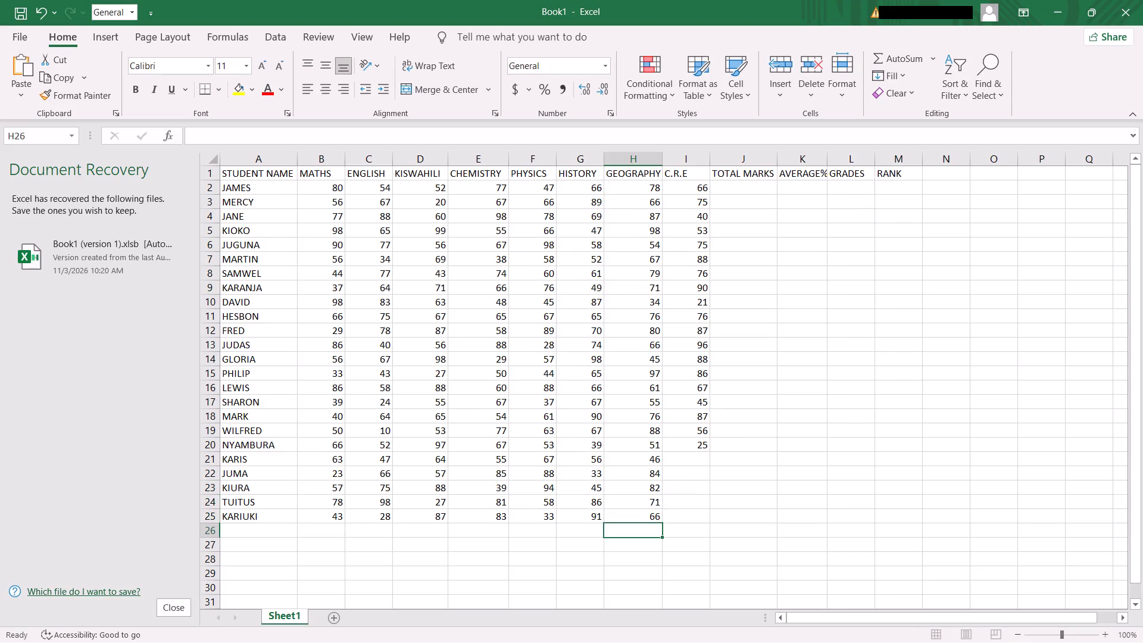
# Enter the C.R.E marks 83, 74, 55, 54 and 86 in cells I21 to I25.
pyautogui.click(693, 458)
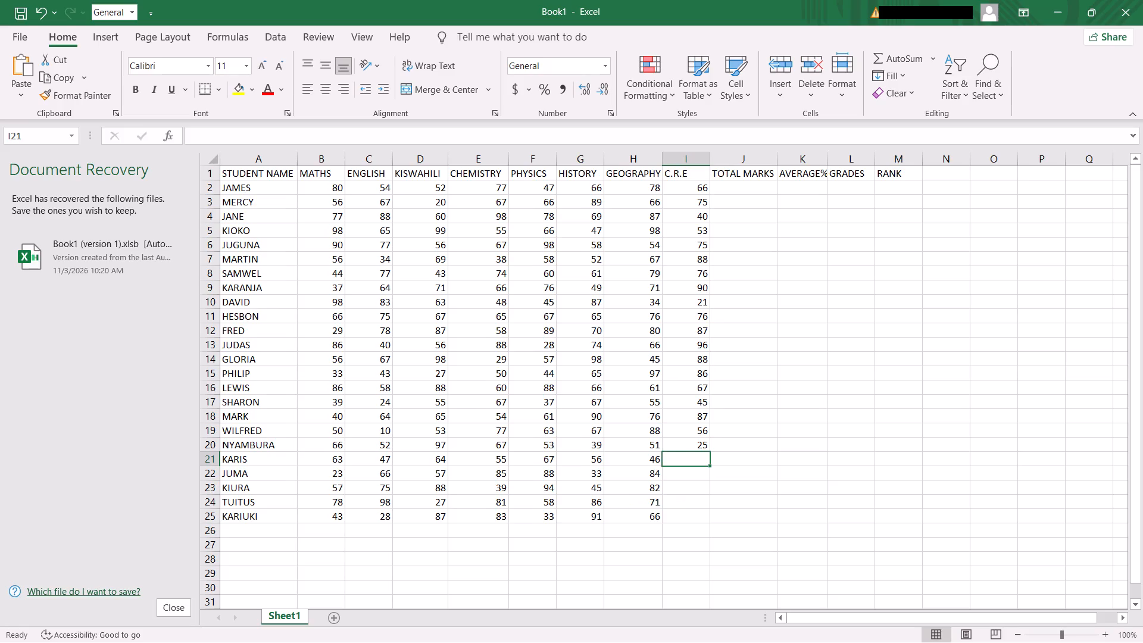
pyautogui.write('83')
pyautogui.press('Return')
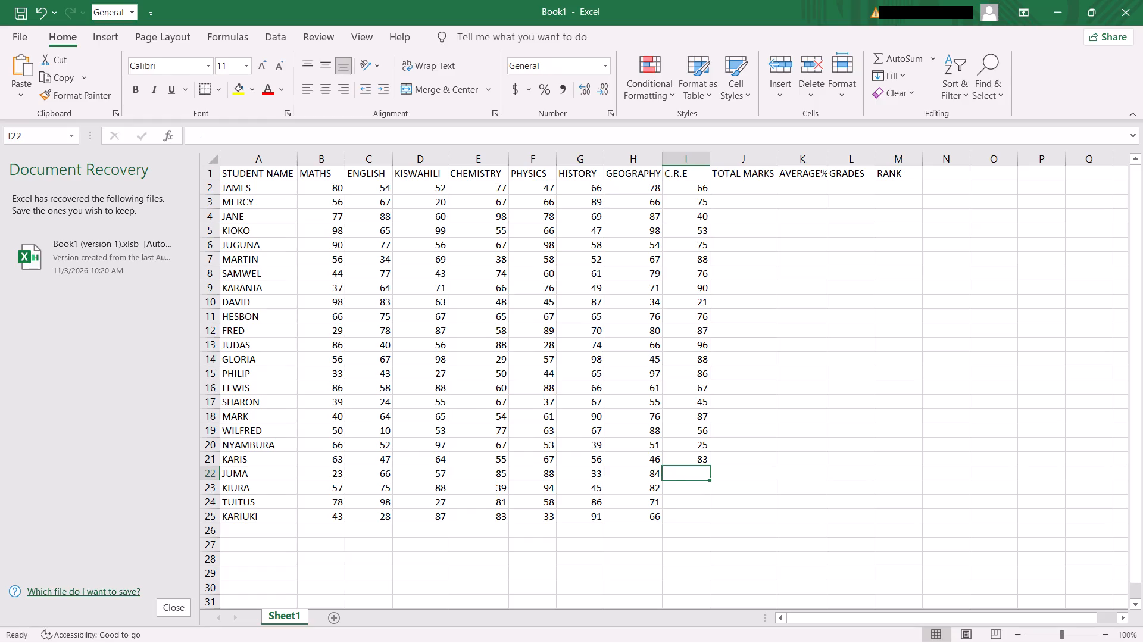
pyautogui.press('7')
pyautogui.press('4')
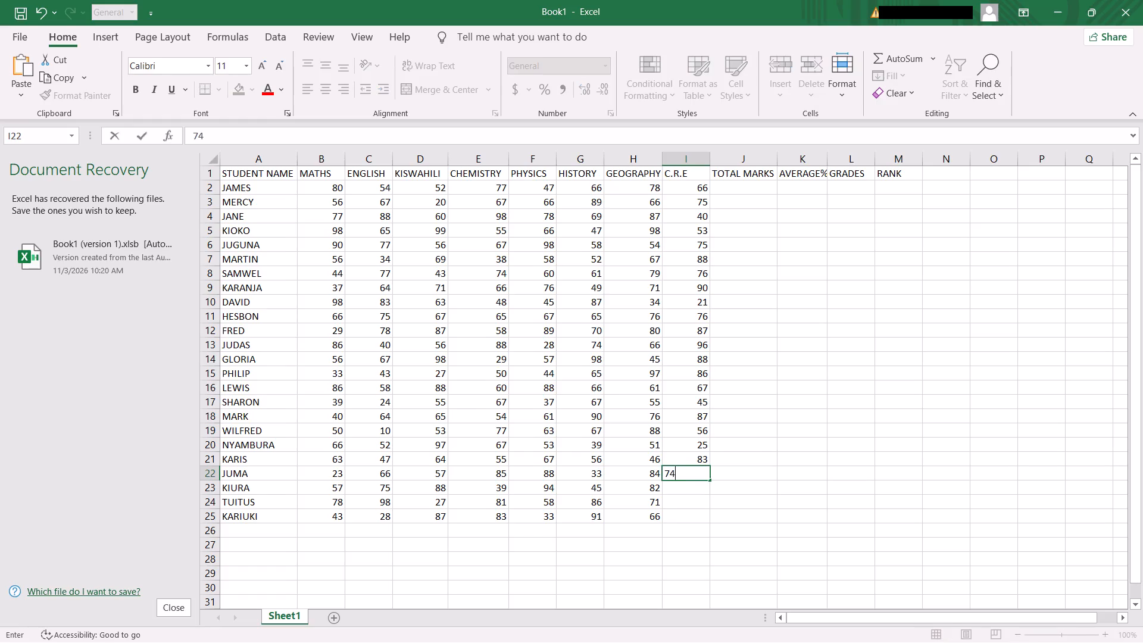
pyautogui.press('Return')
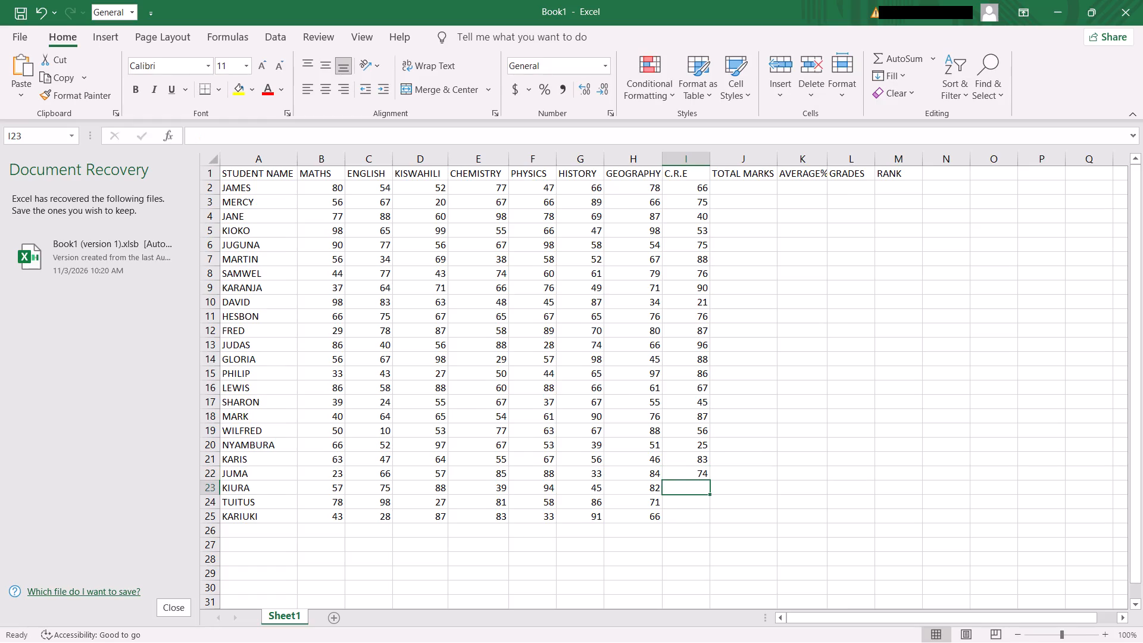
pyautogui.write('55')
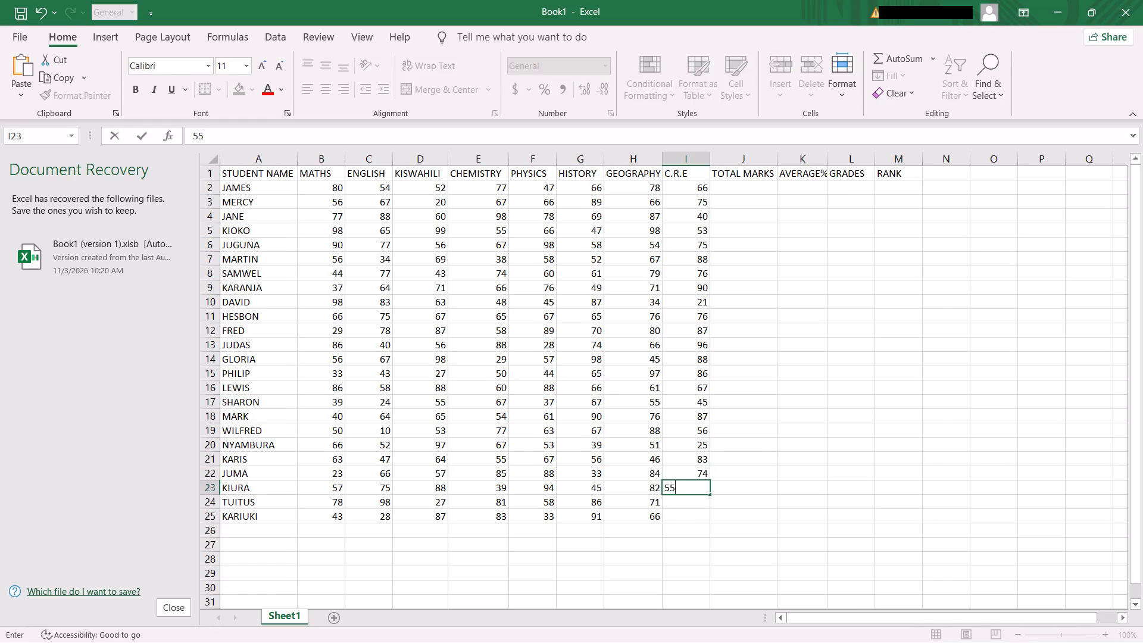
pyautogui.press('Return')
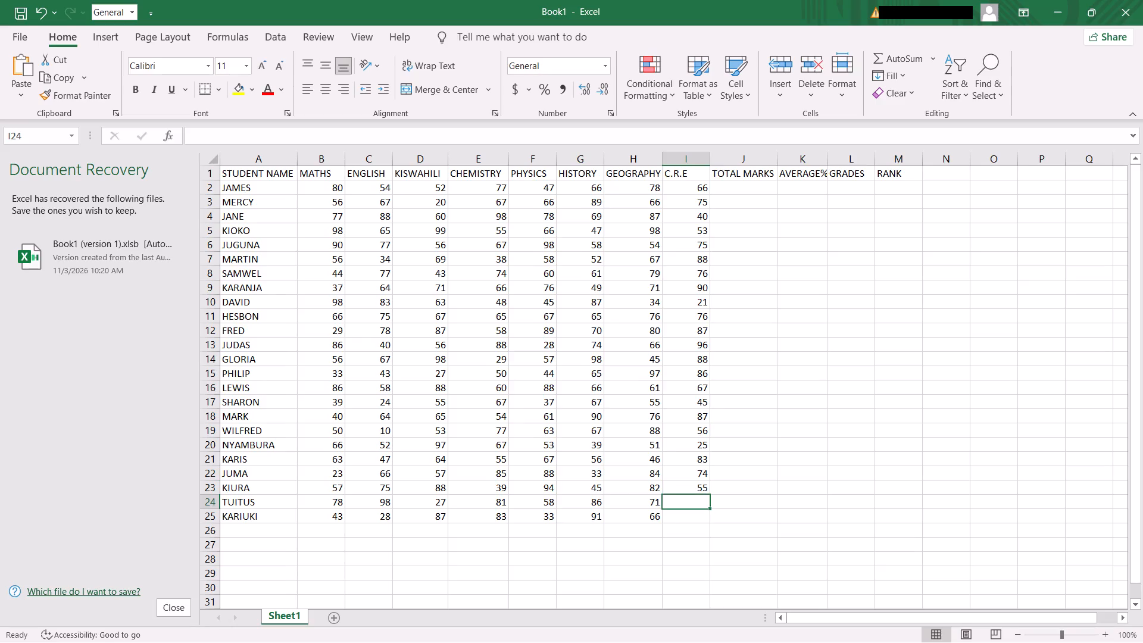
pyautogui.write('54')
pyautogui.press('Return')
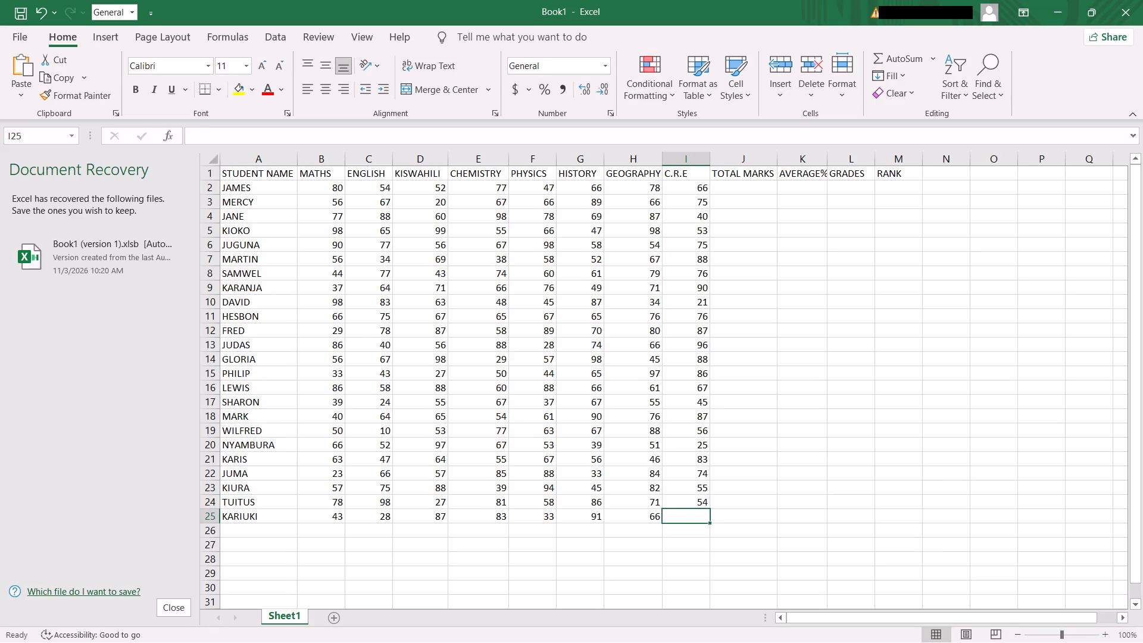
pyautogui.write('86')
pyautogui.press('Return')
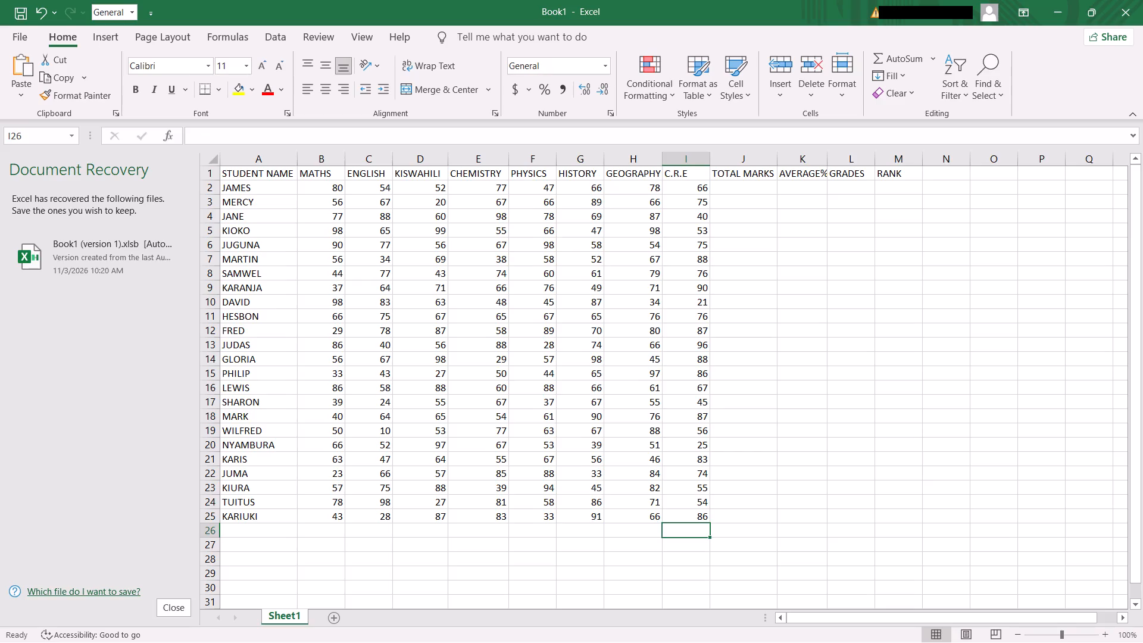
# Enter the formula =SUM(B2:I2) in cell J2 for JAMES's total marks.
pyautogui.click(749, 191)
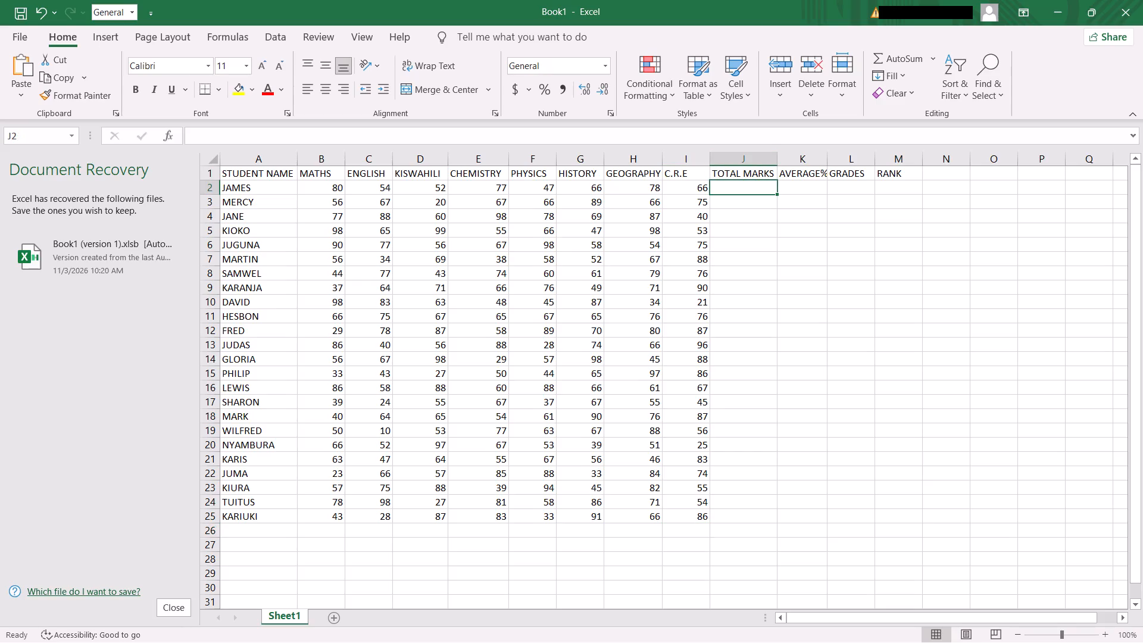
pyautogui.press('=')
pyautogui.write('SUM')
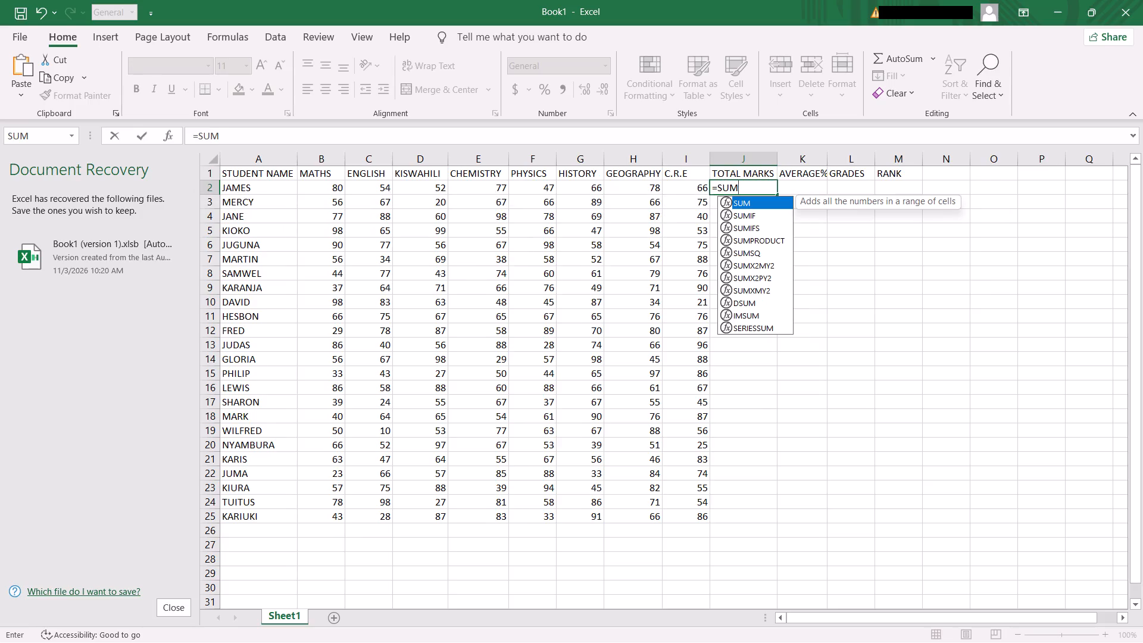
pyautogui.hotkey('shift', '(')
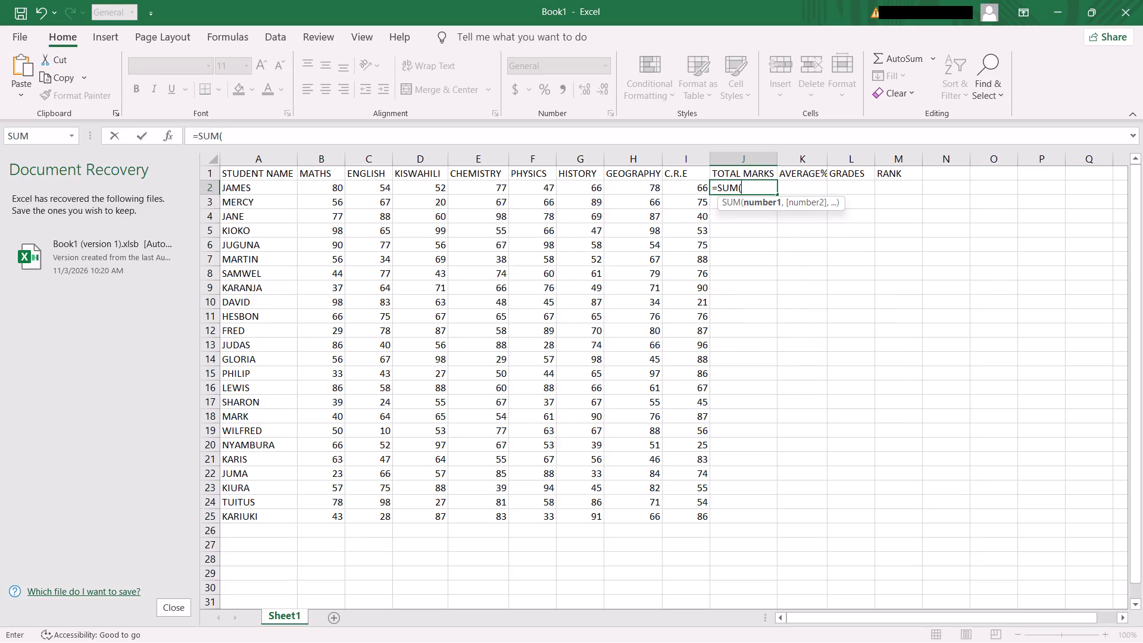
pyautogui.click(332, 188)
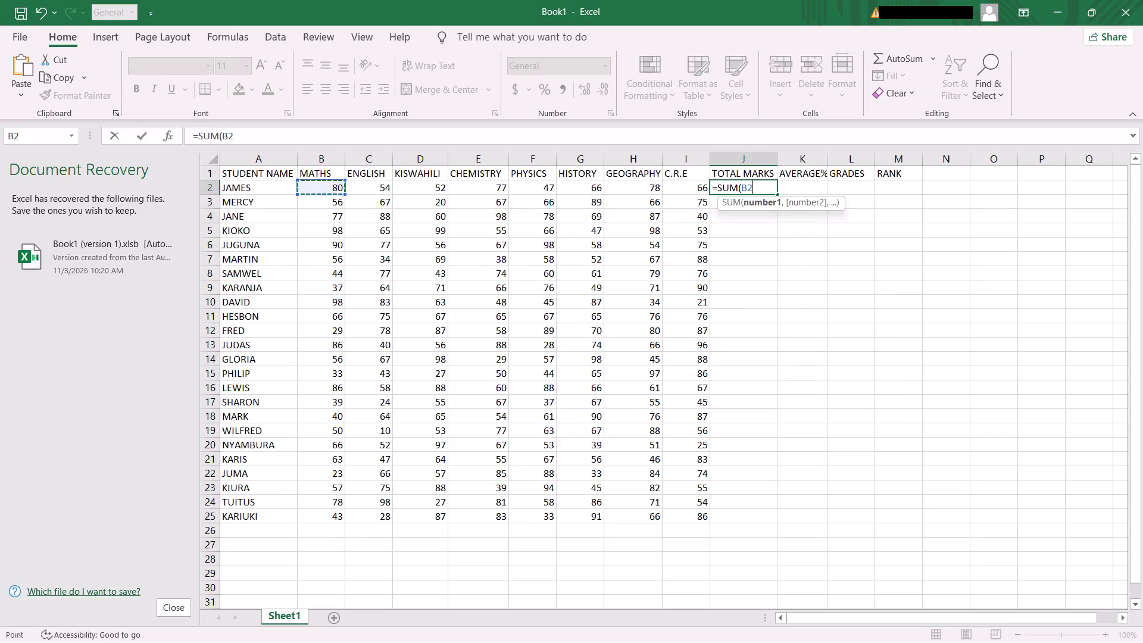
pyautogui.moveTo(343, 192); pyautogui.dragTo(513, 205)
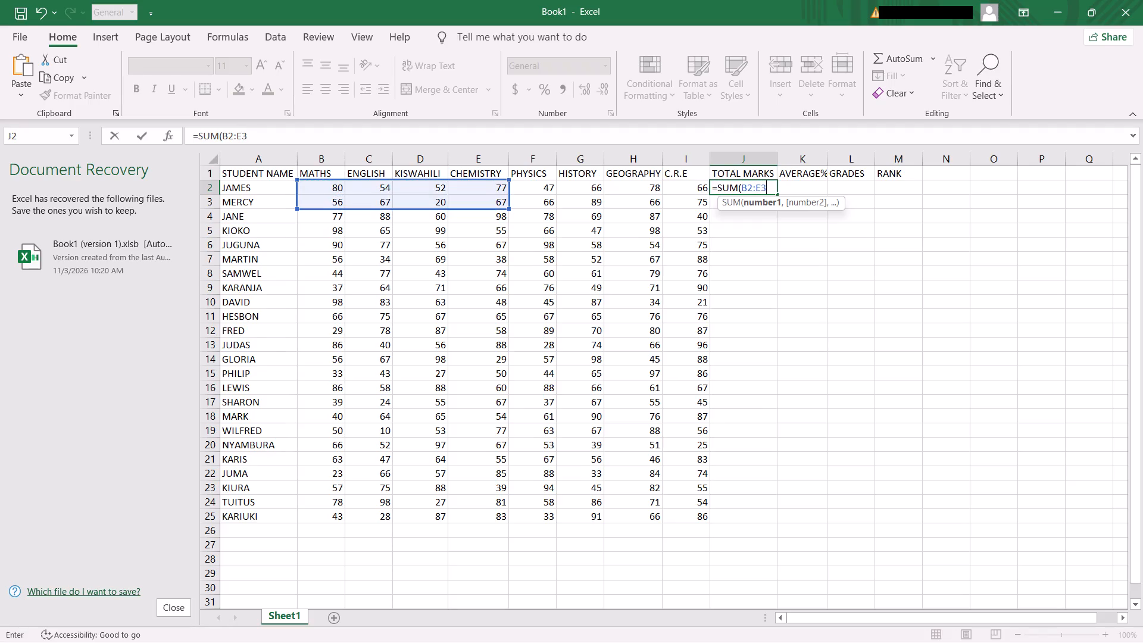
pyautogui.moveTo(513, 205); pyautogui.dragTo(658, 196)
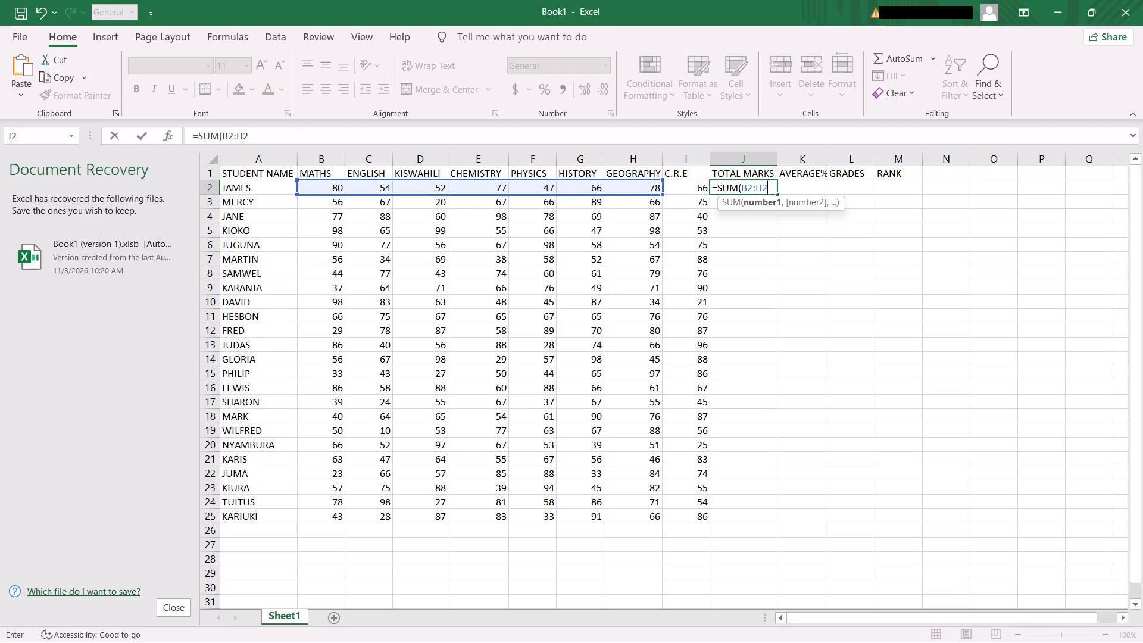
pyautogui.moveTo(658, 196); pyautogui.dragTo(692, 194)
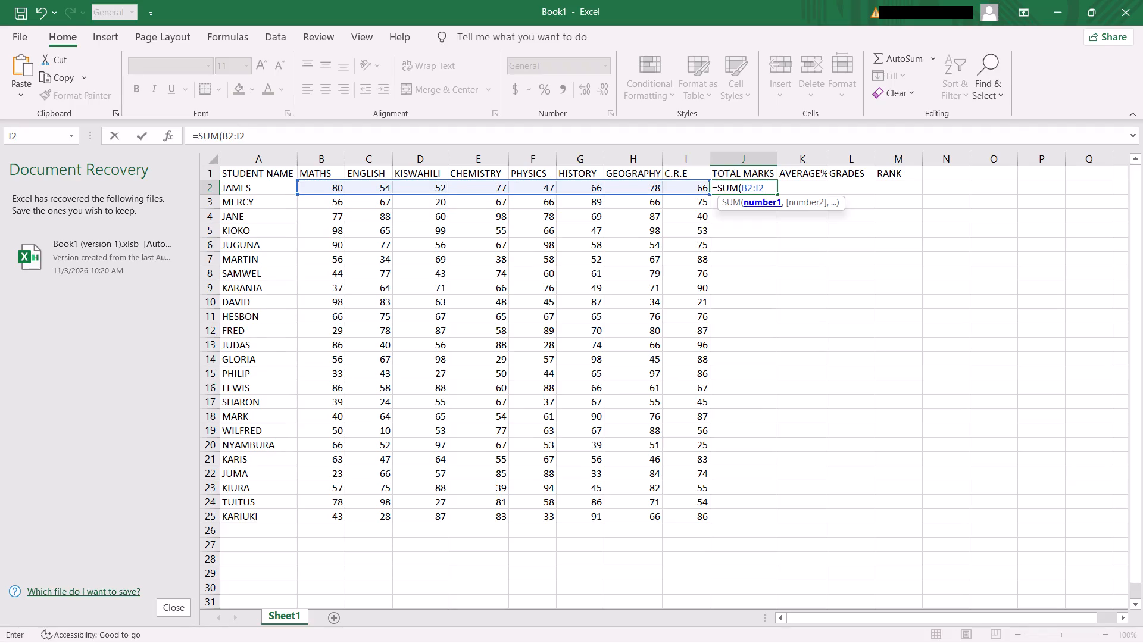
pyautogui.hotkey('shift', ')')
pyautogui.press('Return')
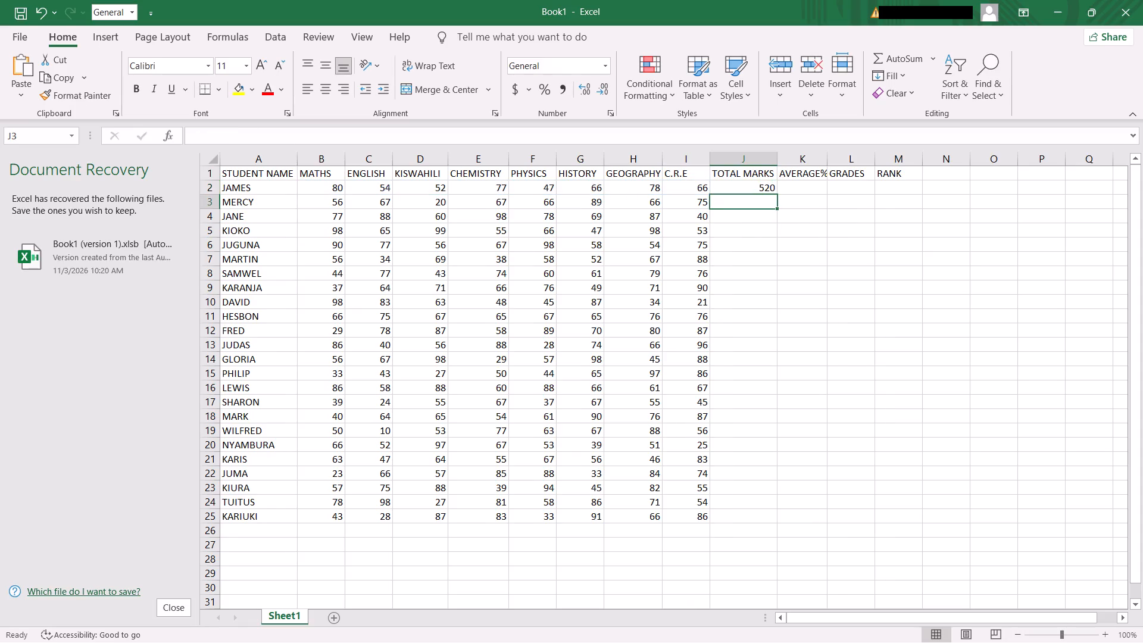
# Fill the TOTAL MARKS formula from J2 down through J25 for all the students.
pyautogui.click(764, 185)
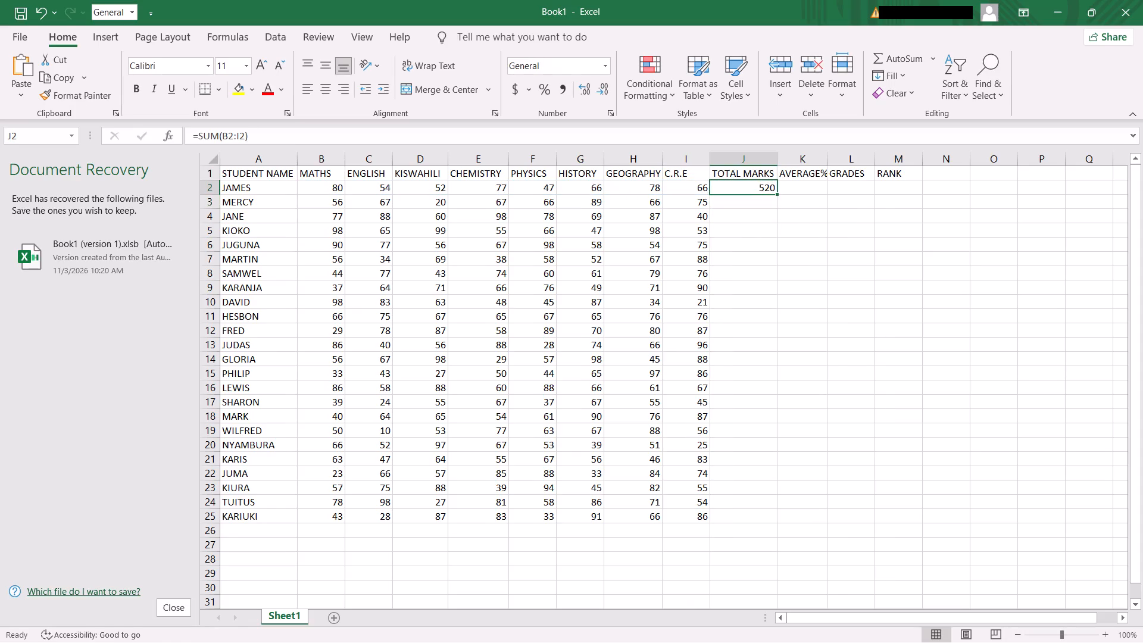
pyautogui.moveTo(777, 191); pyautogui.dragTo(778, 273)
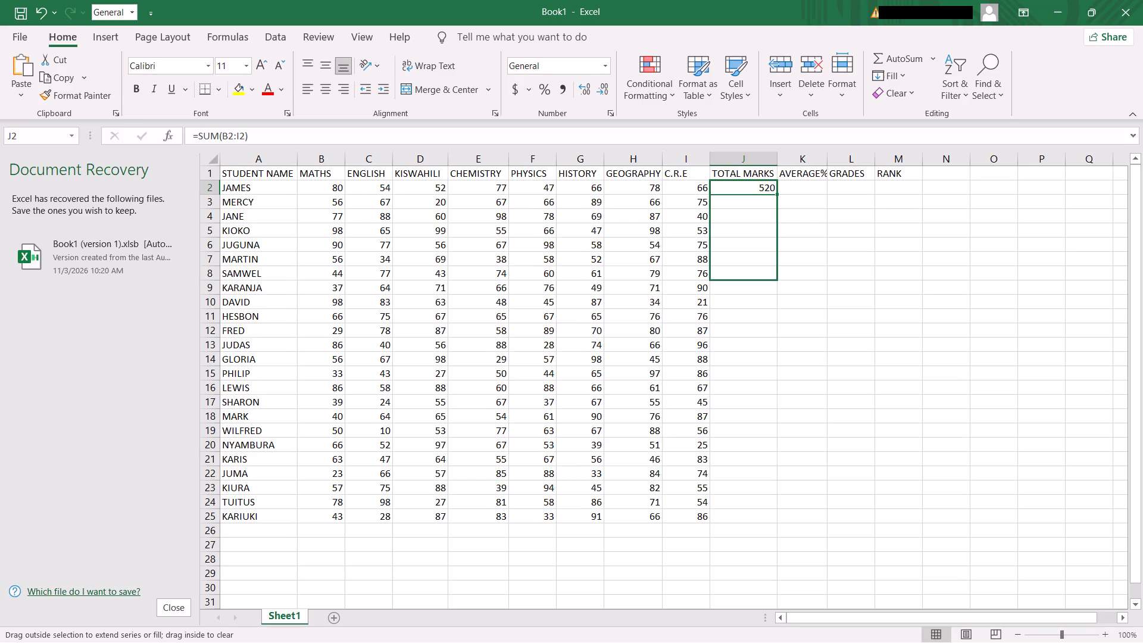
pyautogui.moveTo(778, 273); pyautogui.dragTo(795, 386)
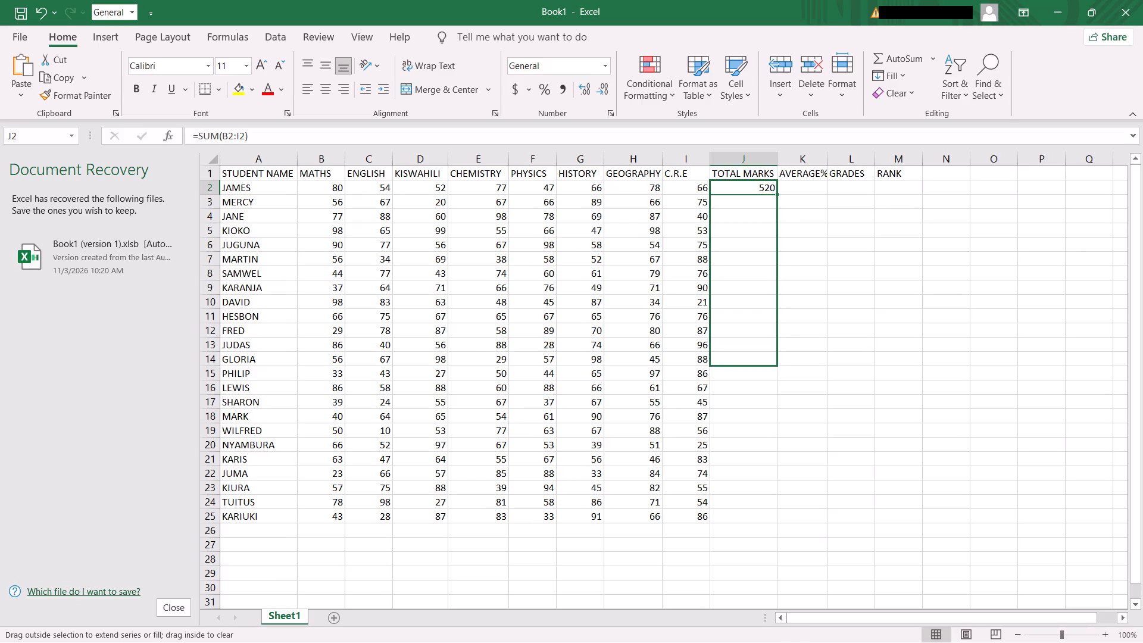
pyautogui.moveTo(795, 386); pyautogui.dragTo(780, 417)
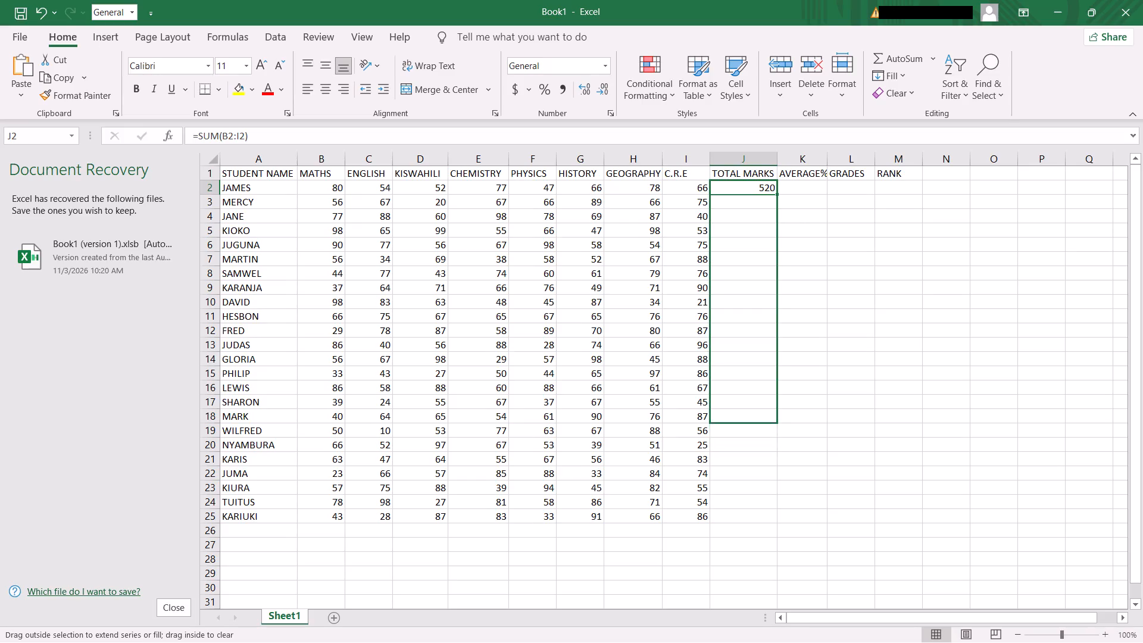
pyautogui.moveTo(780, 417); pyautogui.dragTo(772, 328)
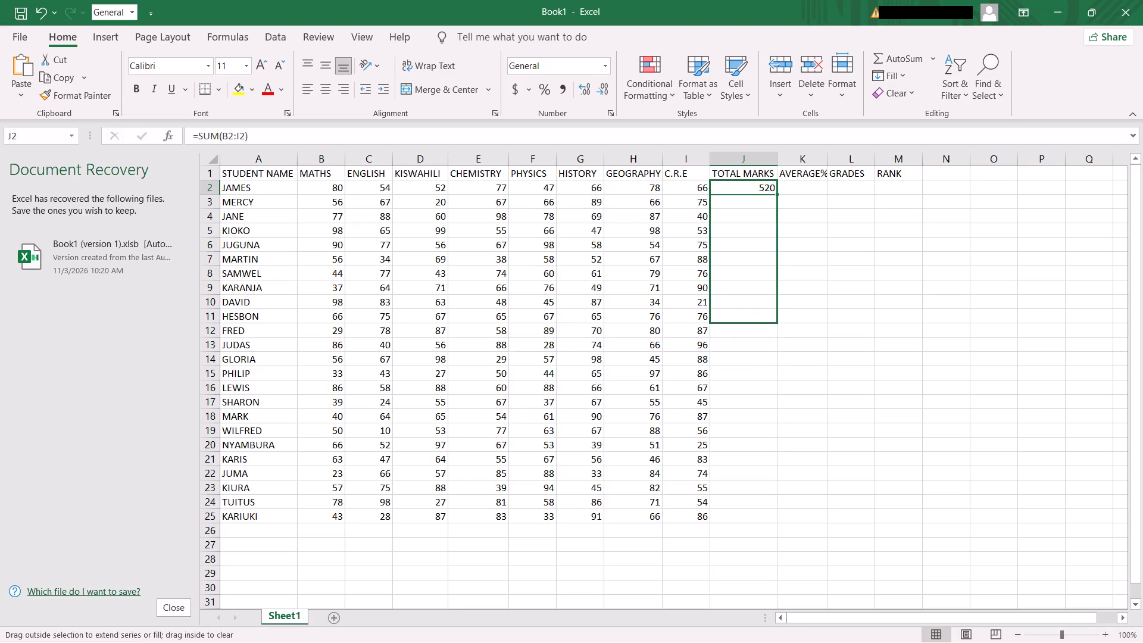
pyautogui.moveTo(772, 328); pyautogui.dragTo(775, 358)
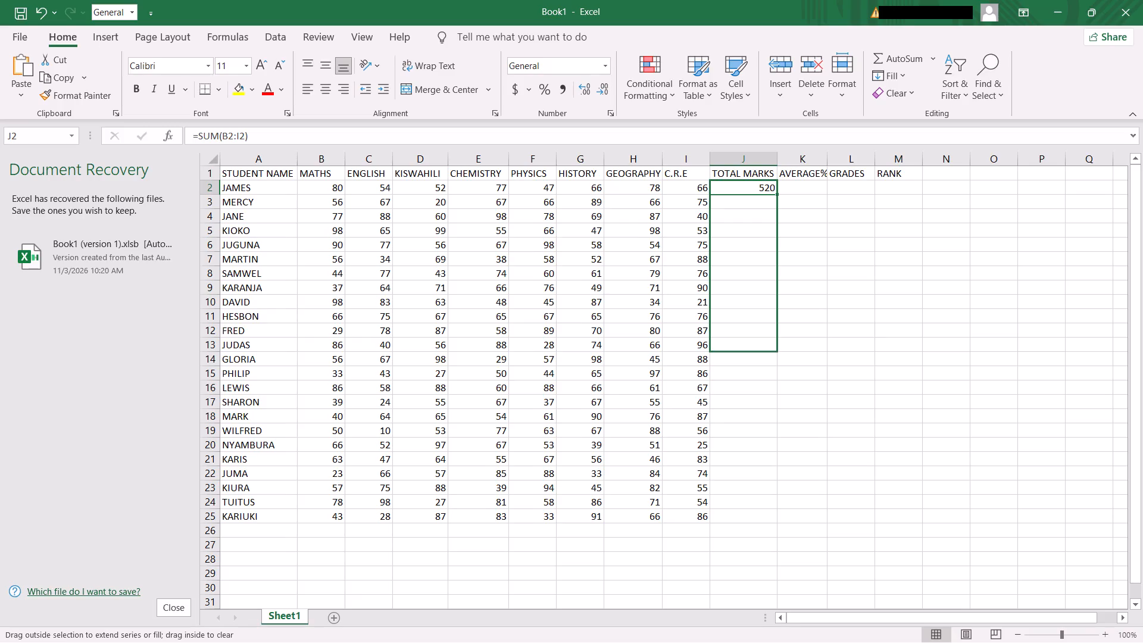
pyautogui.moveTo(775, 358); pyautogui.dragTo(776, 372)
pyautogui.moveTo(776, 372); pyautogui.dragTo(776, 385)
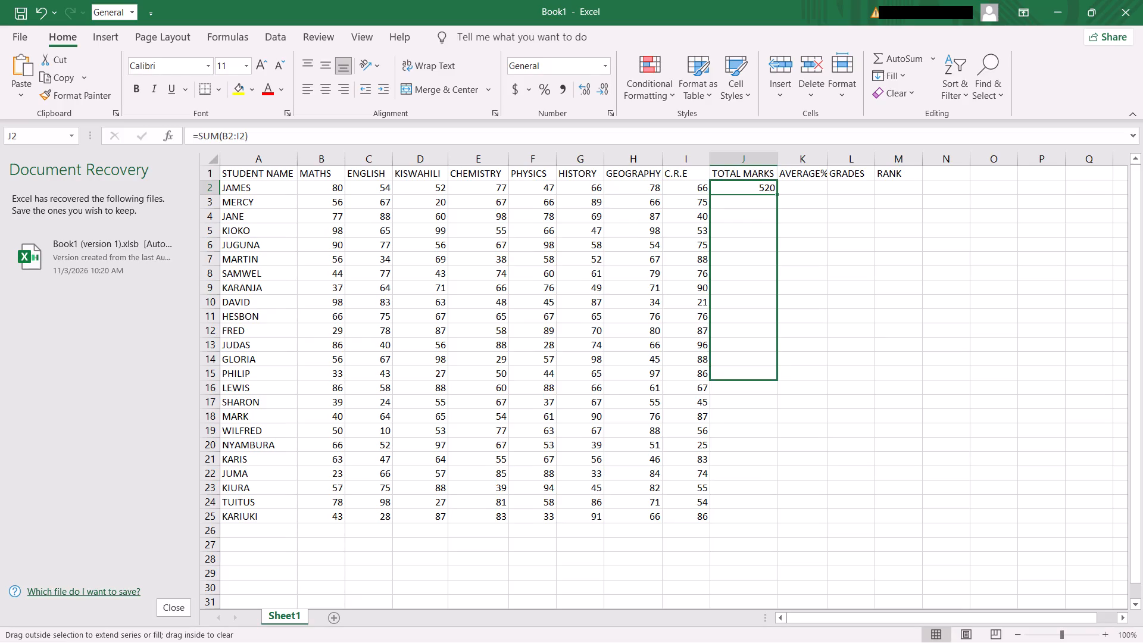
pyautogui.moveTo(776, 385); pyautogui.dragTo(777, 406)
pyautogui.moveTo(777, 406); pyautogui.dragTo(775, 424)
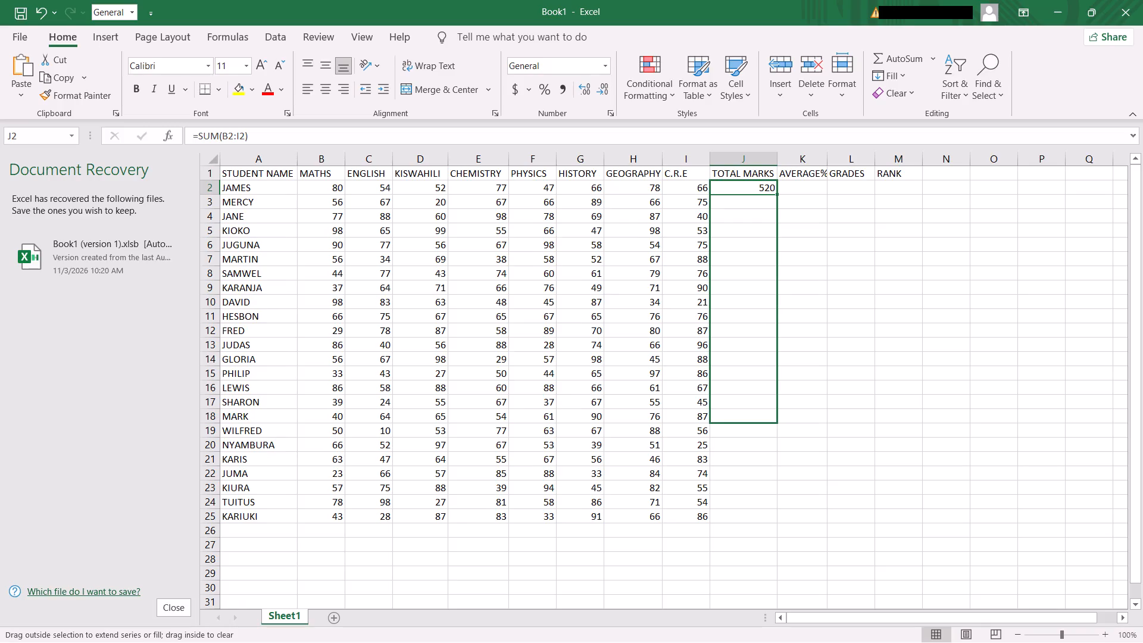
pyautogui.moveTo(775, 424); pyautogui.dragTo(776, 432)
pyautogui.moveTo(776, 432); pyautogui.dragTo(780, 475)
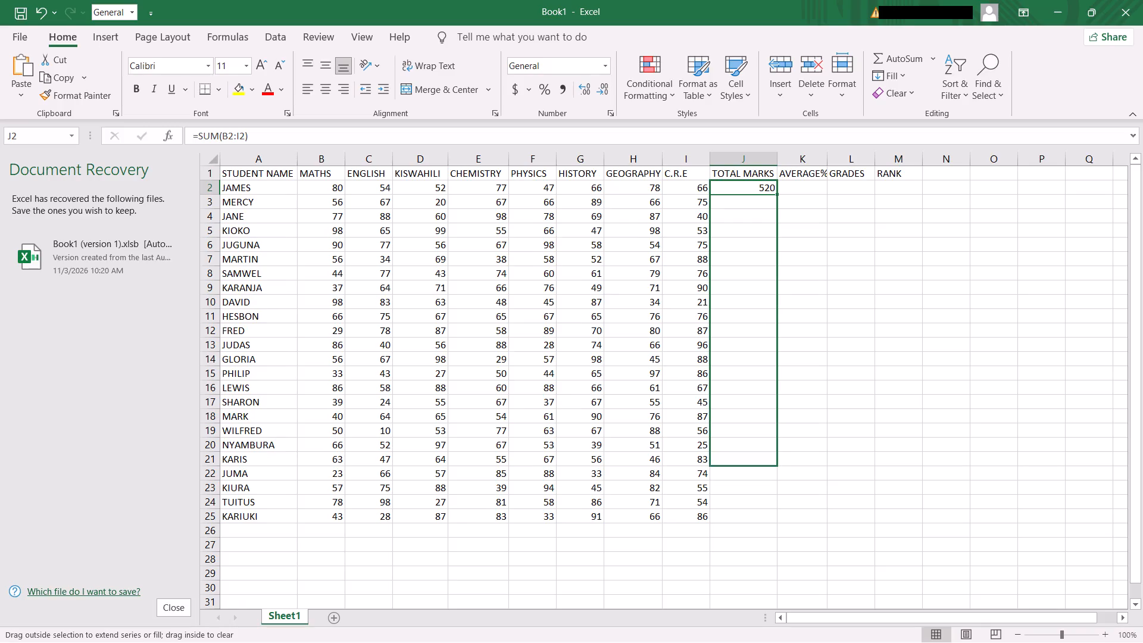
pyautogui.moveTo(780, 475); pyautogui.dragTo(780, 502)
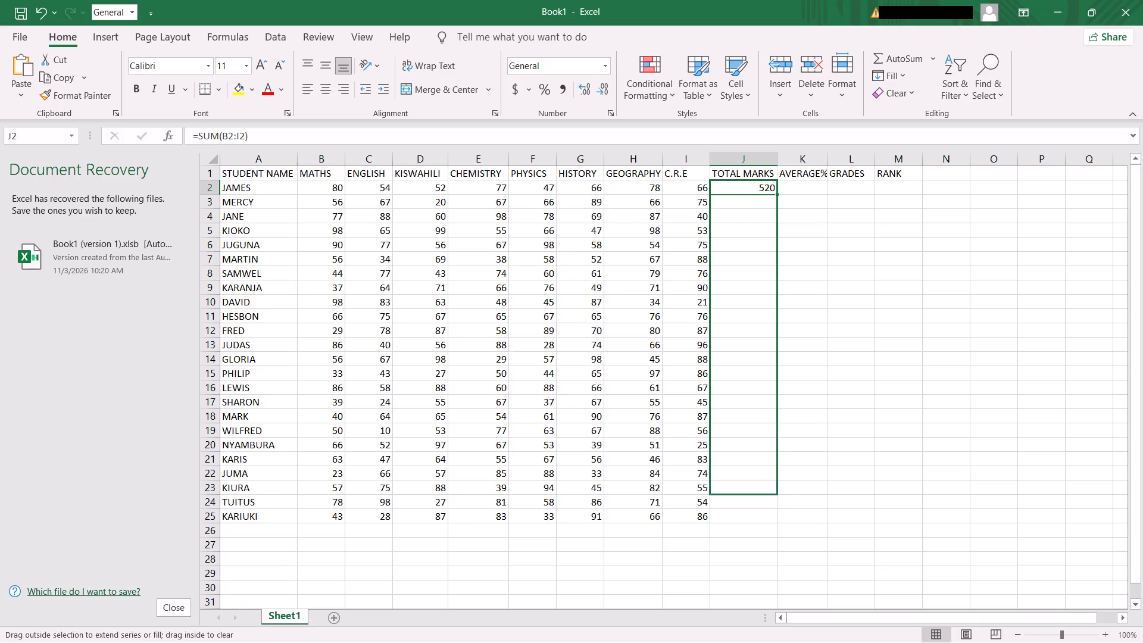
pyautogui.moveTo(780, 502); pyautogui.dragTo(780, 517)
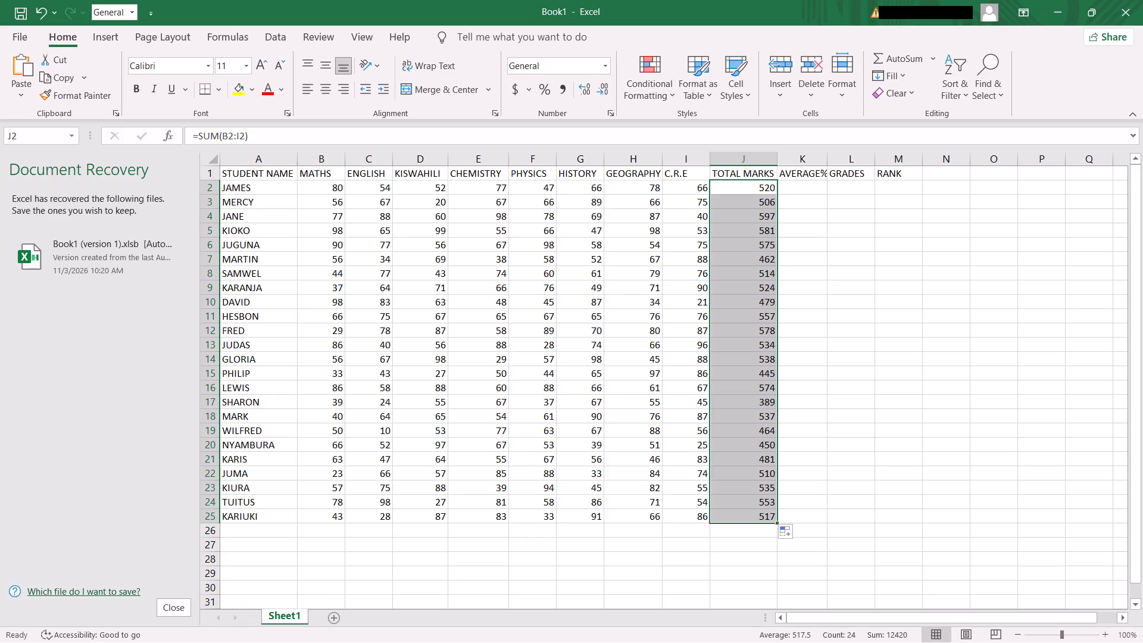
# Change JUDAS's CHEMISTRY mark in cell E13 to 10.
pyautogui.click(502, 349)
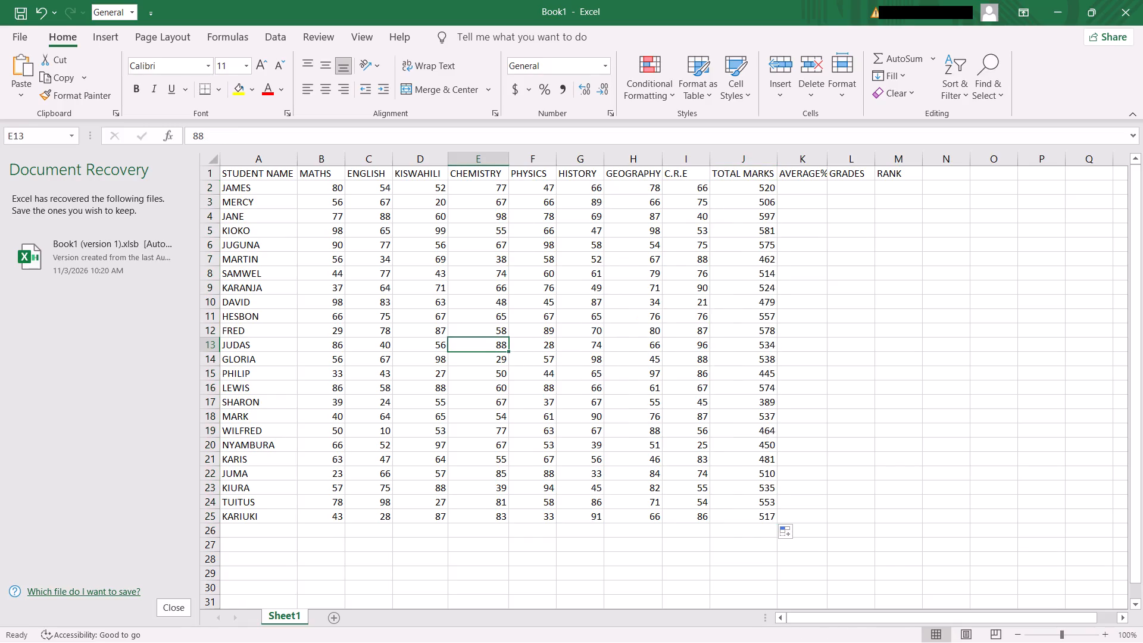
pyautogui.press('BackSpace')
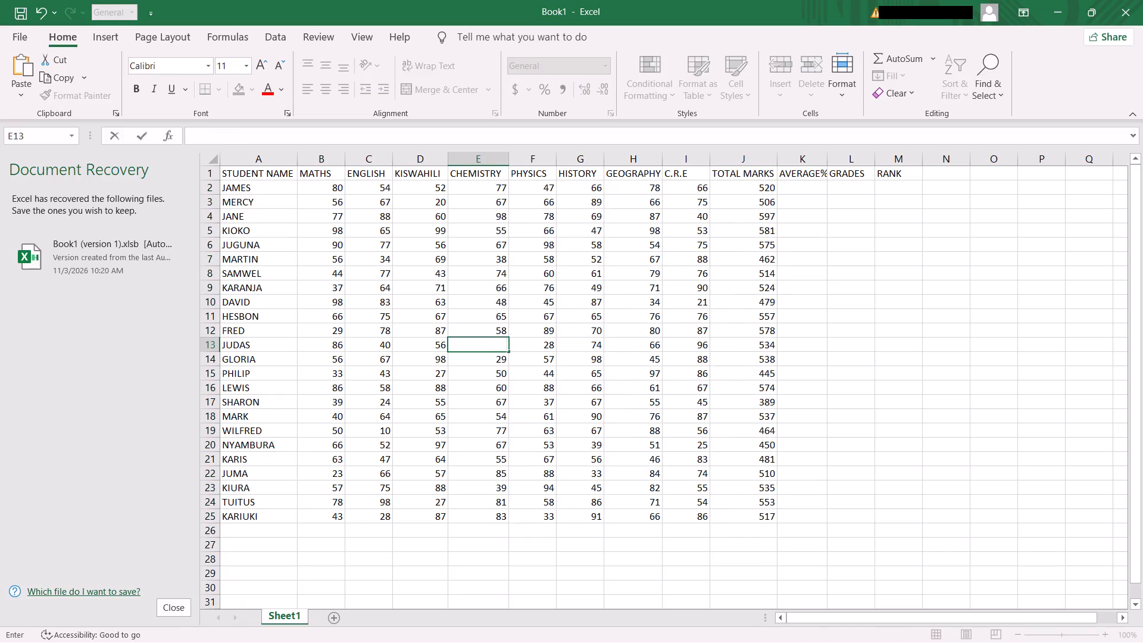
pyautogui.write('10')
pyautogui.press('Return')
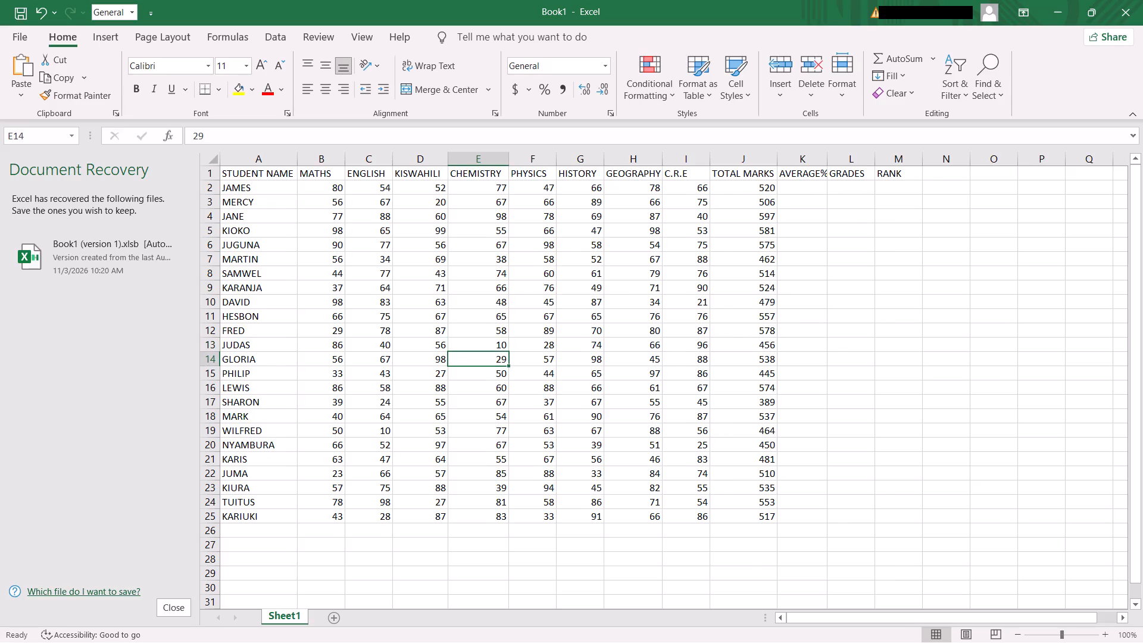
# Change KARANJA's C.R.E mark in cell I9 to 33.
pyautogui.click(687, 285)
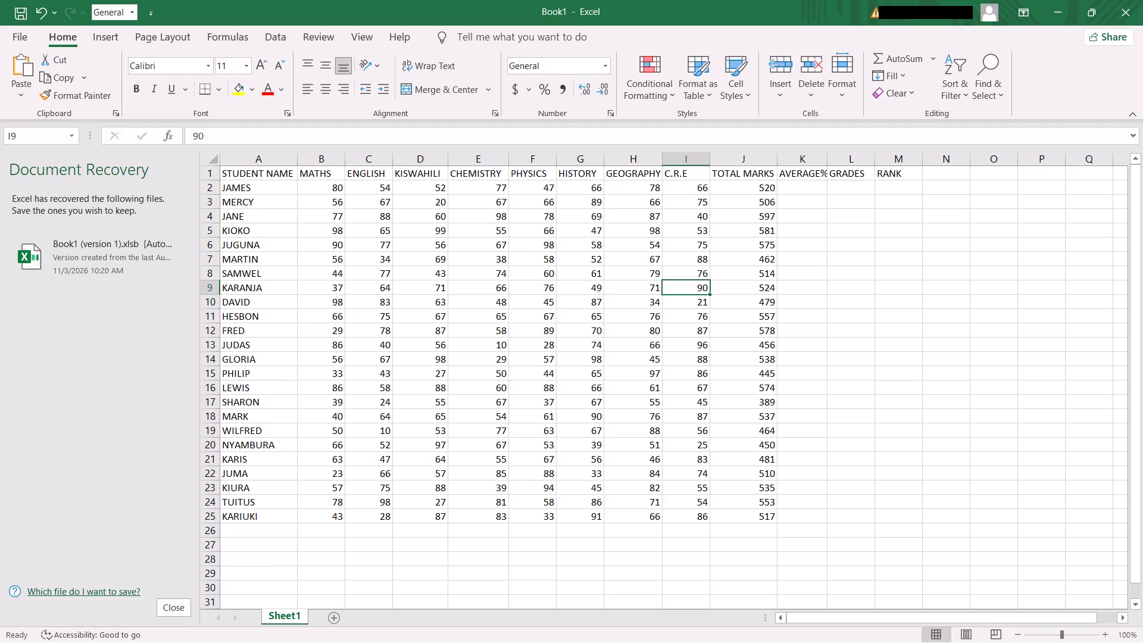
pyautogui.press('BackSpace')
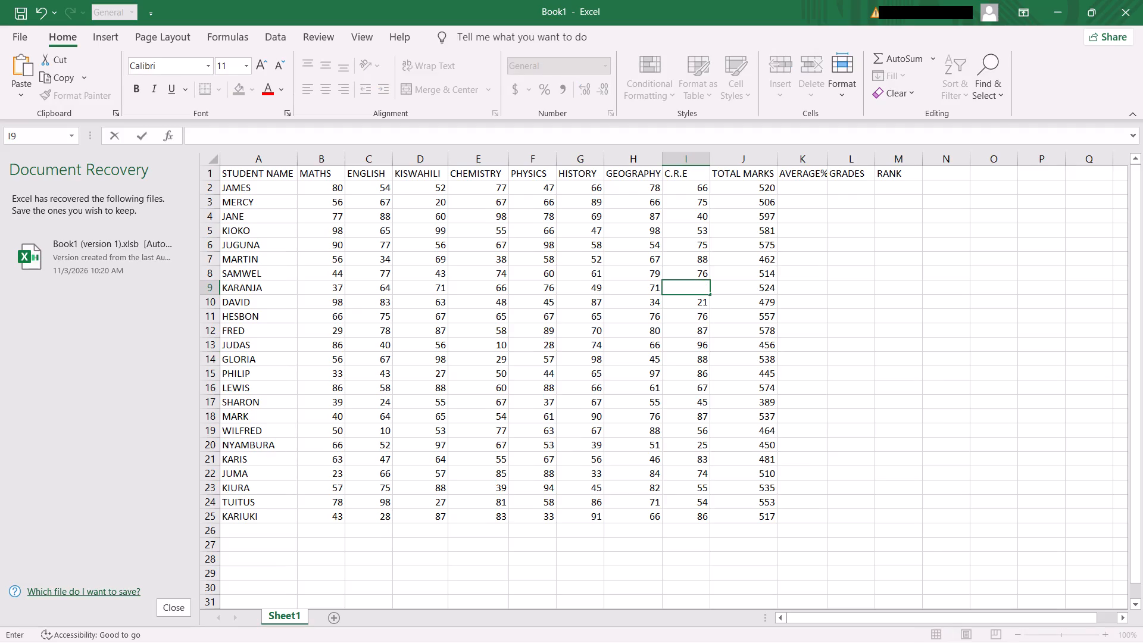
pyautogui.write('33')
pyautogui.press('Return')
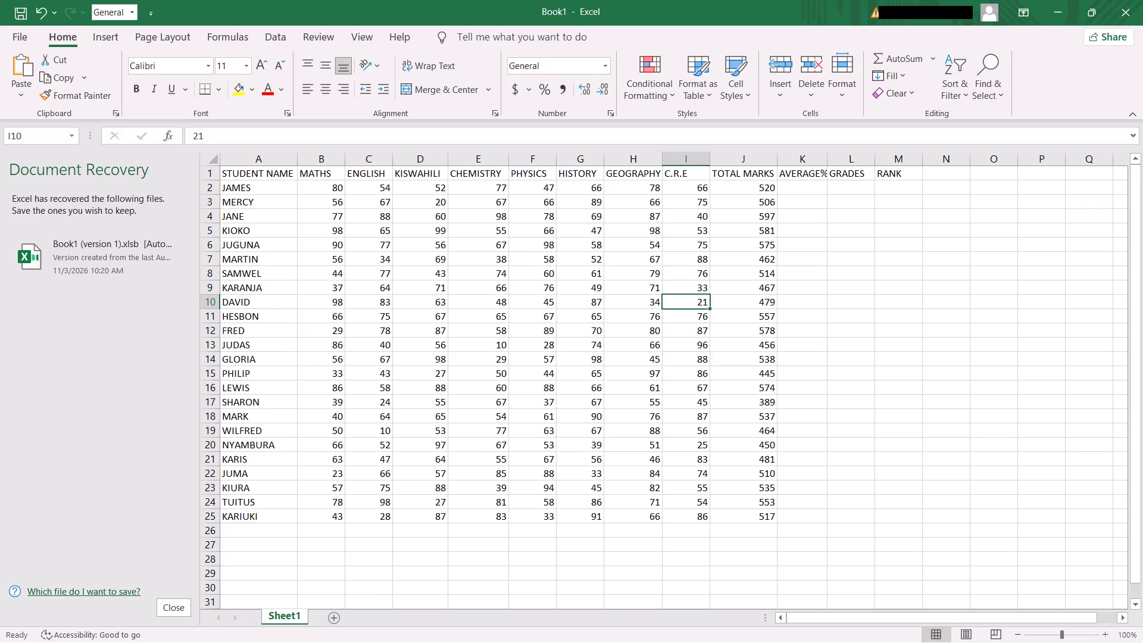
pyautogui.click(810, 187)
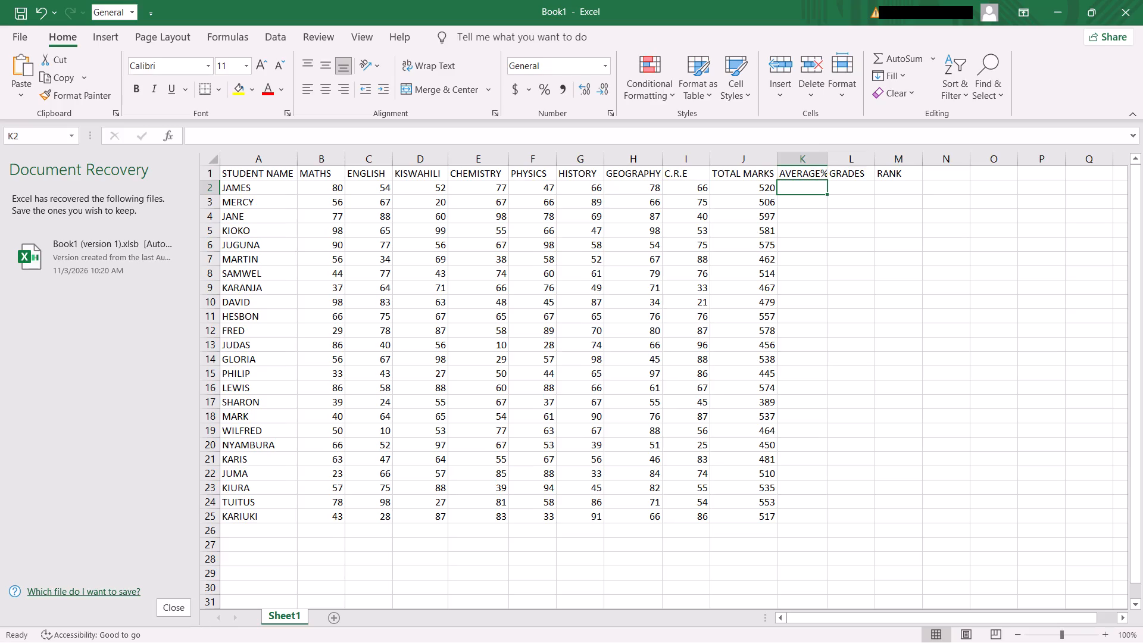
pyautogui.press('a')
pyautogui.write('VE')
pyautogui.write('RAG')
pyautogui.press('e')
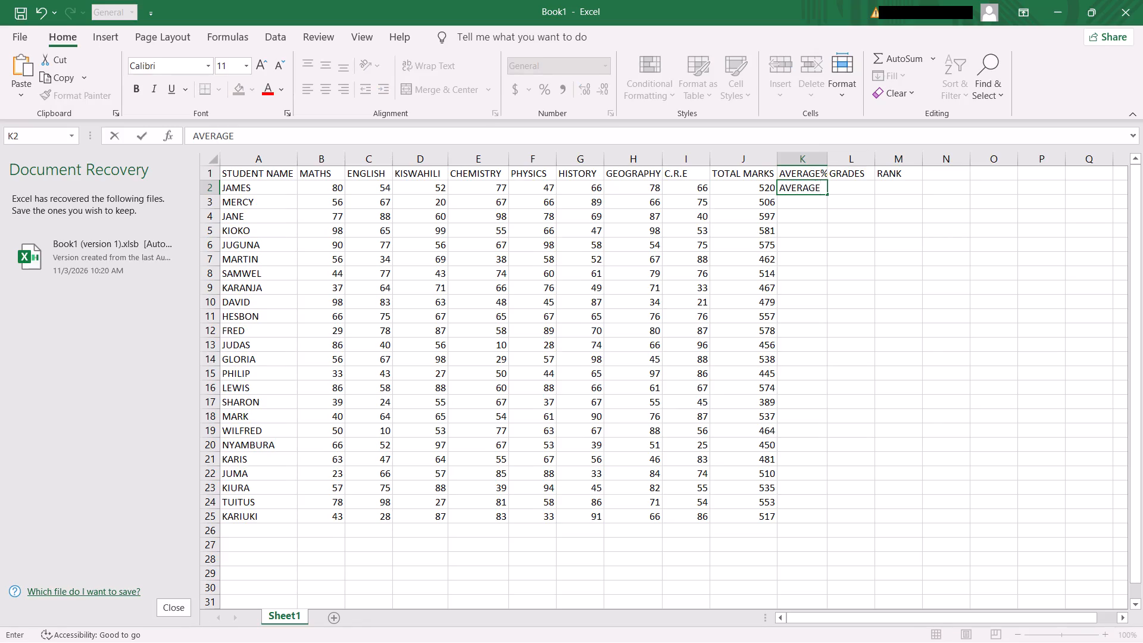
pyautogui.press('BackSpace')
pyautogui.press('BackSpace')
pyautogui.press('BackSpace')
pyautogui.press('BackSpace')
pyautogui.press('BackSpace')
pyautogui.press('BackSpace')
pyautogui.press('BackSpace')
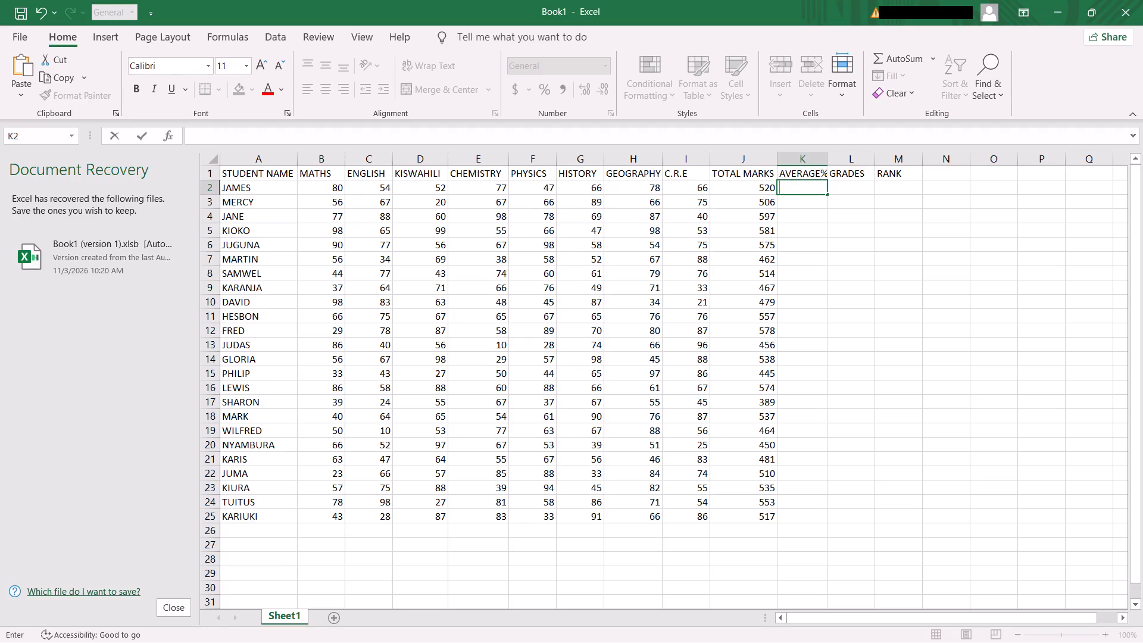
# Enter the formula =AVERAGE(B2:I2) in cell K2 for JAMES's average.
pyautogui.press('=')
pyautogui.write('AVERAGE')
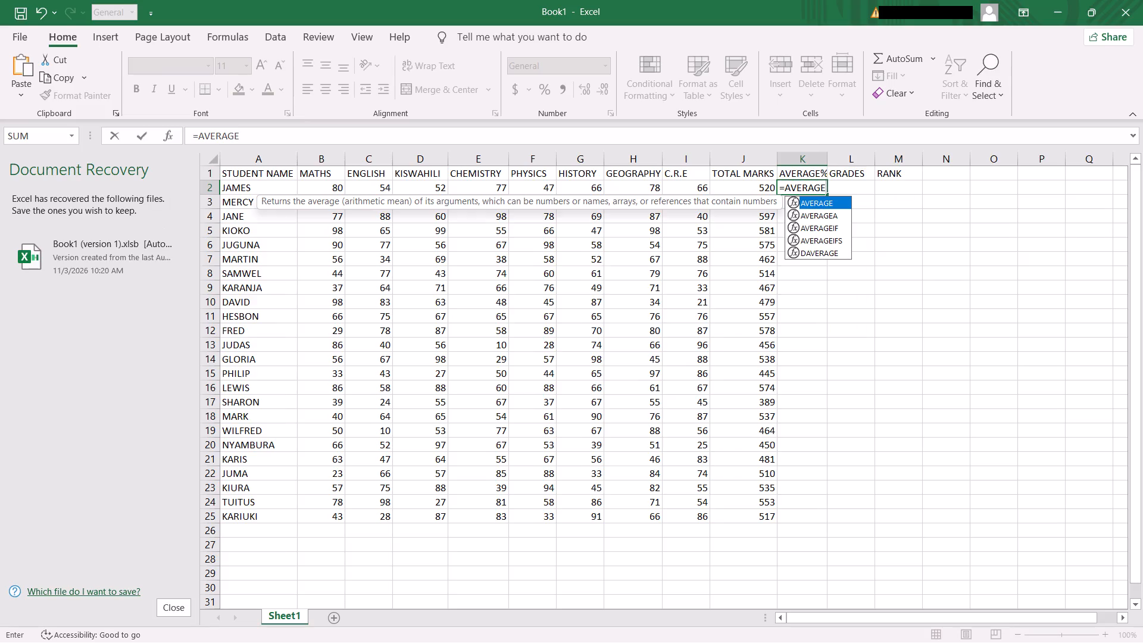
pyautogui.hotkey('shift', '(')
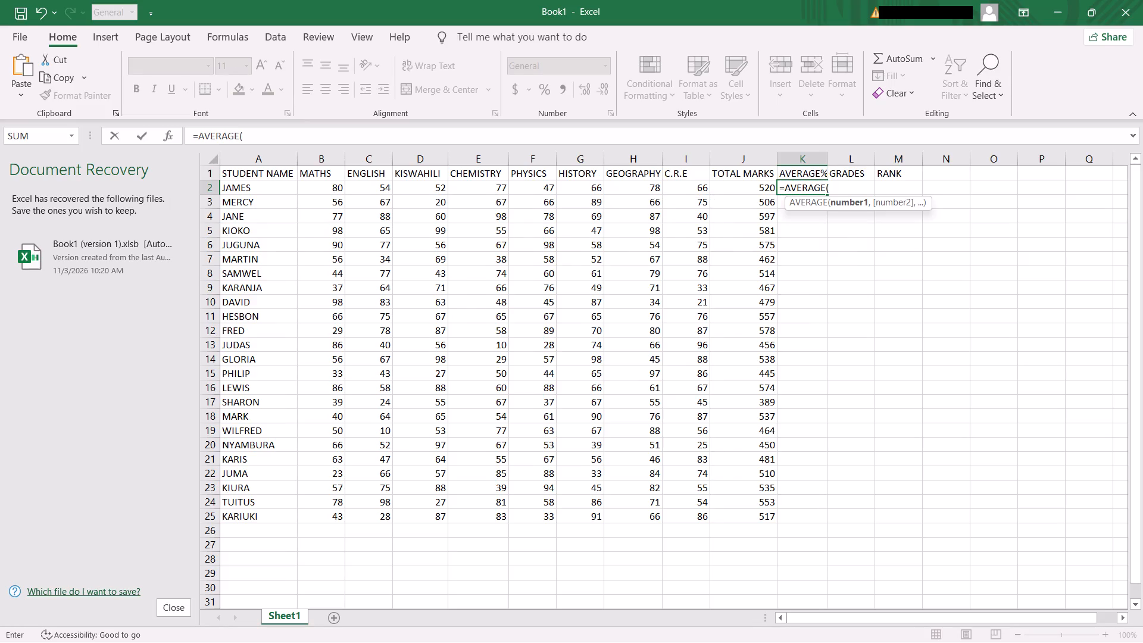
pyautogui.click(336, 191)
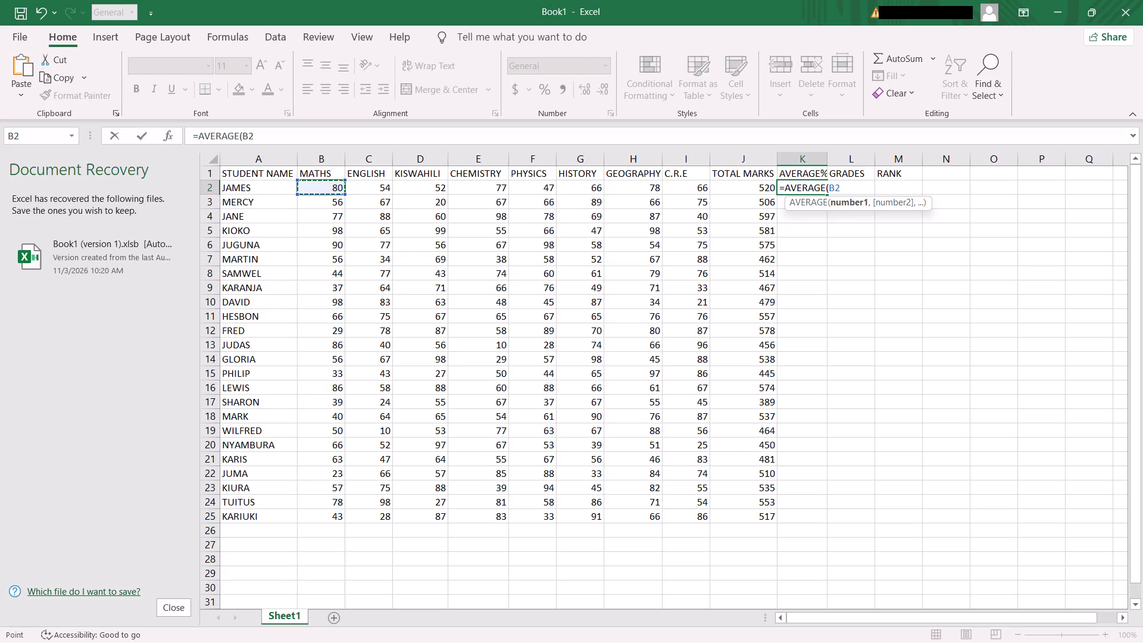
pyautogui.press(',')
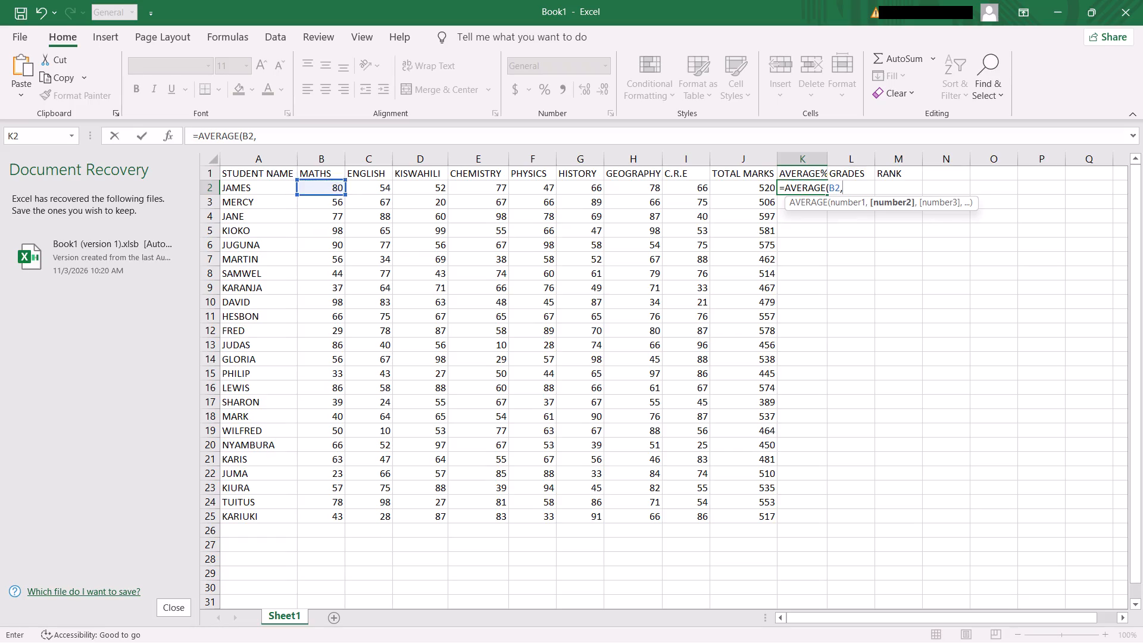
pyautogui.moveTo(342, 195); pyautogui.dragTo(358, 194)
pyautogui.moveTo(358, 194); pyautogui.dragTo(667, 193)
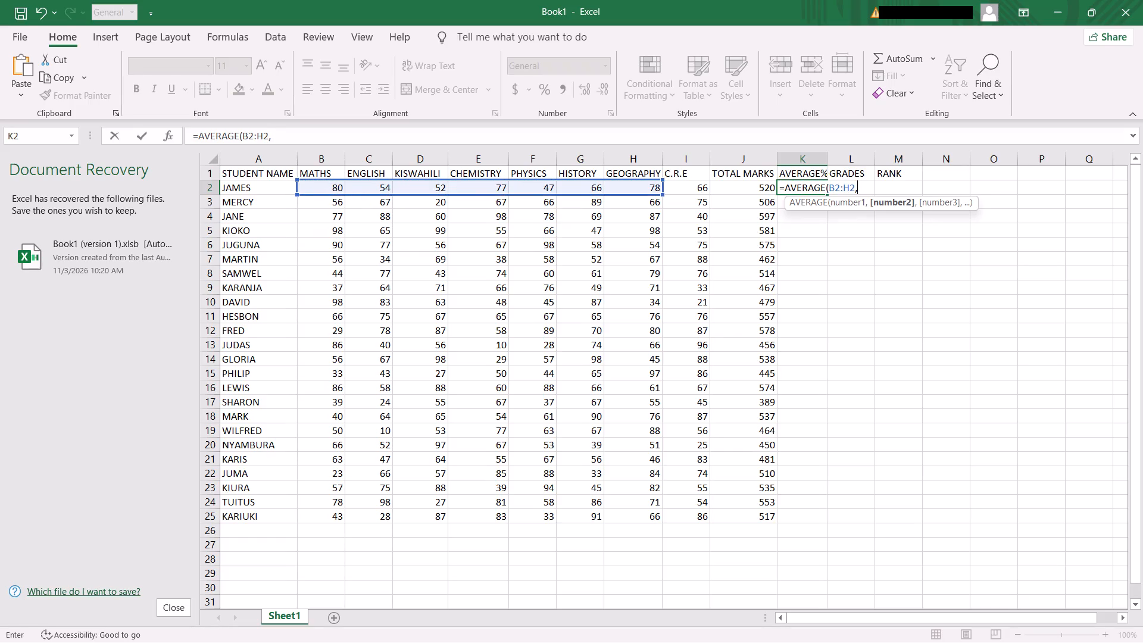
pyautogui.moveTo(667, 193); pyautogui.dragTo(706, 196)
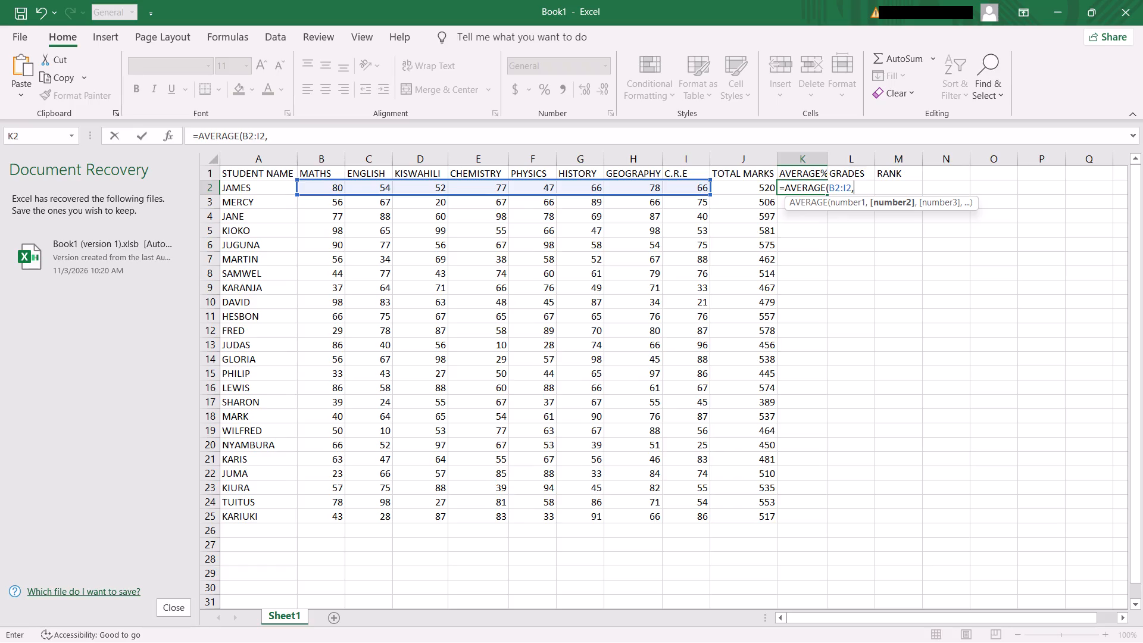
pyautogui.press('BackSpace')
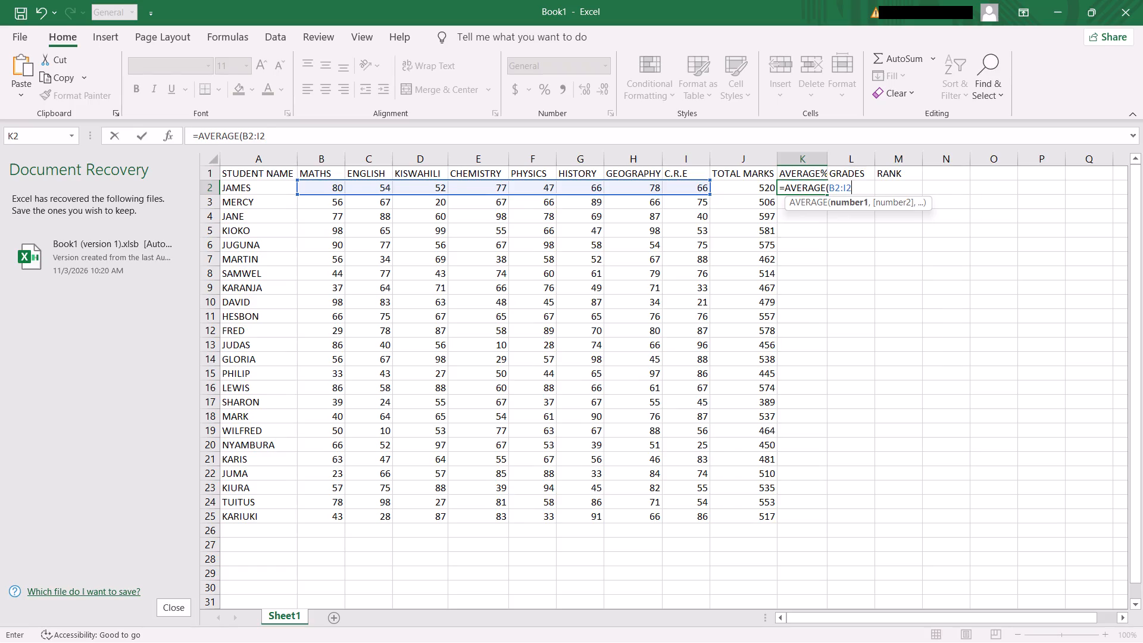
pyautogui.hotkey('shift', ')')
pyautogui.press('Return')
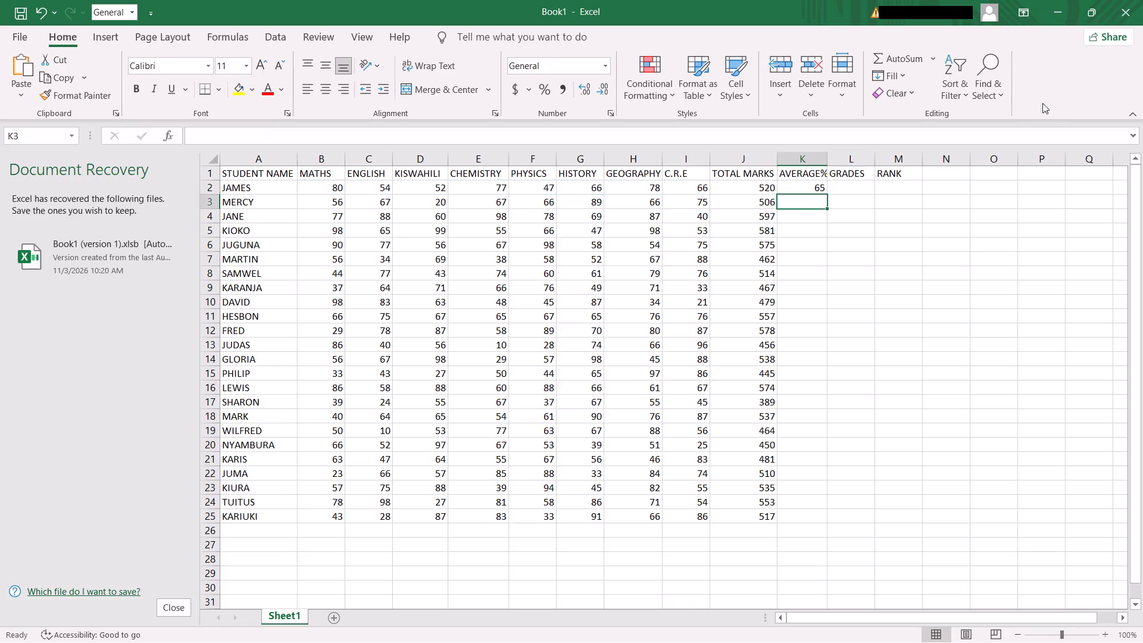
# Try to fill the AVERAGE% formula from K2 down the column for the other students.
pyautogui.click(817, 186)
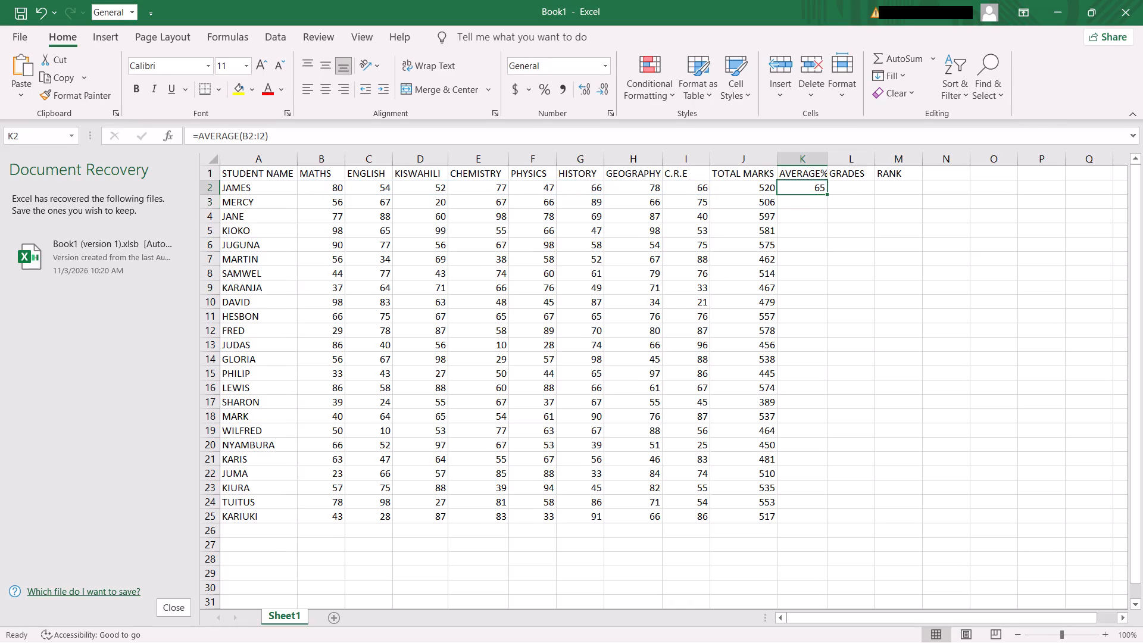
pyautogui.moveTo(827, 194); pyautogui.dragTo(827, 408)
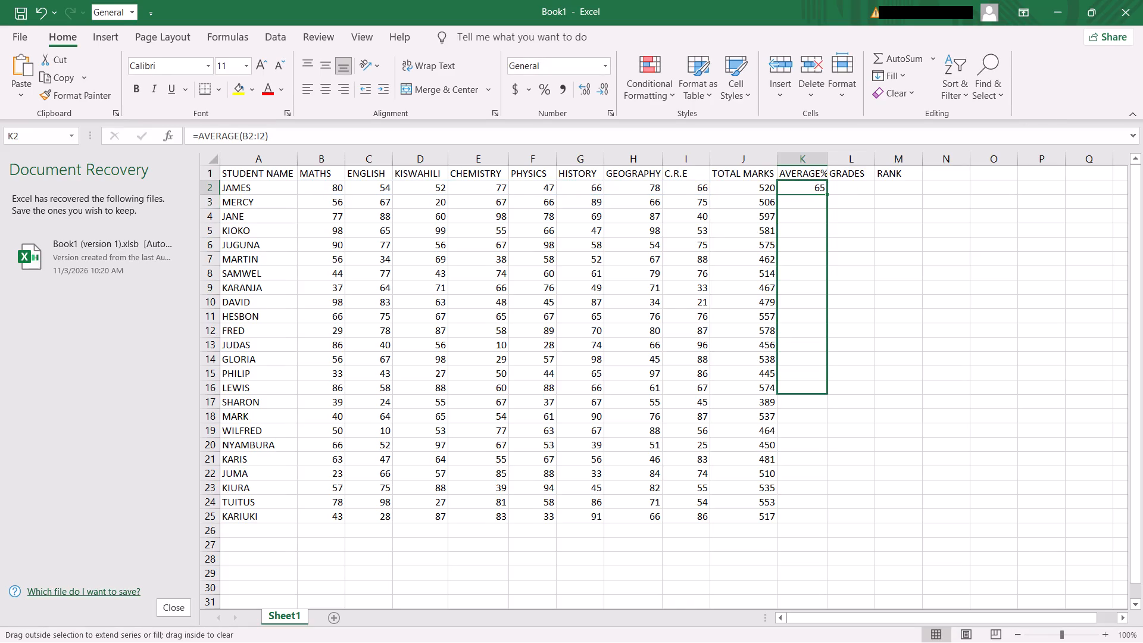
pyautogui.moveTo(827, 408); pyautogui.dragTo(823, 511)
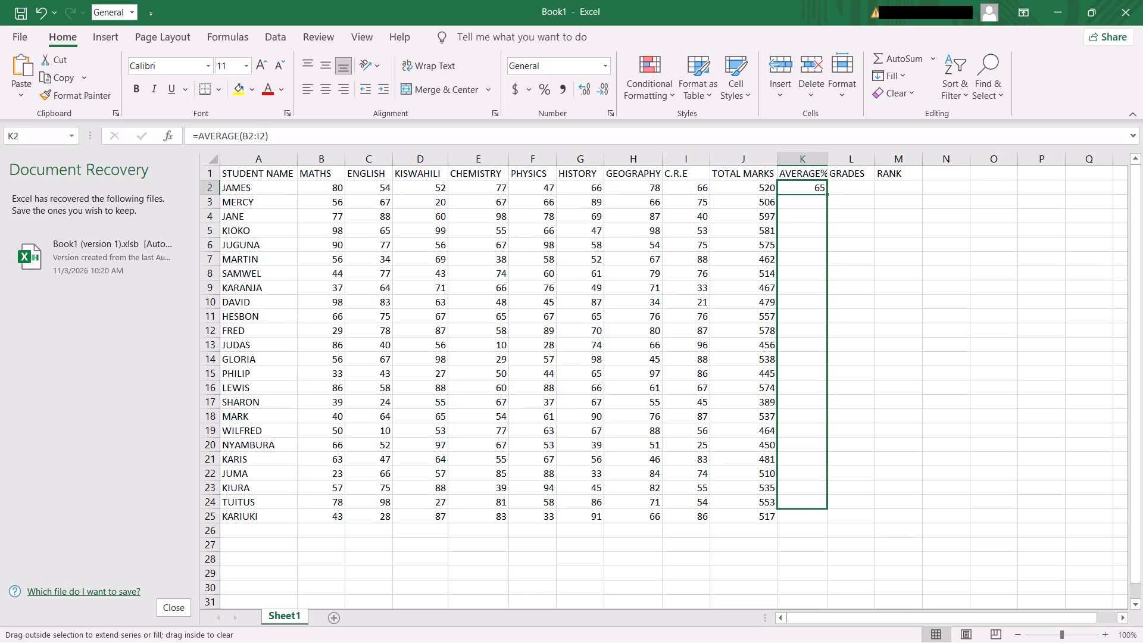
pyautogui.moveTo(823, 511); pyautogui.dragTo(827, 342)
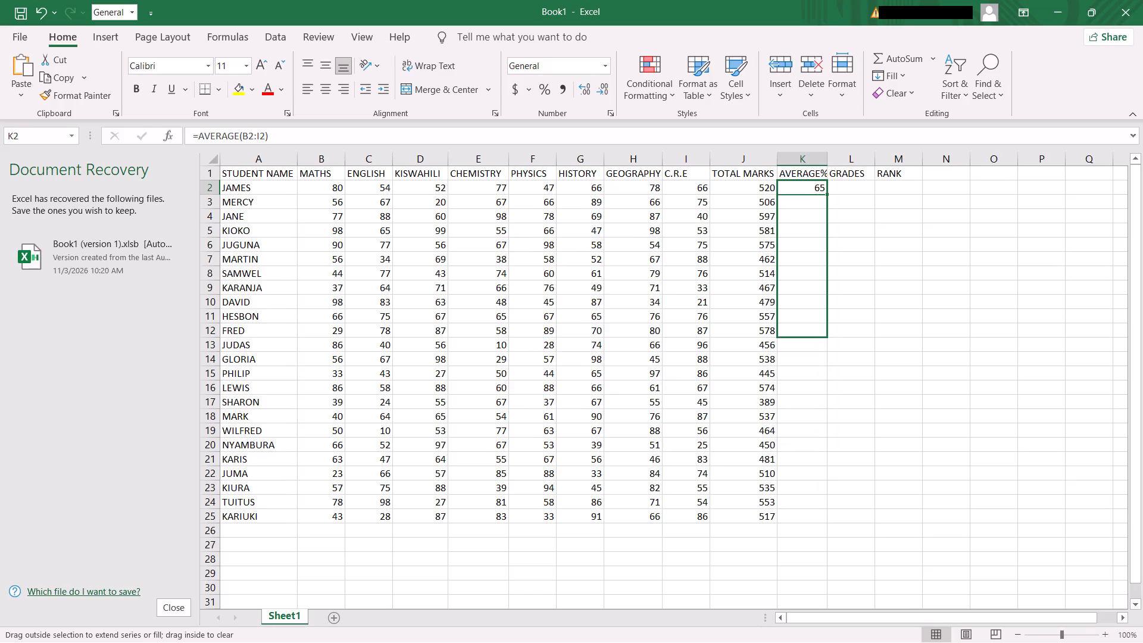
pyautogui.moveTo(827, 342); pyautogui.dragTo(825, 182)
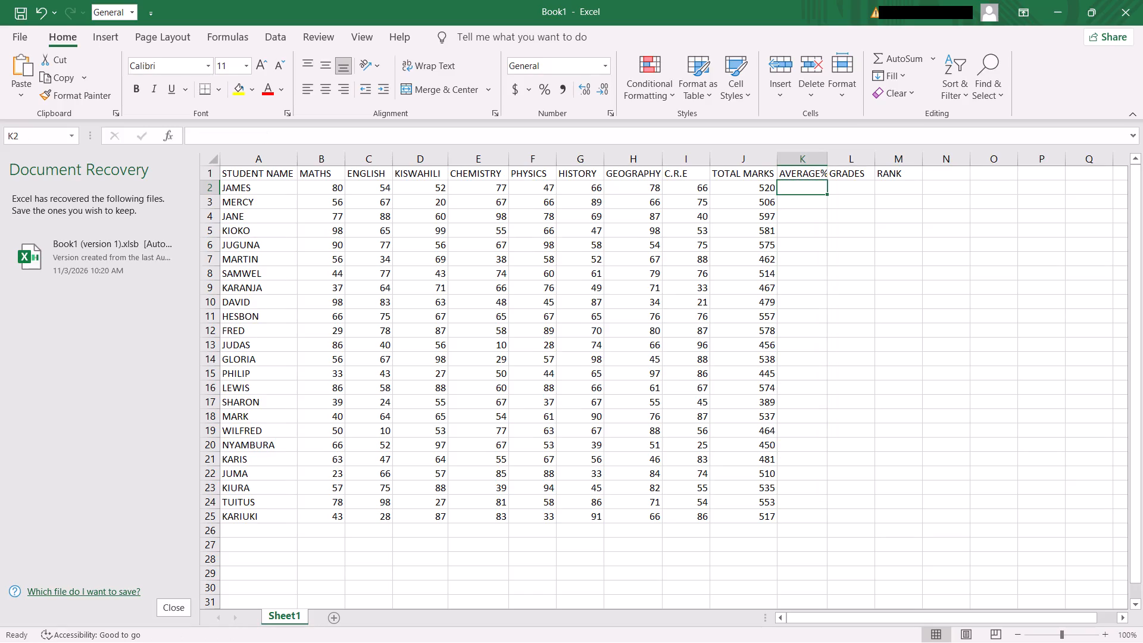
# Enter the formula =AVERAGE(B2:I2) again in the emptied cell K2 for JAMES's average.
pyautogui.click(808, 188)
pyautogui.press('=')
pyautogui.write('AVE')
pyautogui.write('RAGE')
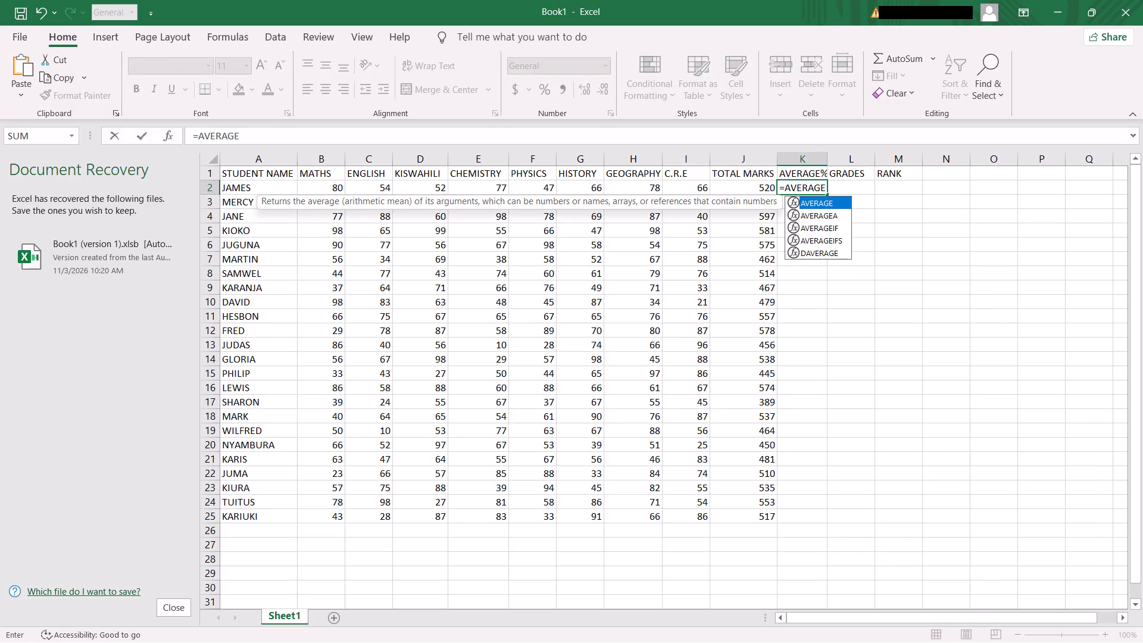
pyautogui.hotkey('shift', '(')
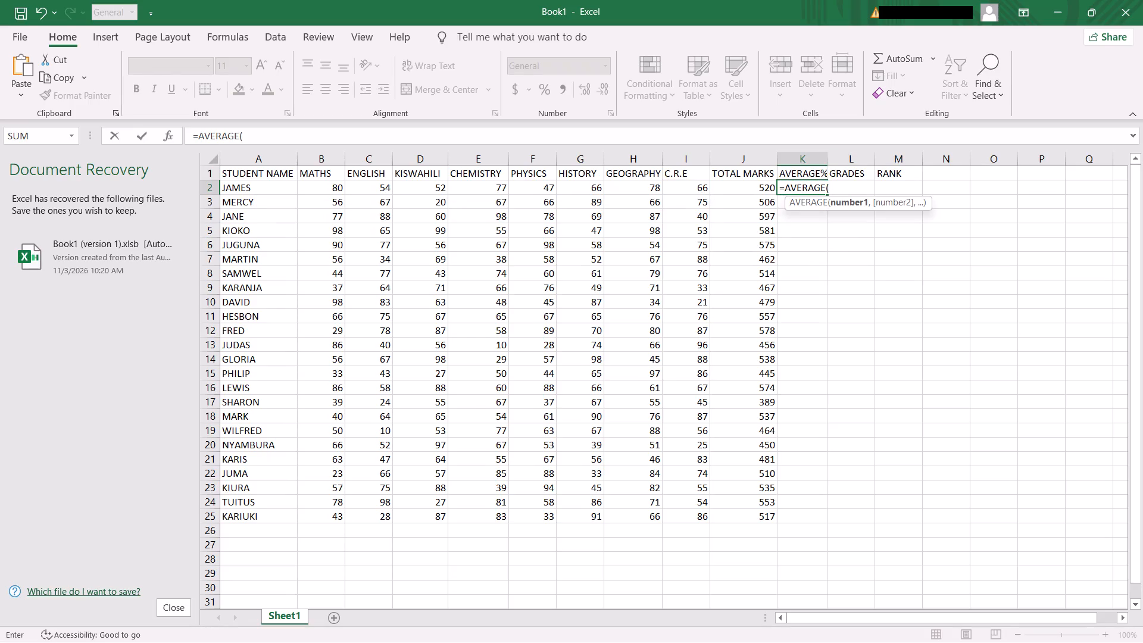
pyautogui.click(339, 189)
pyautogui.moveTo(345, 194); pyautogui.dragTo(366, 195)
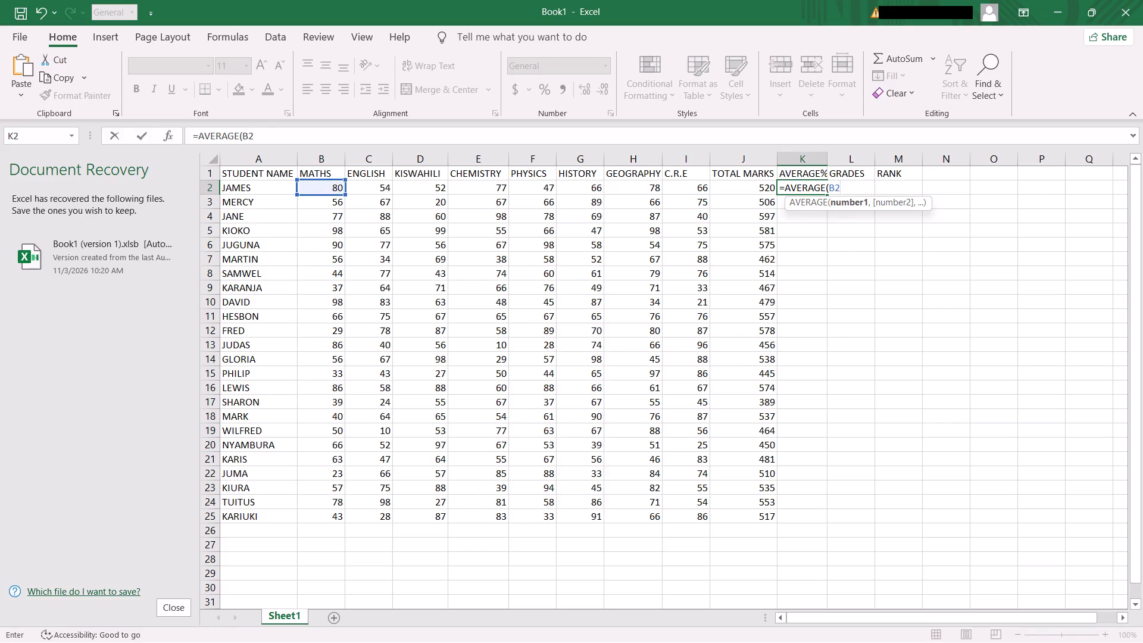
pyautogui.moveTo(366, 195); pyautogui.dragTo(667, 195)
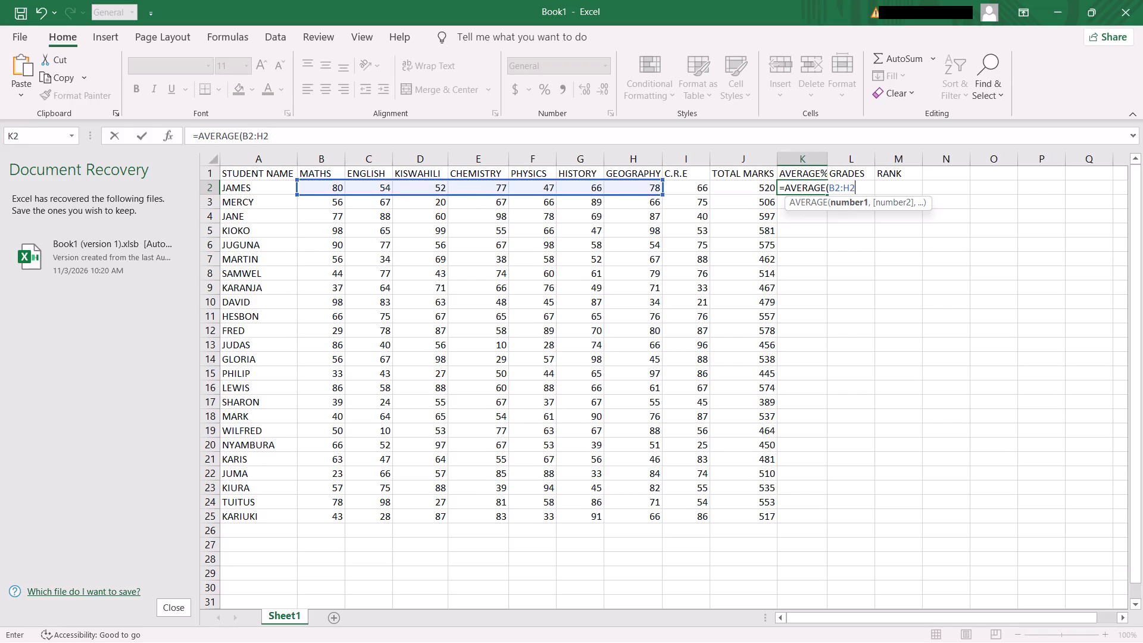
pyautogui.moveTo(667, 195); pyautogui.dragTo(705, 197)
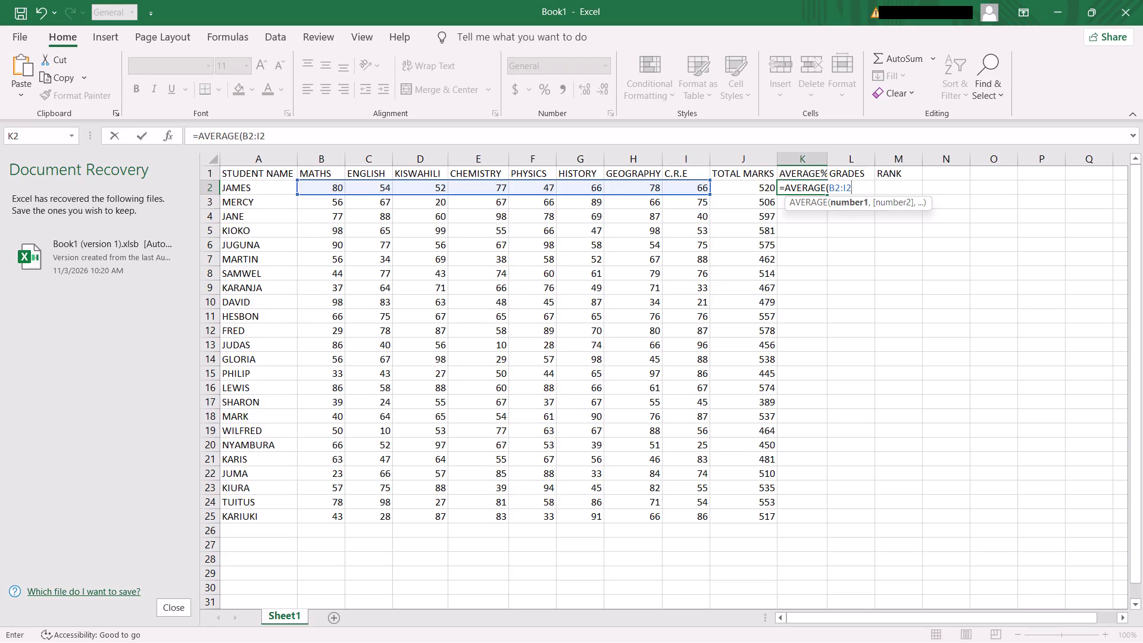
pyautogui.hotkey('ctrl', '0')
pyautogui.hotkey('shift', ')')
pyautogui.press('Return')
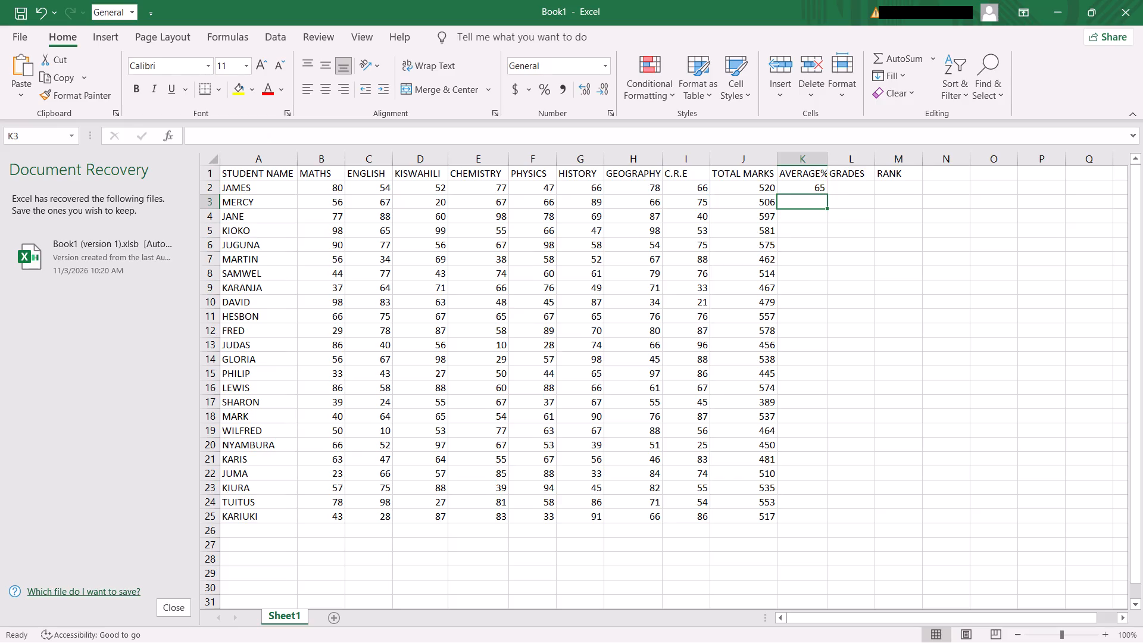
# Widen column K slightly so the AVERAGE% heading fits.
pyautogui.click(826, 164)
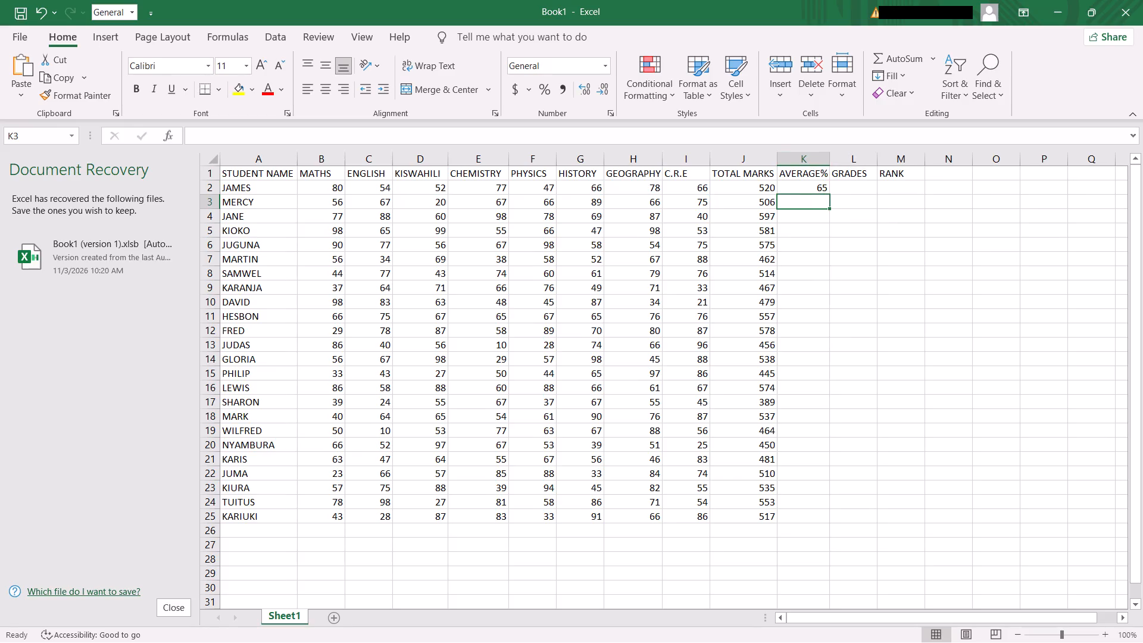
pyautogui.click(829, 164)
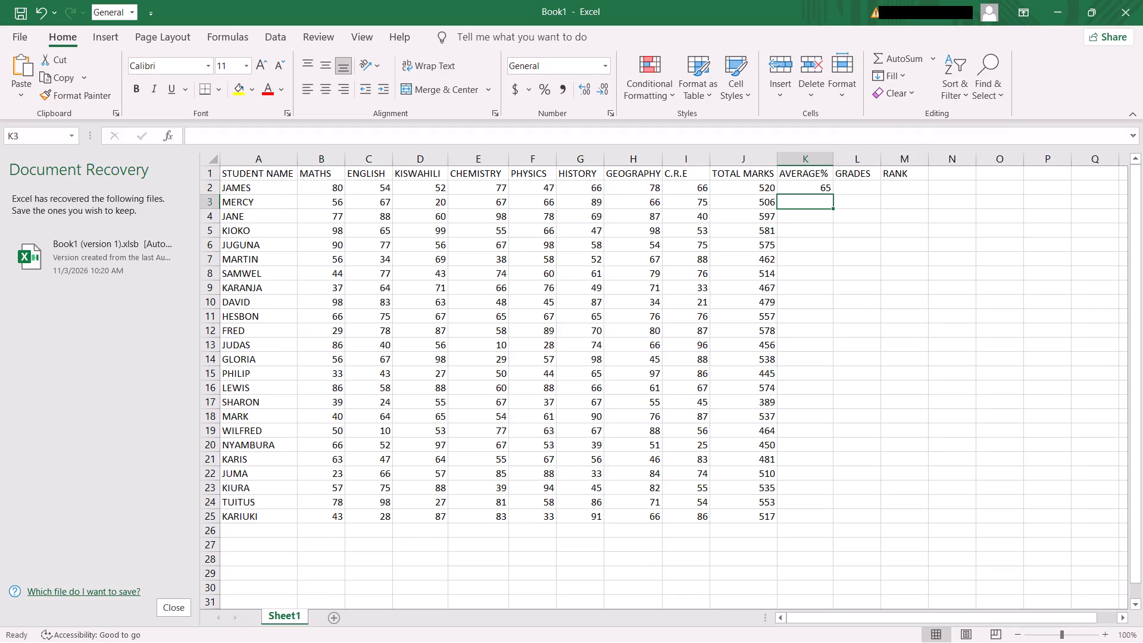
# Fill the AVERAGE% formula from K2 down to K25 for the remaining students.
pyautogui.click(825, 190)
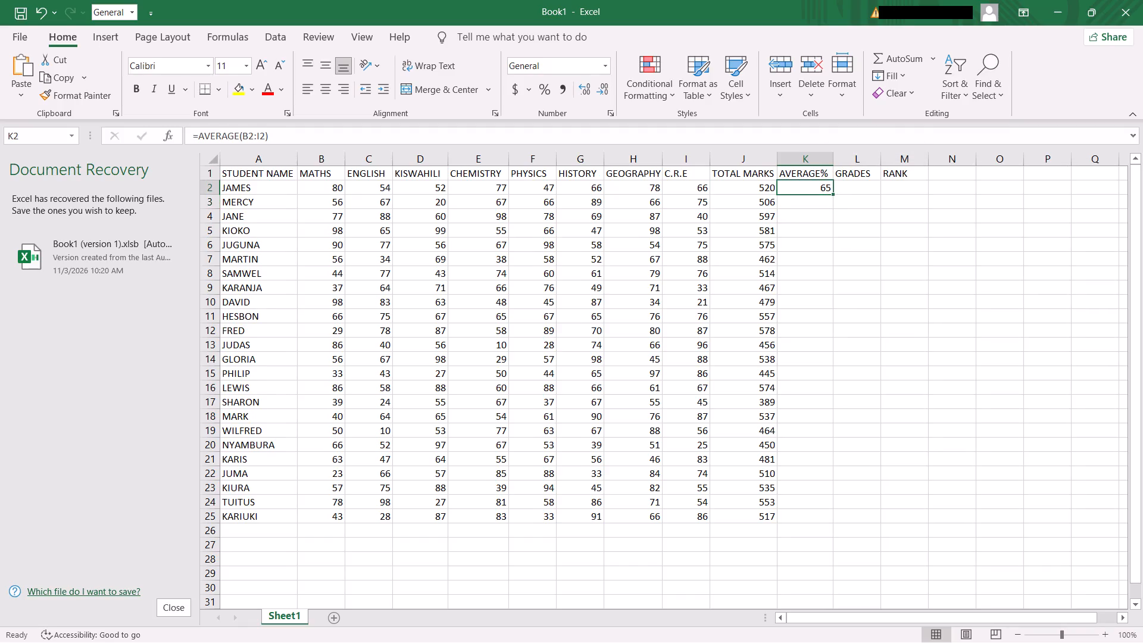
pyautogui.moveTo(832, 193); pyautogui.dragTo(833, 193)
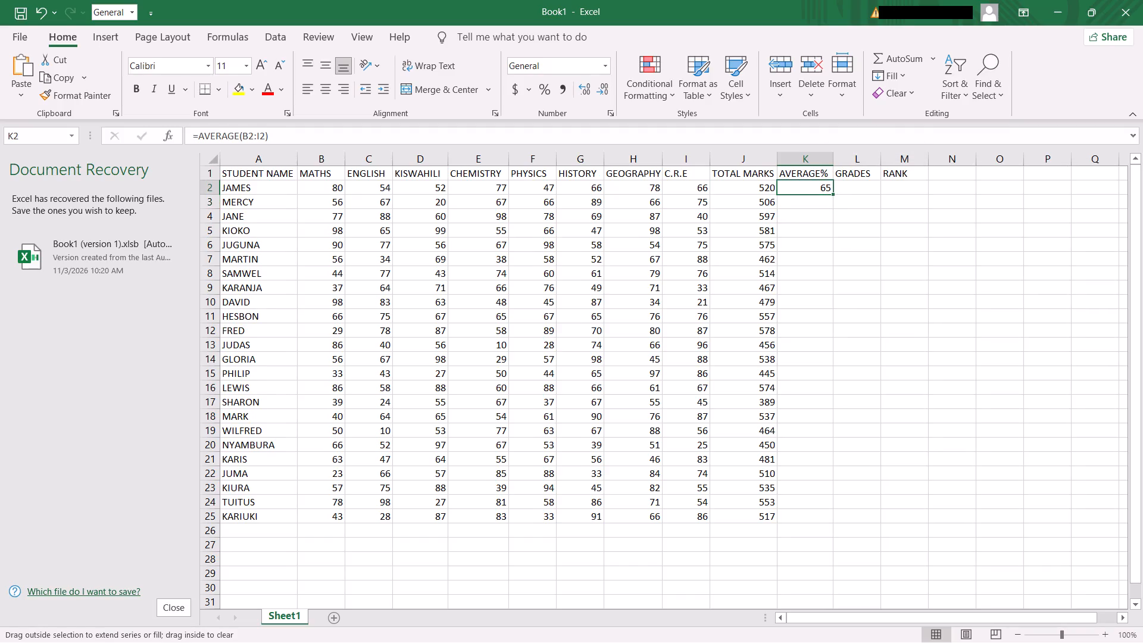
pyautogui.moveTo(833, 193); pyautogui.dragTo(833, 201)
pyautogui.moveTo(833, 201); pyautogui.dragTo(833, 205)
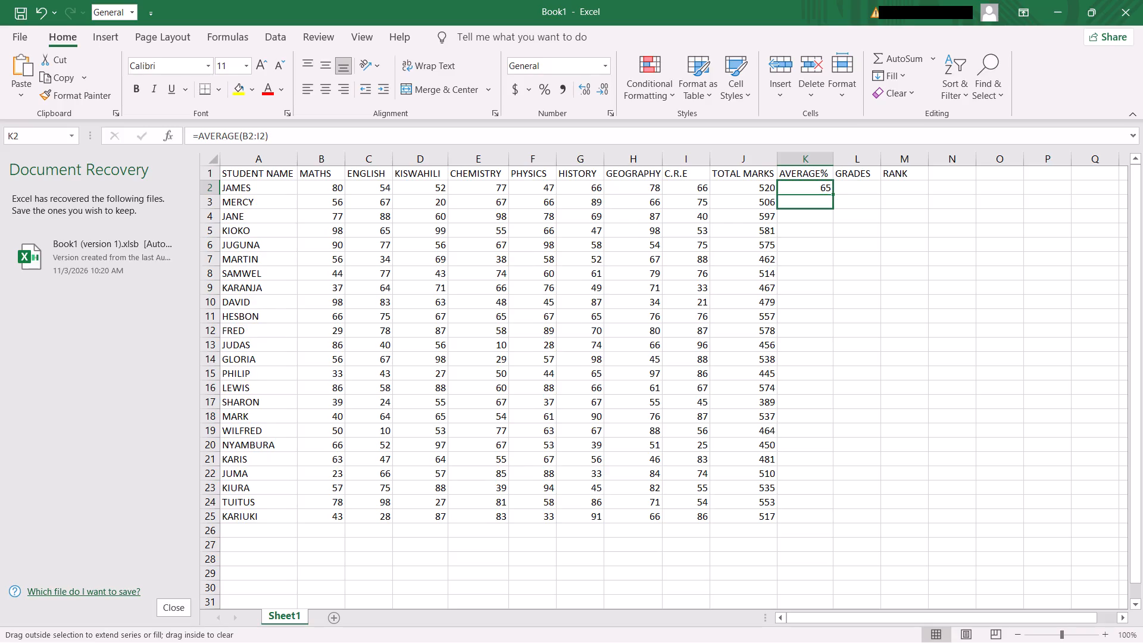
pyautogui.moveTo(833, 205); pyautogui.dragTo(832, 219)
pyautogui.moveTo(832, 219); pyautogui.dragTo(832, 228)
pyautogui.moveTo(832, 228); pyautogui.dragTo(833, 242)
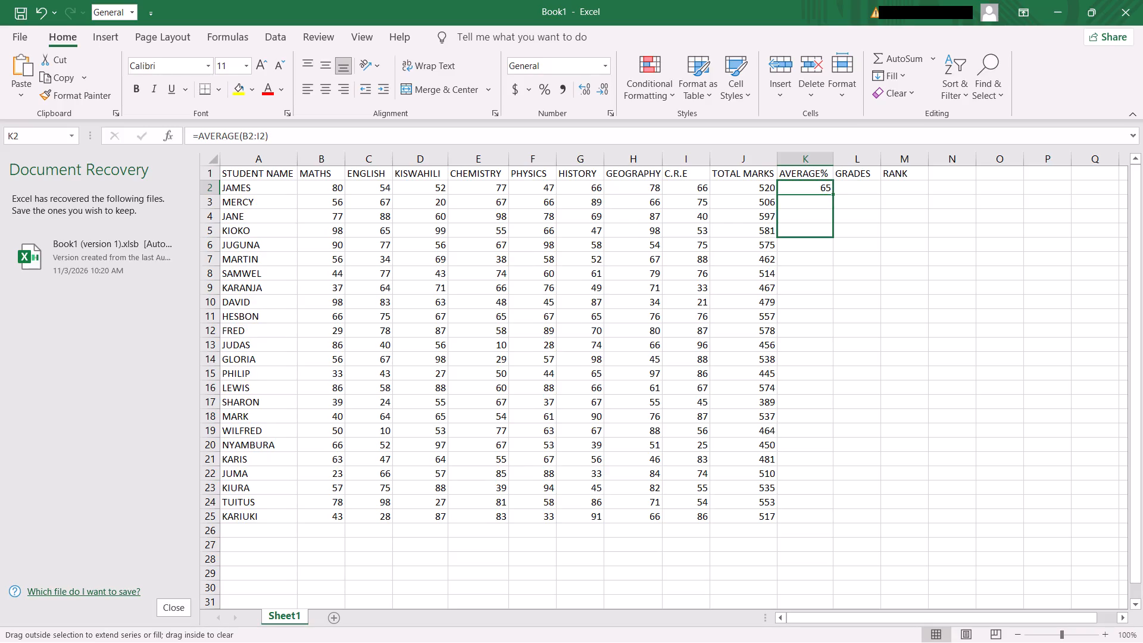
pyautogui.moveTo(833, 242); pyautogui.dragTo(833, 254)
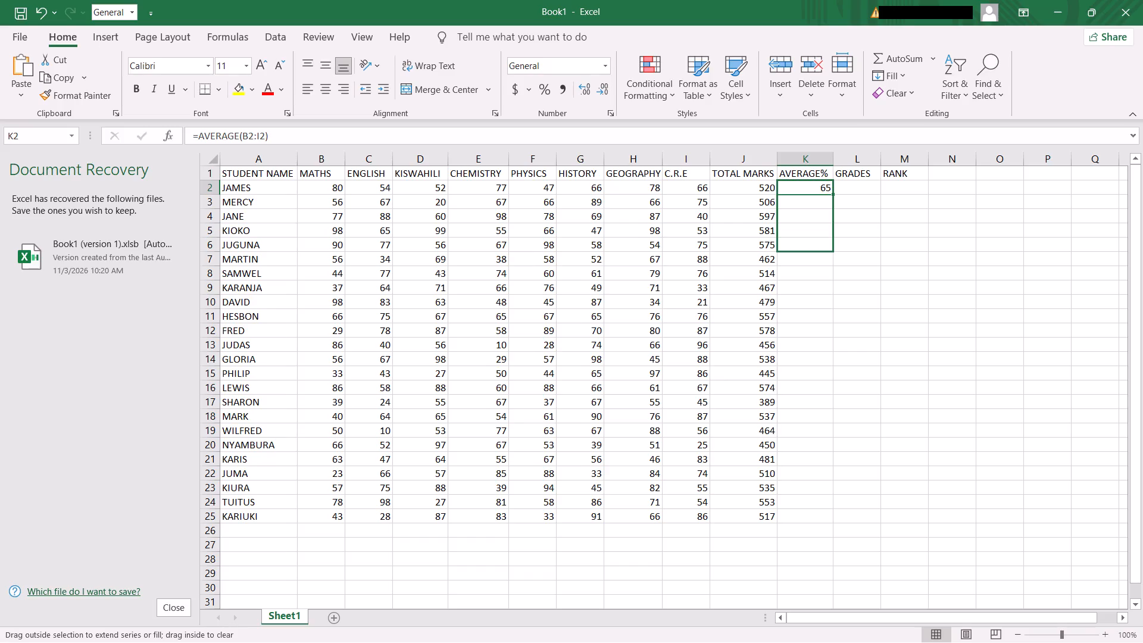
pyautogui.moveTo(833, 254); pyautogui.dragTo(833, 270)
pyautogui.moveTo(833, 270); pyautogui.dragTo(833, 287)
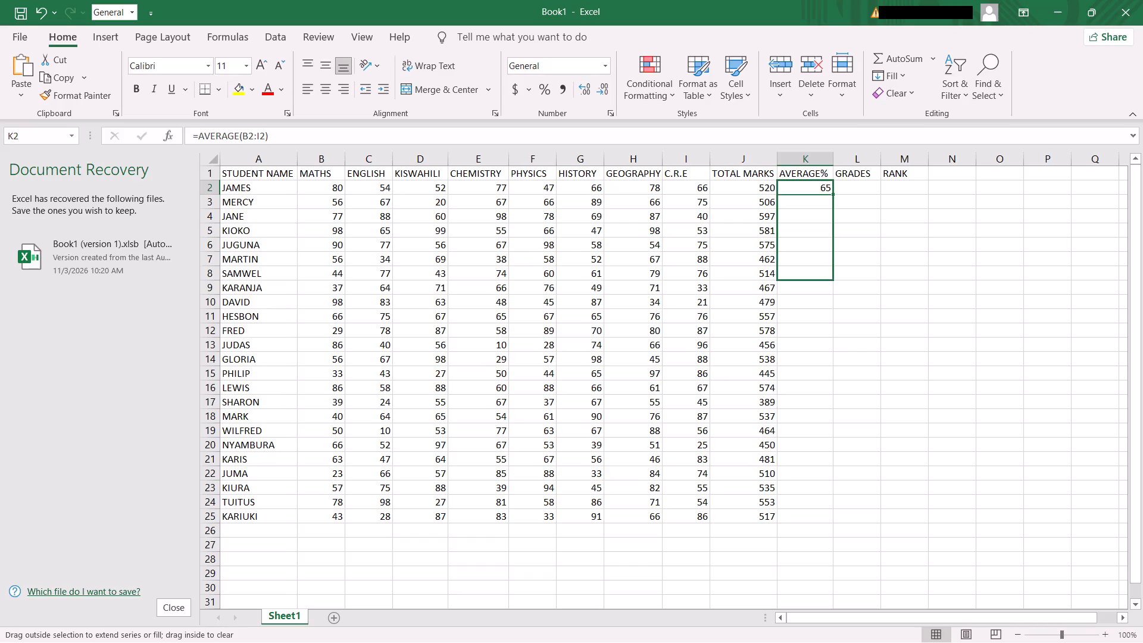
pyautogui.moveTo(833, 287); pyautogui.dragTo(833, 298)
pyautogui.moveTo(833, 298); pyautogui.dragTo(833, 304)
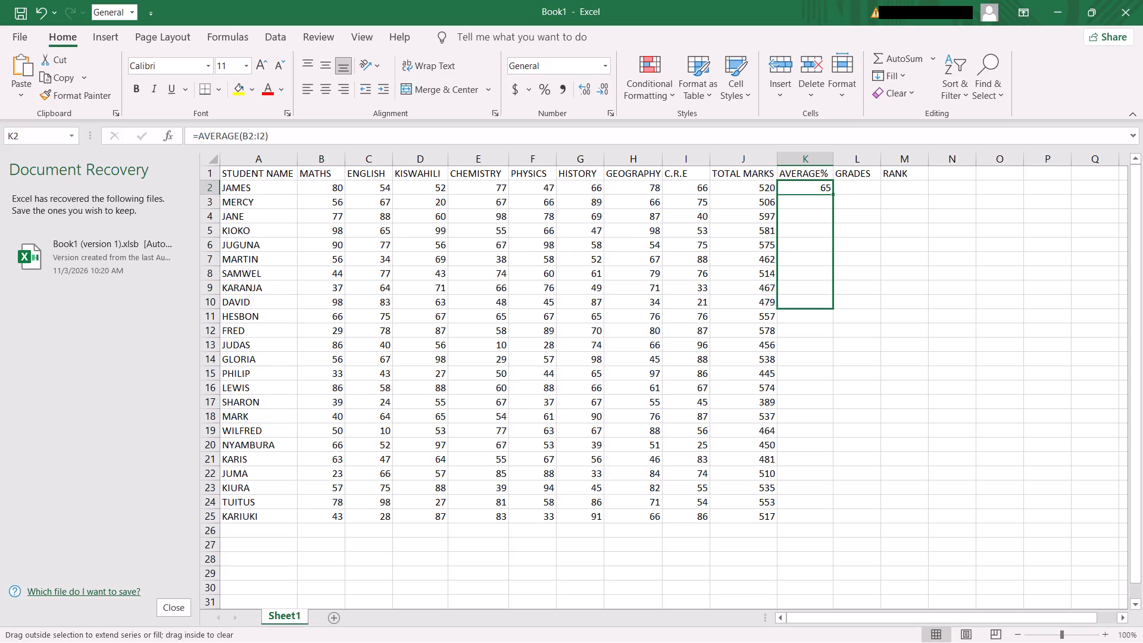
pyautogui.moveTo(833, 304); pyautogui.dragTo(833, 324)
pyautogui.moveTo(833, 324); pyautogui.dragTo(833, 341)
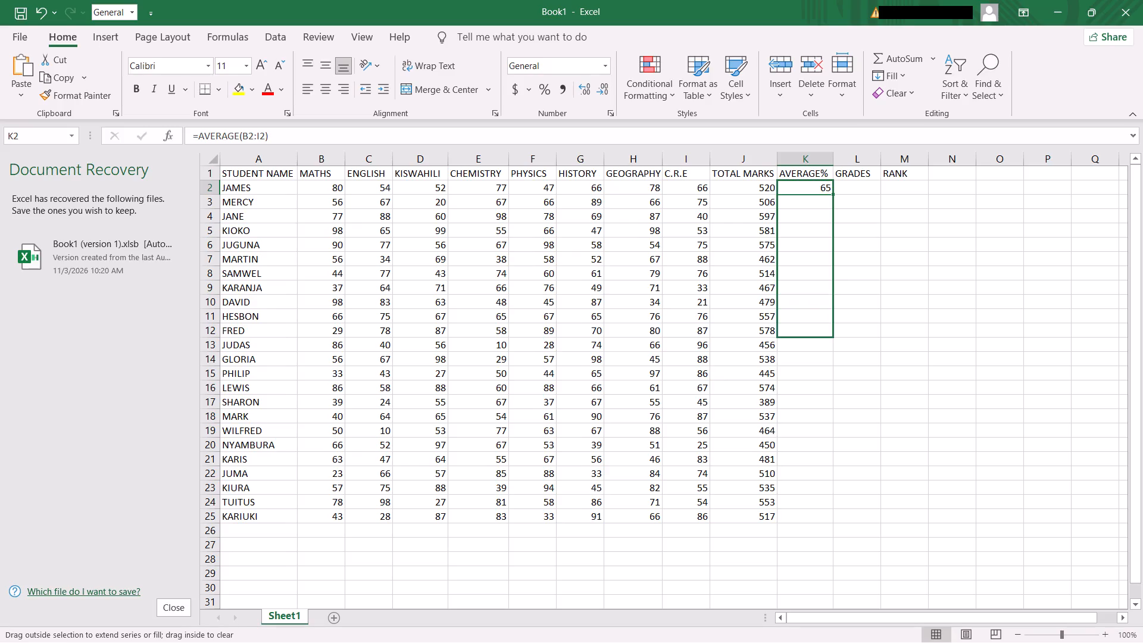
pyautogui.moveTo(833, 341); pyautogui.dragTo(832, 366)
pyautogui.moveTo(832, 366); pyautogui.dragTo(833, 396)
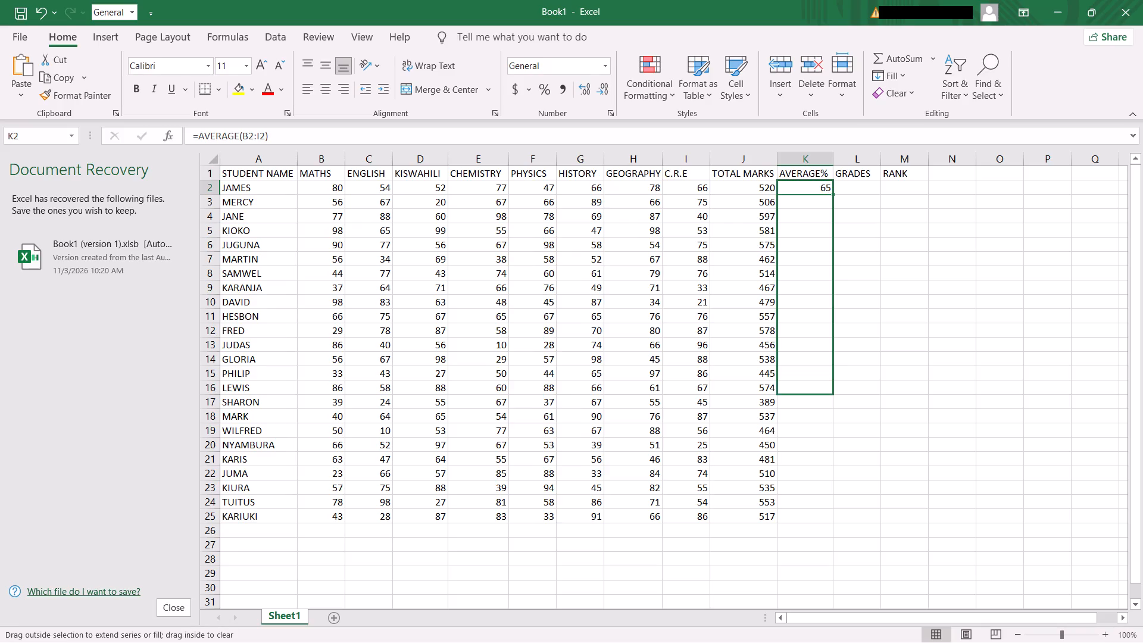
pyautogui.moveTo(833, 396); pyautogui.dragTo(831, 434)
pyautogui.moveTo(831, 434); pyautogui.dragTo(832, 477)
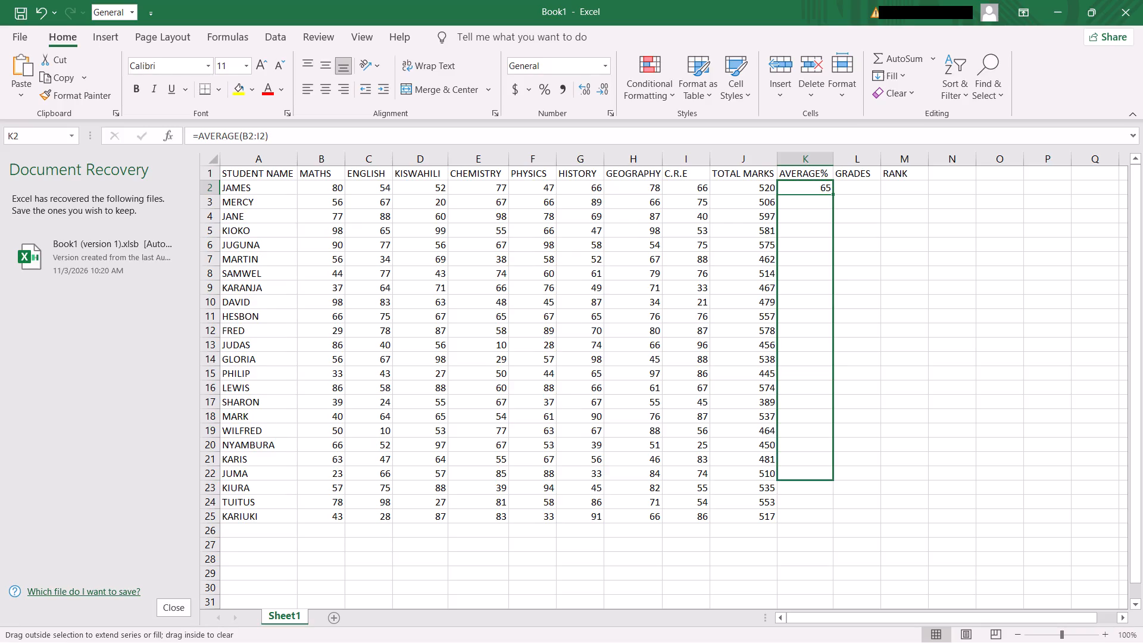
pyautogui.moveTo(832, 477); pyautogui.dragTo(834, 520)
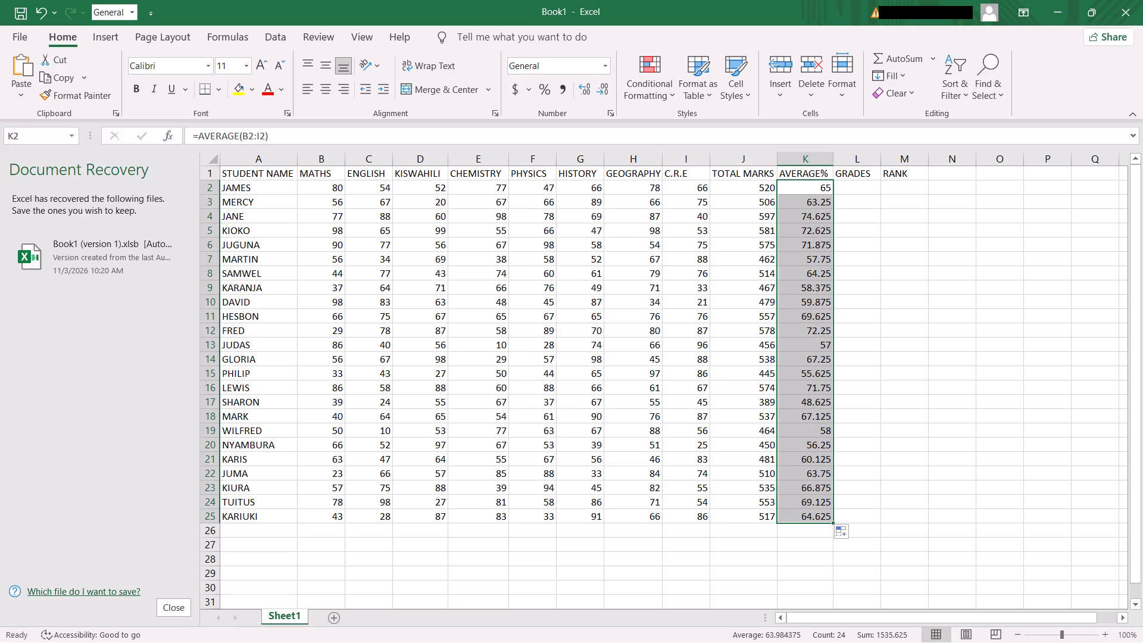
# Format the AVERAGE% values in K2:K25 with the Number format.
pyautogui.click(605, 68)
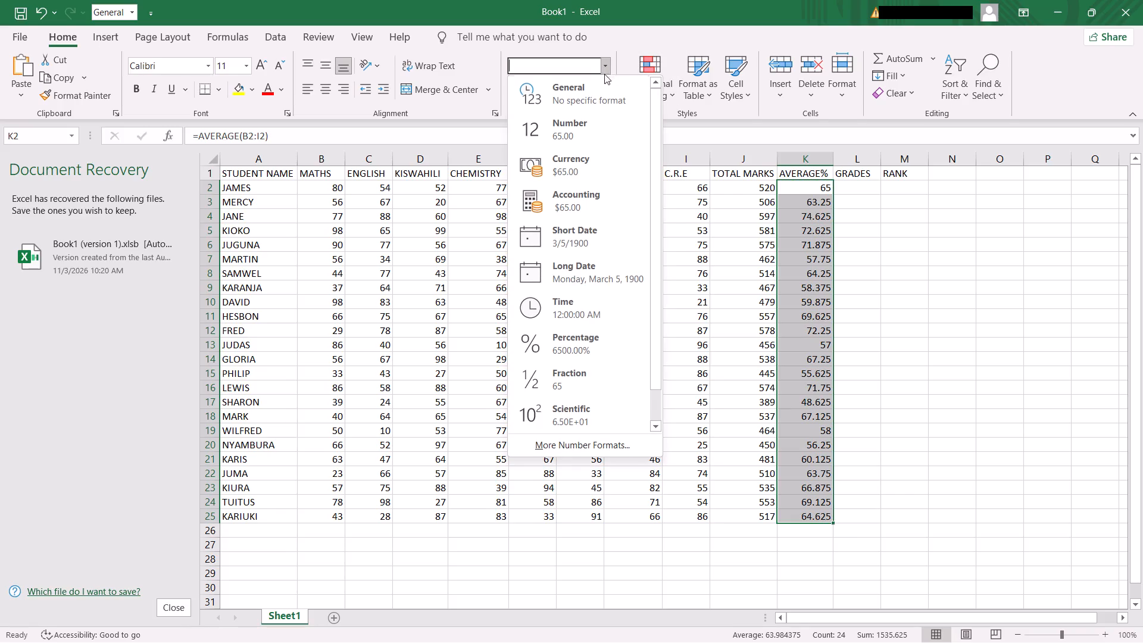
pyautogui.click(588, 124)
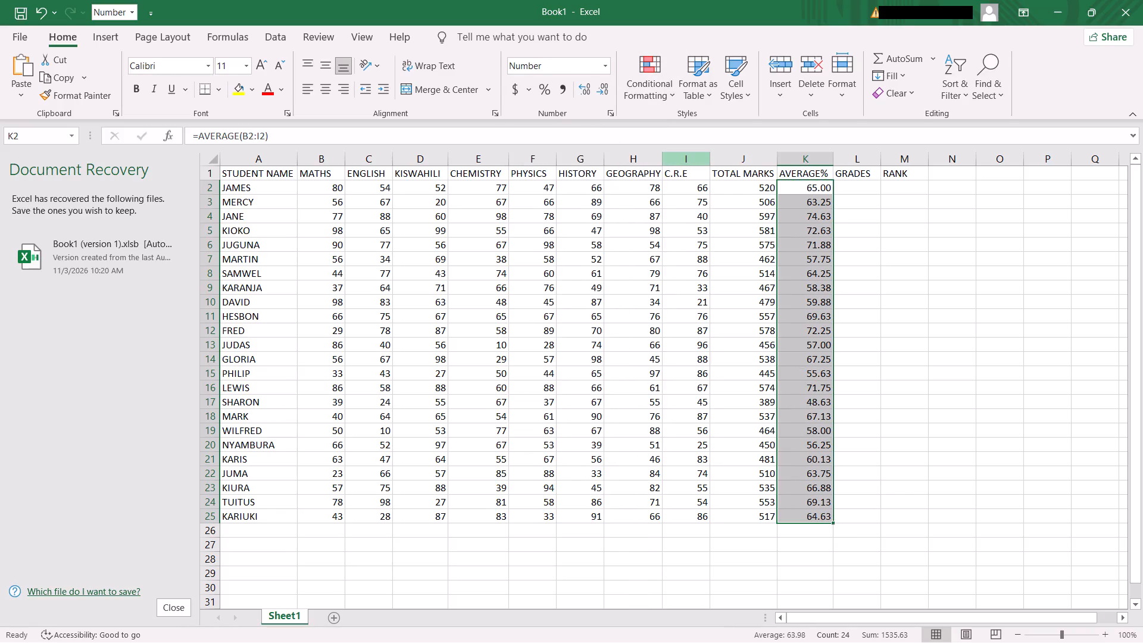
# Begin an IF formula in cell L2 for JAMES's grade.
pyautogui.click(859, 192)
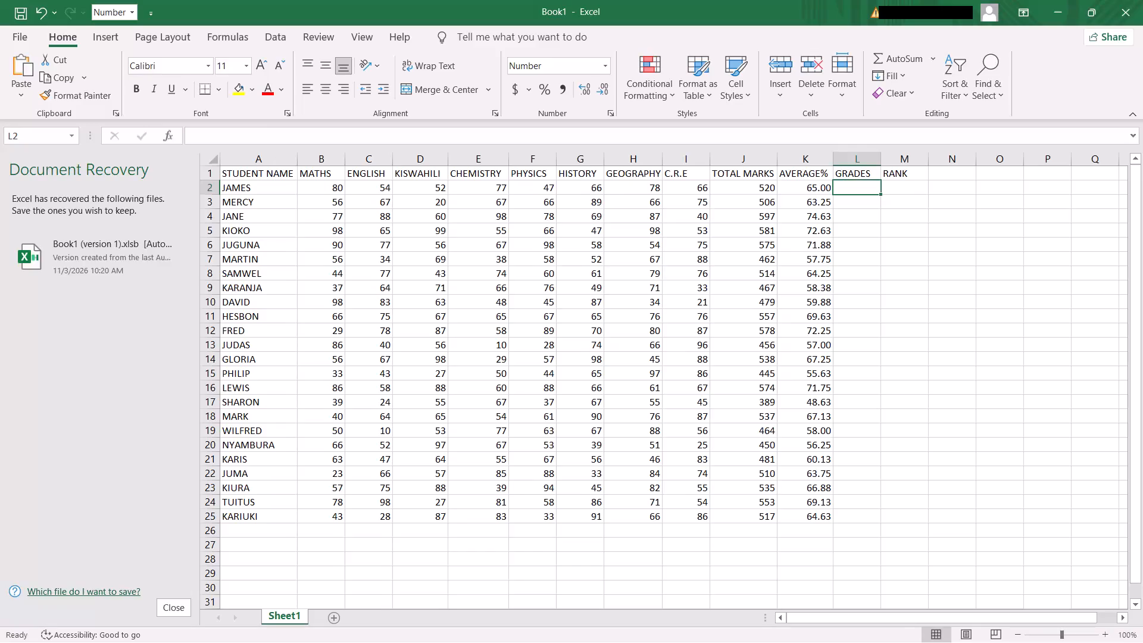
pyautogui.press('i')
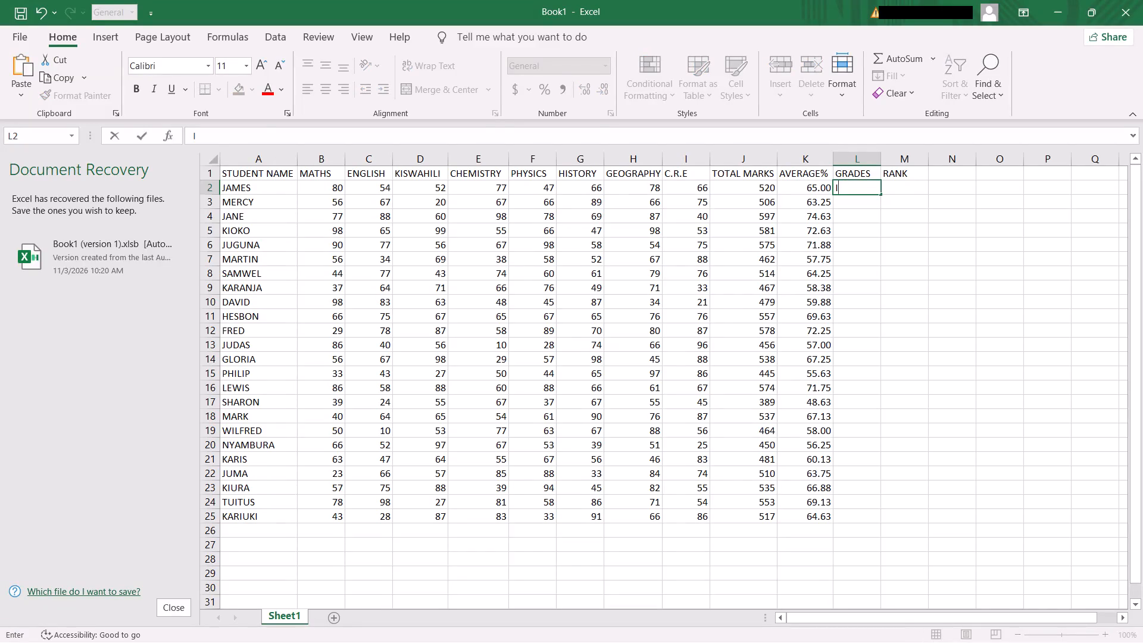
pyautogui.press('BackSpace')
pyautogui.press('=')
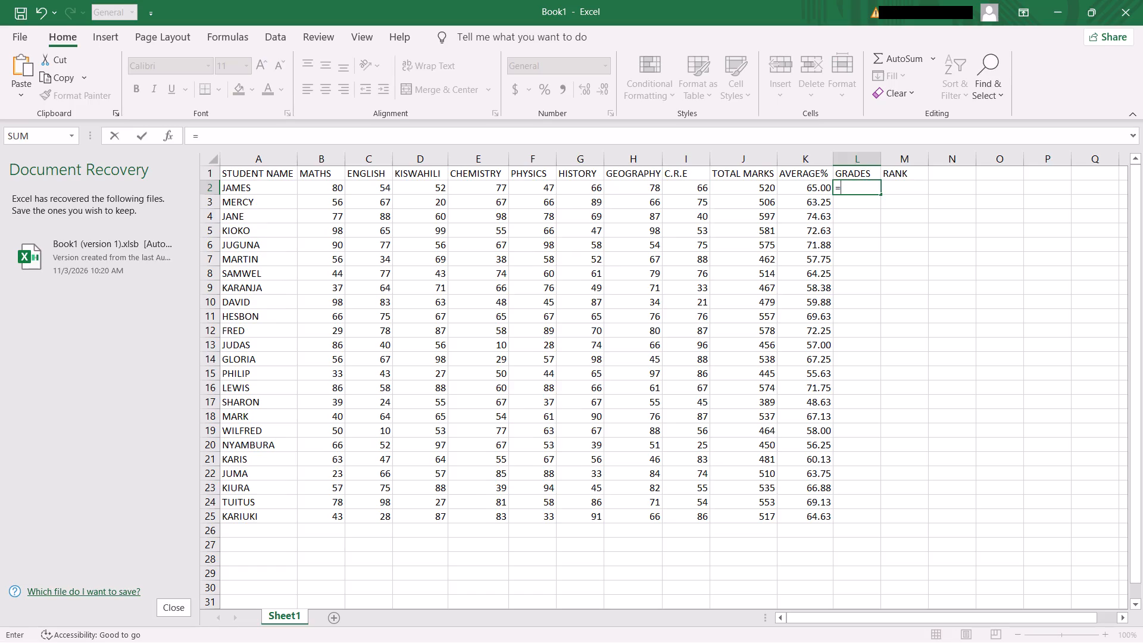
pyautogui.write('IF')
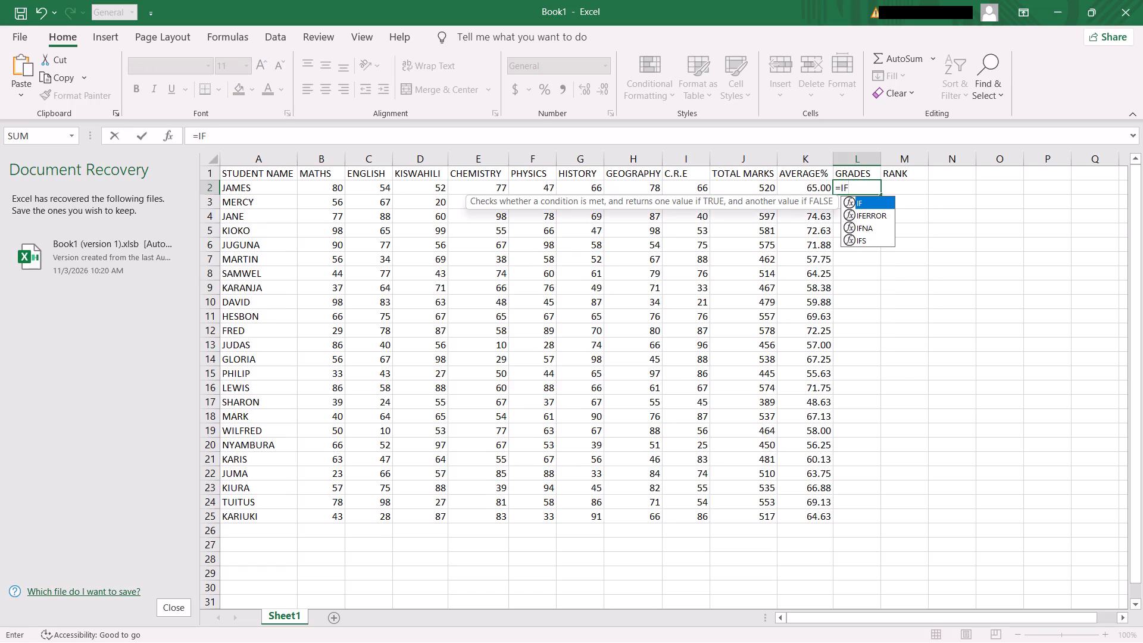
pyautogui.hotkey('shift', '(')
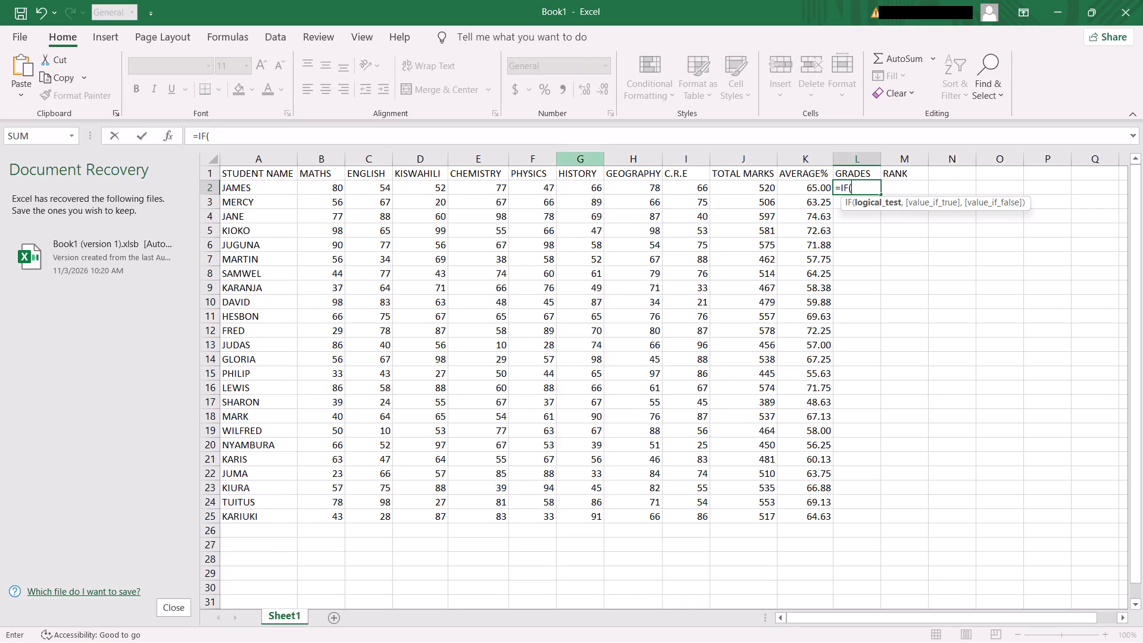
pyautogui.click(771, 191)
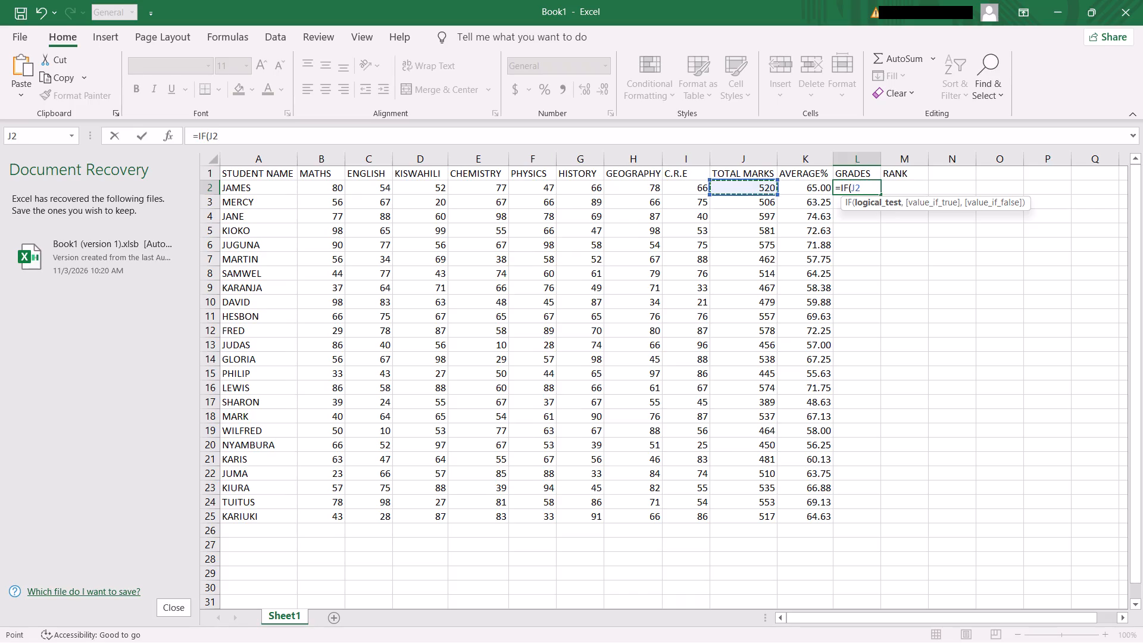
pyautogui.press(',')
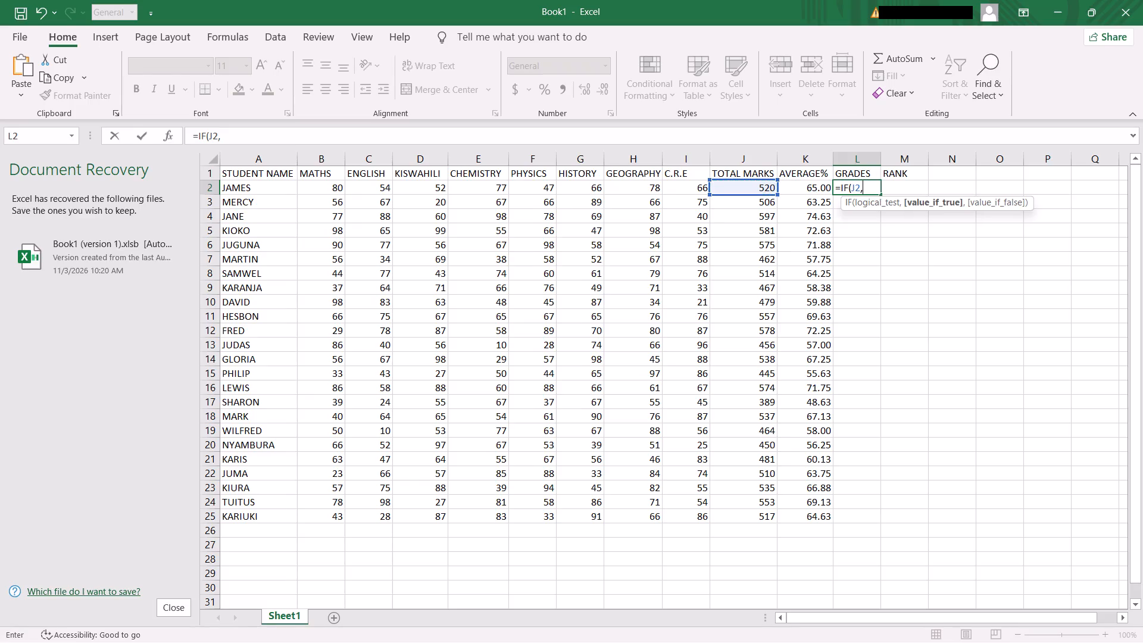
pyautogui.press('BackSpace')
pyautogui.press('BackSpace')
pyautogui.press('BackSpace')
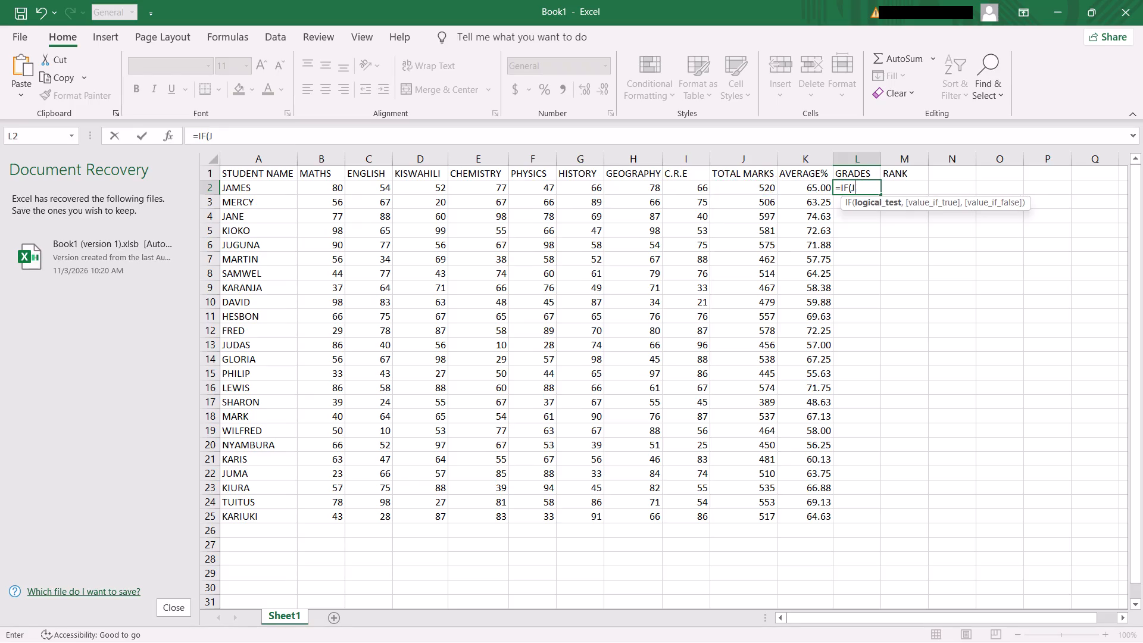
# Give L2's IF formula the first condition K2>70 with grade "A", followed by a second IF as the false value.
pyautogui.click(814, 192)
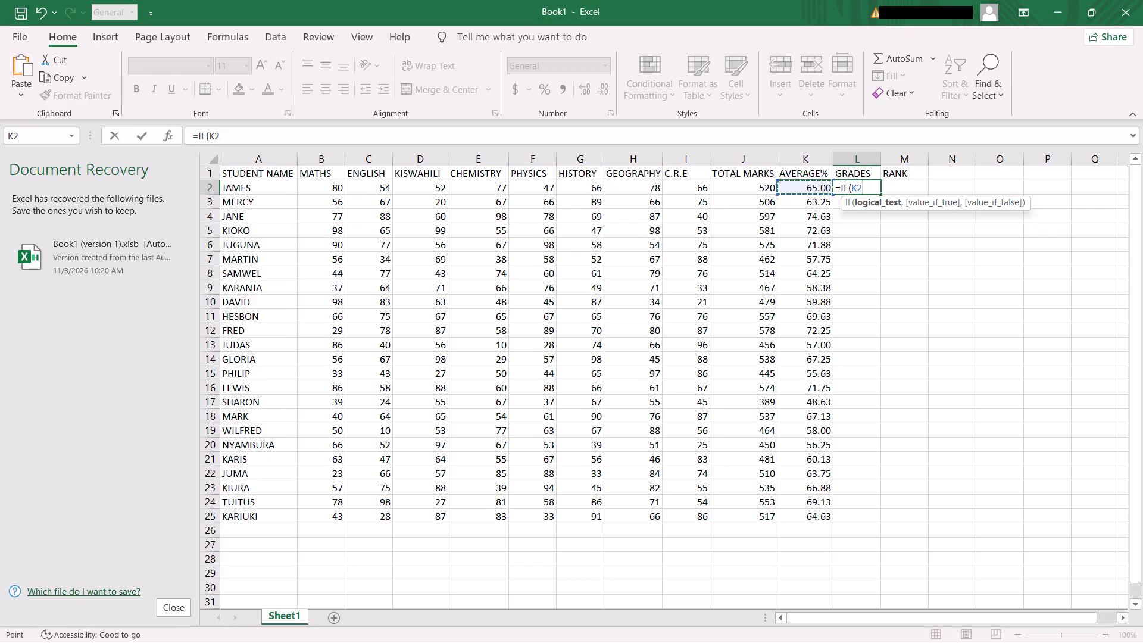
pyautogui.hotkey('shift', '?')
pyautogui.press('BackSpace')
pyautogui.hotkey('shift', '>')
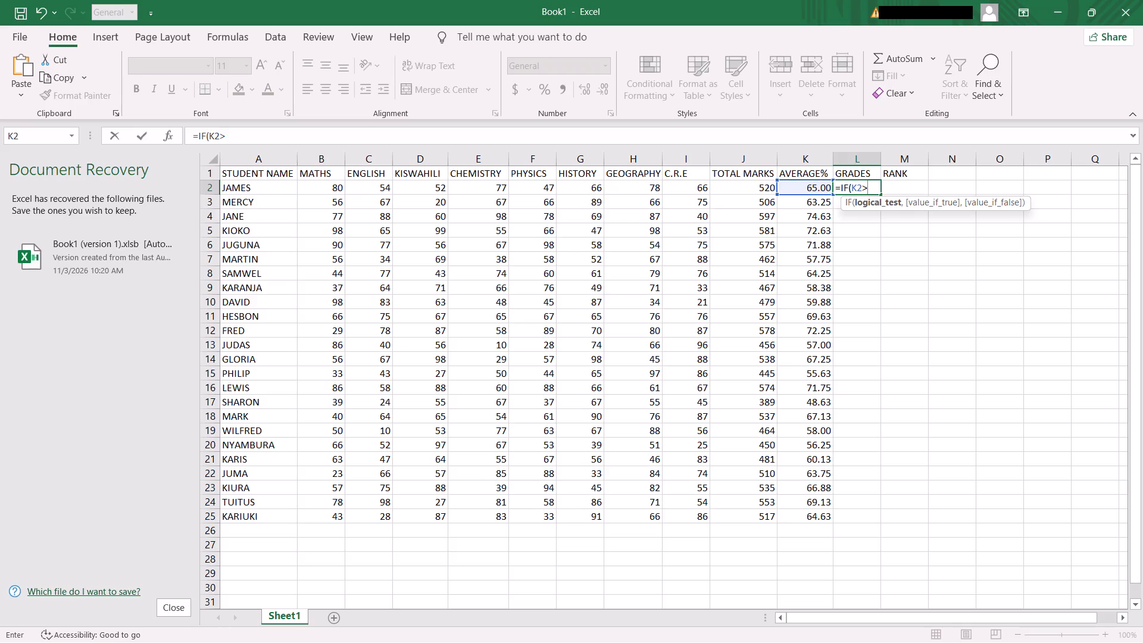
pyautogui.press('7')
pyautogui.press('0')
pyautogui.press(',')
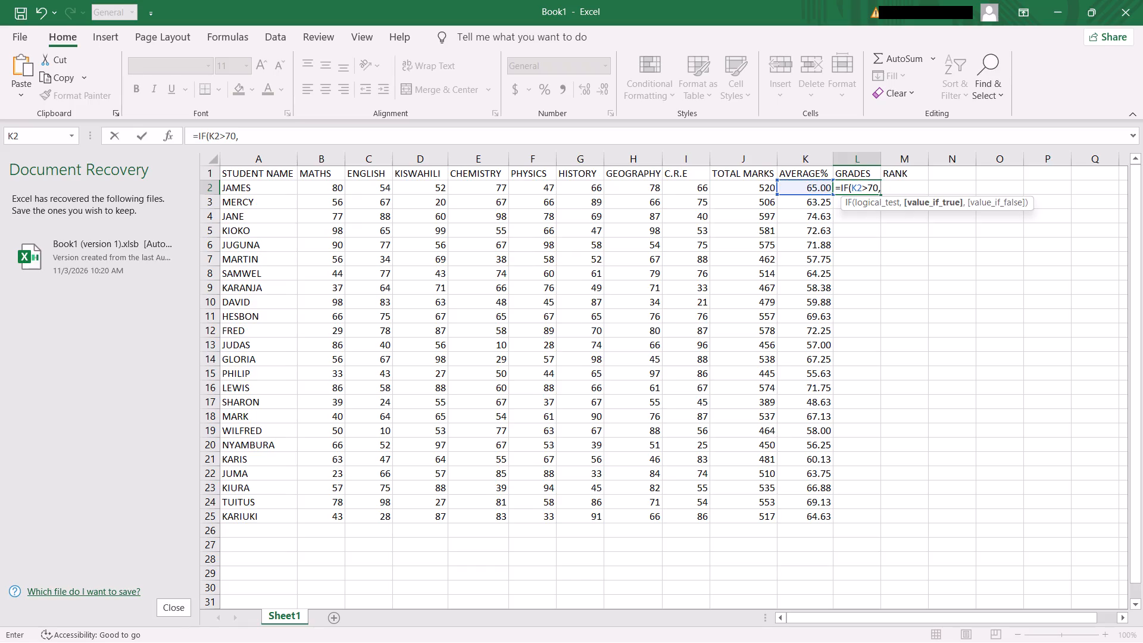
pyautogui.hotkey('shift', '"')
pyautogui.press('a')
pyautogui.hotkey('shift', '"')
pyautogui.press(',')
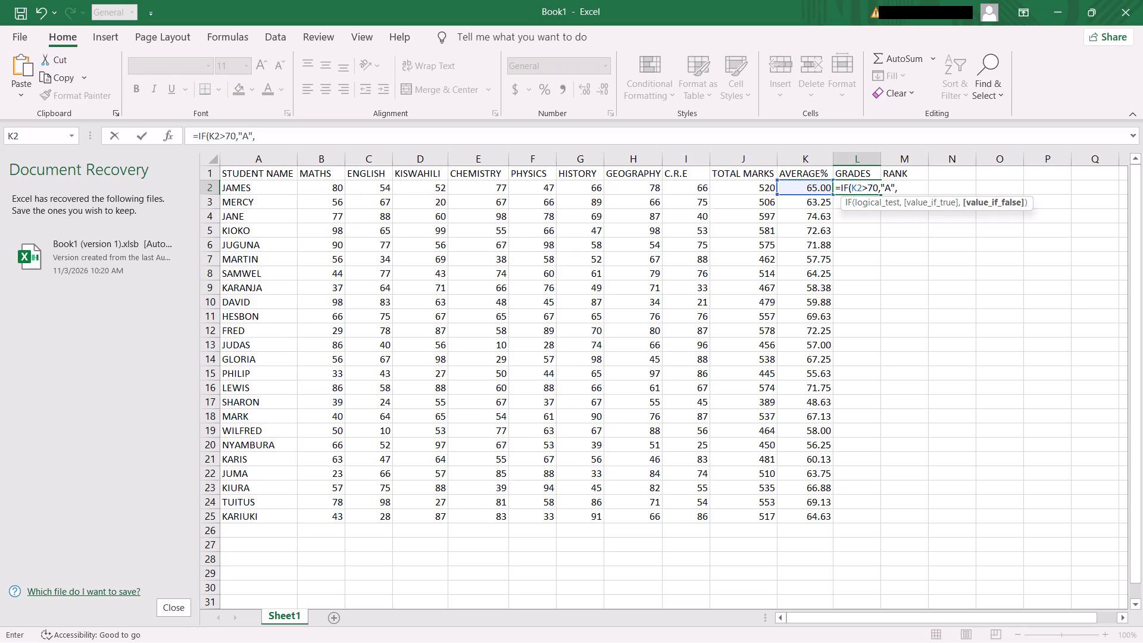
pyautogui.write('IF')
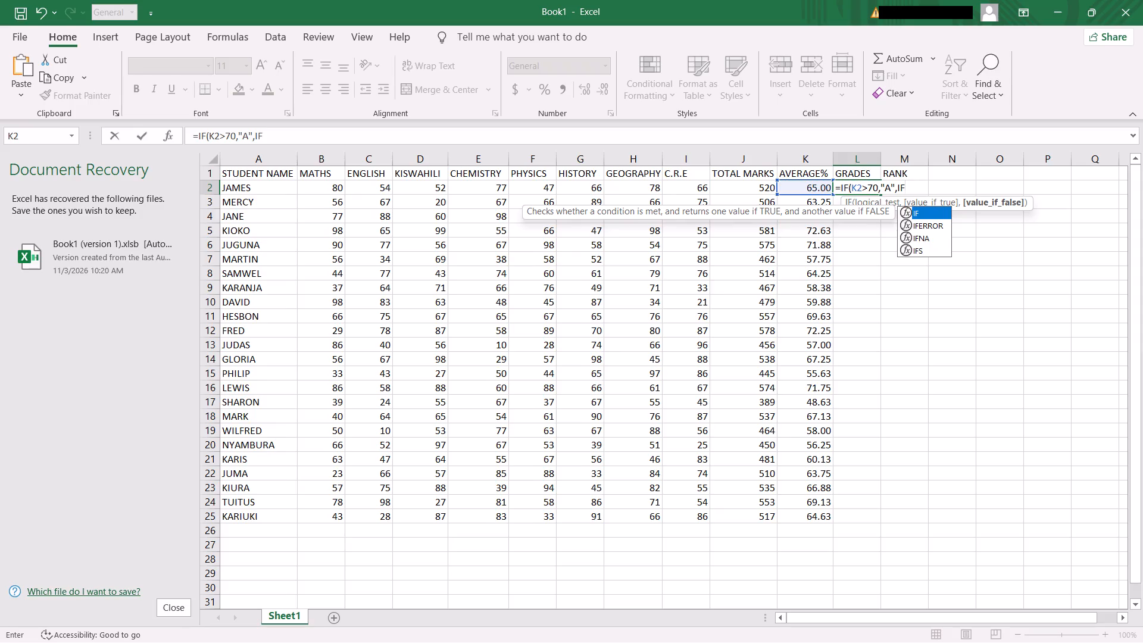
pyautogui.click(814, 190)
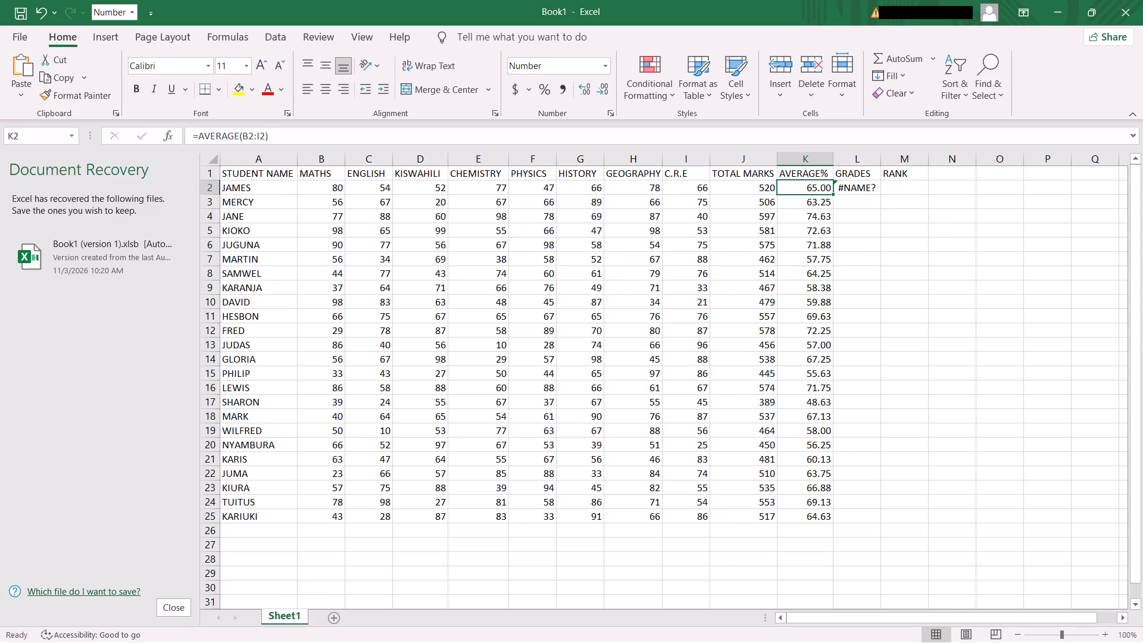
# Reopen L2's grade formula and give its second IF the condition K2>60 with grade "B".
pyautogui.click(870, 189)
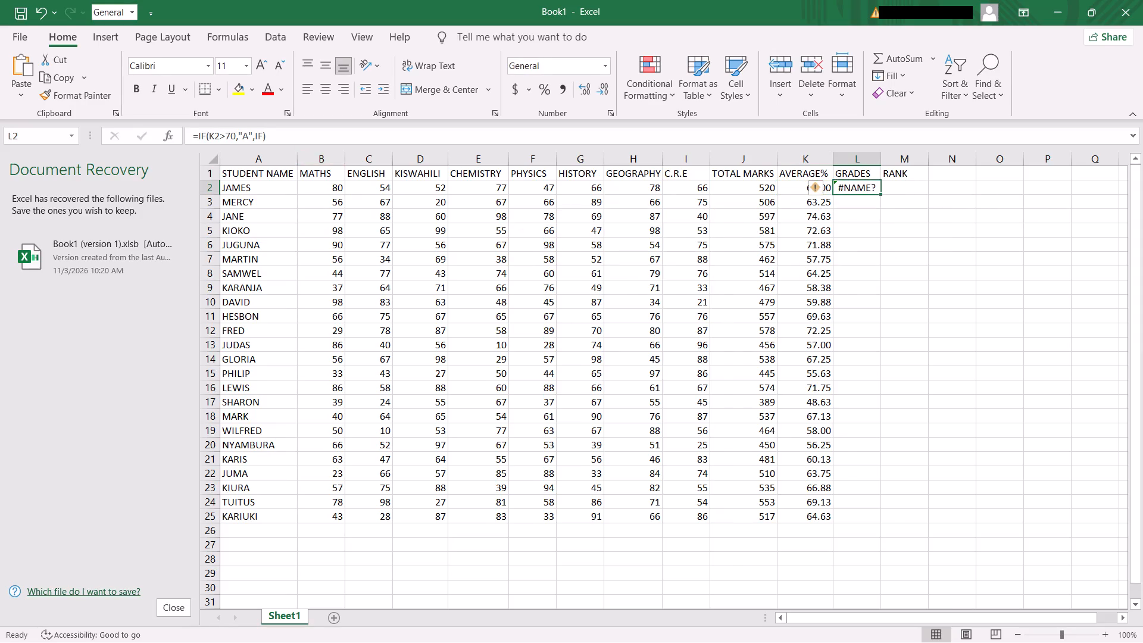
pyautogui.click(252, 136)
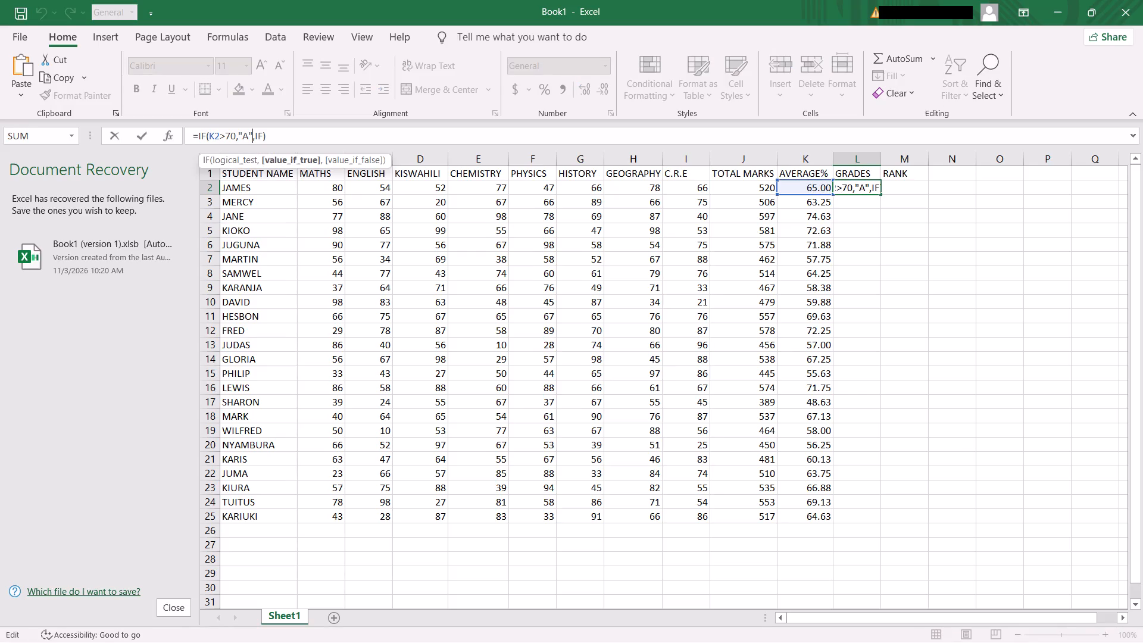
pyautogui.click(878, 191)
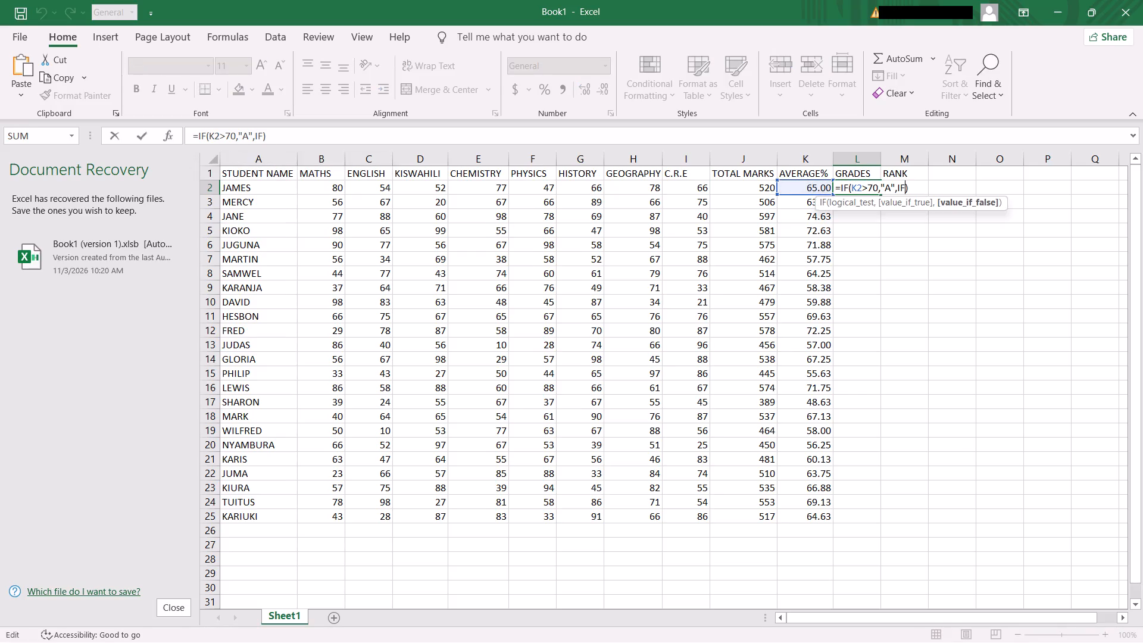
pyautogui.click(914, 187)
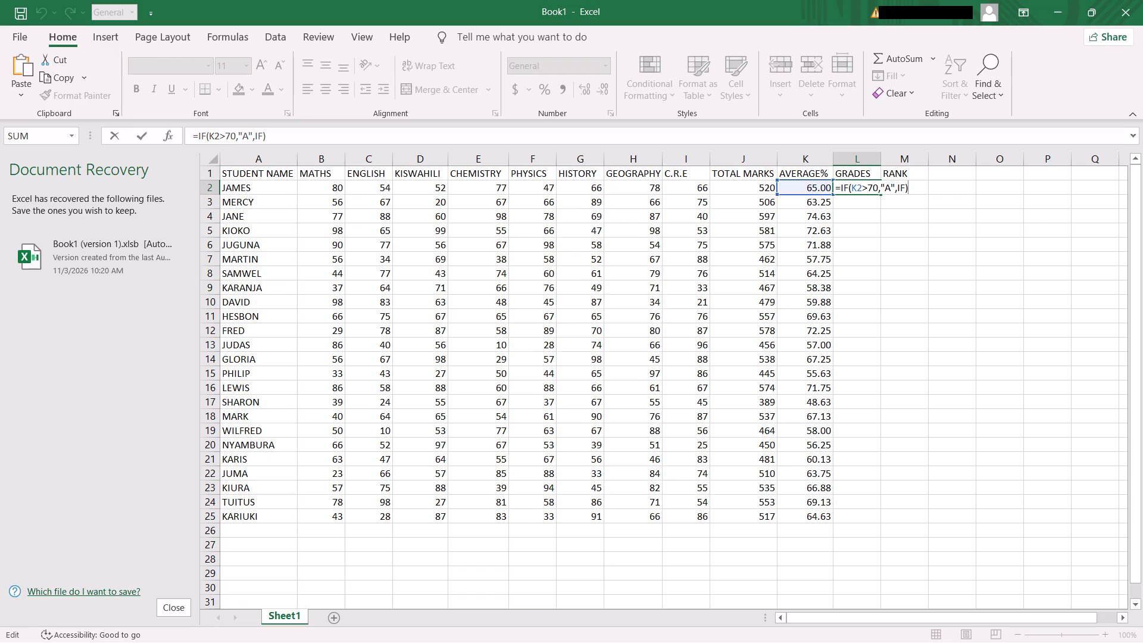
pyautogui.press('BackSpace')
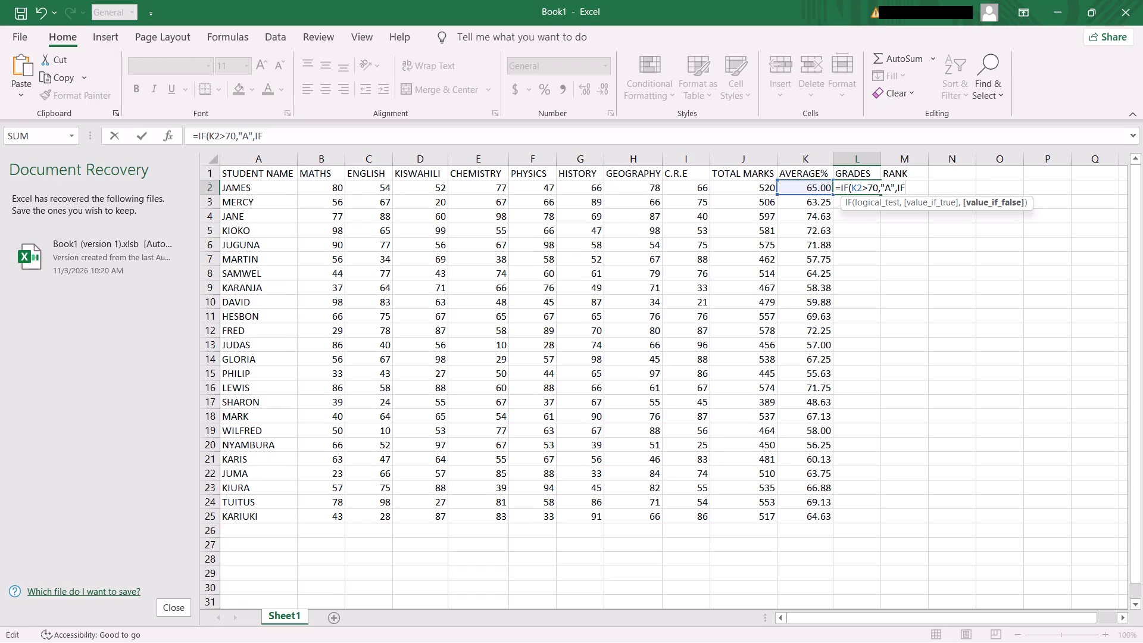
pyautogui.hotkey('shift', '(')
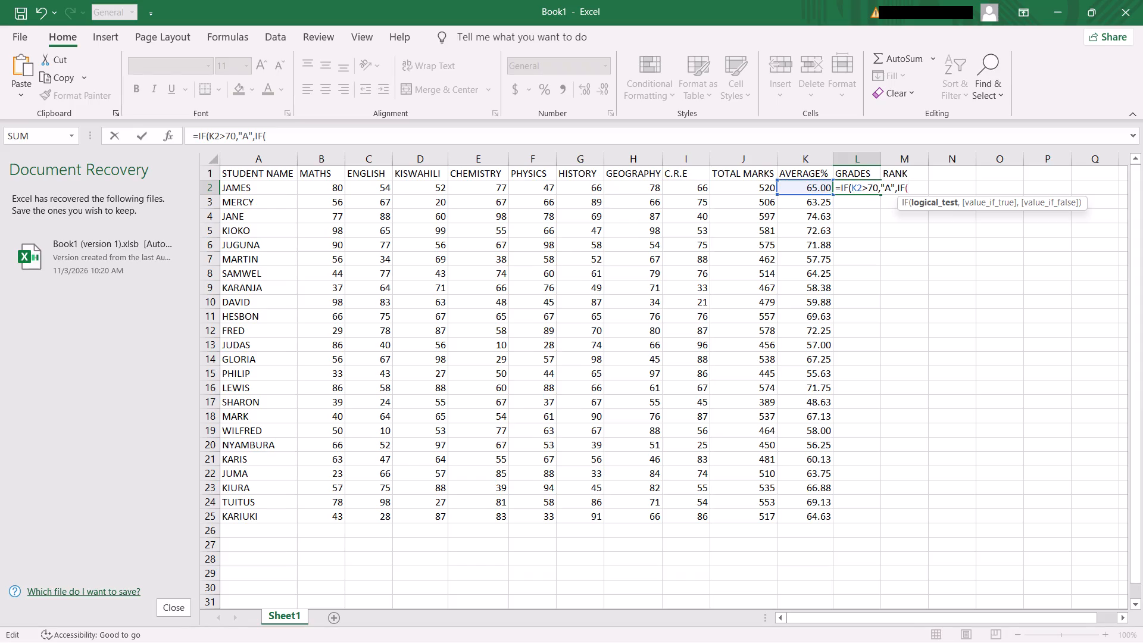
pyautogui.click(816, 191)
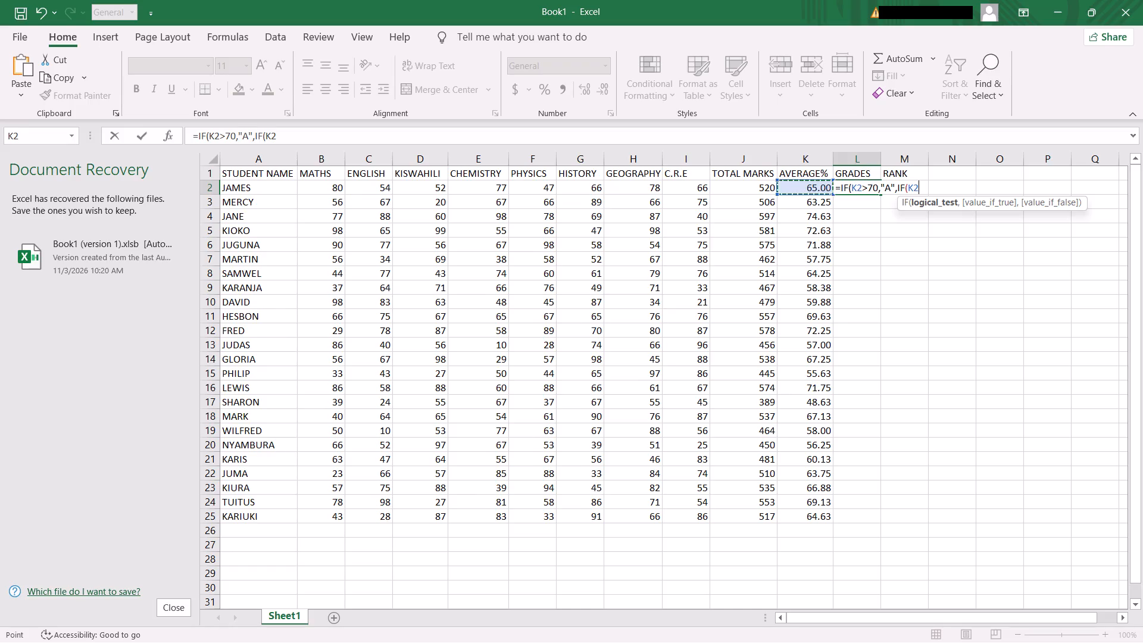
pyautogui.hotkey('shift', '>')
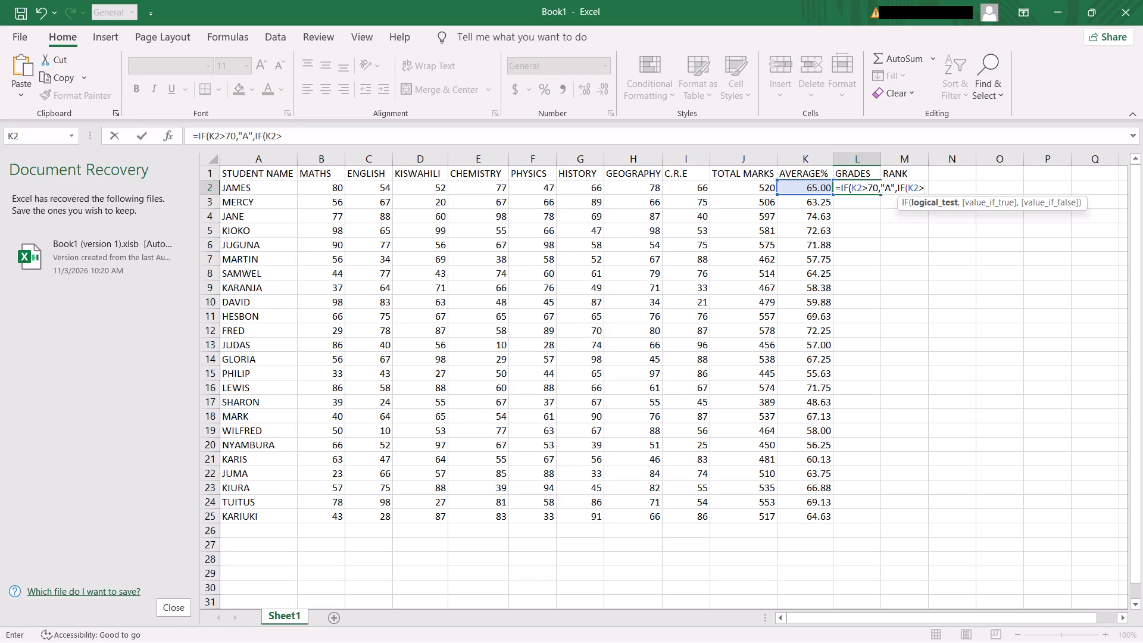
pyautogui.press('6')
pyautogui.press('0')
pyautogui.press(',')
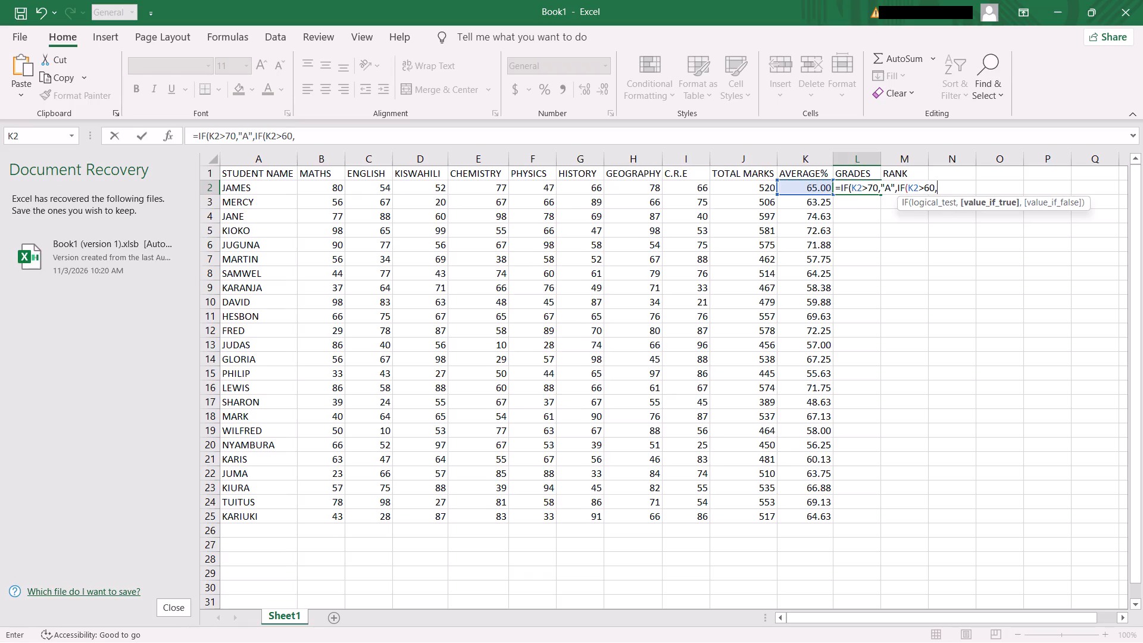
pyautogui.hotkey('shift', '"')
pyautogui.press('b')
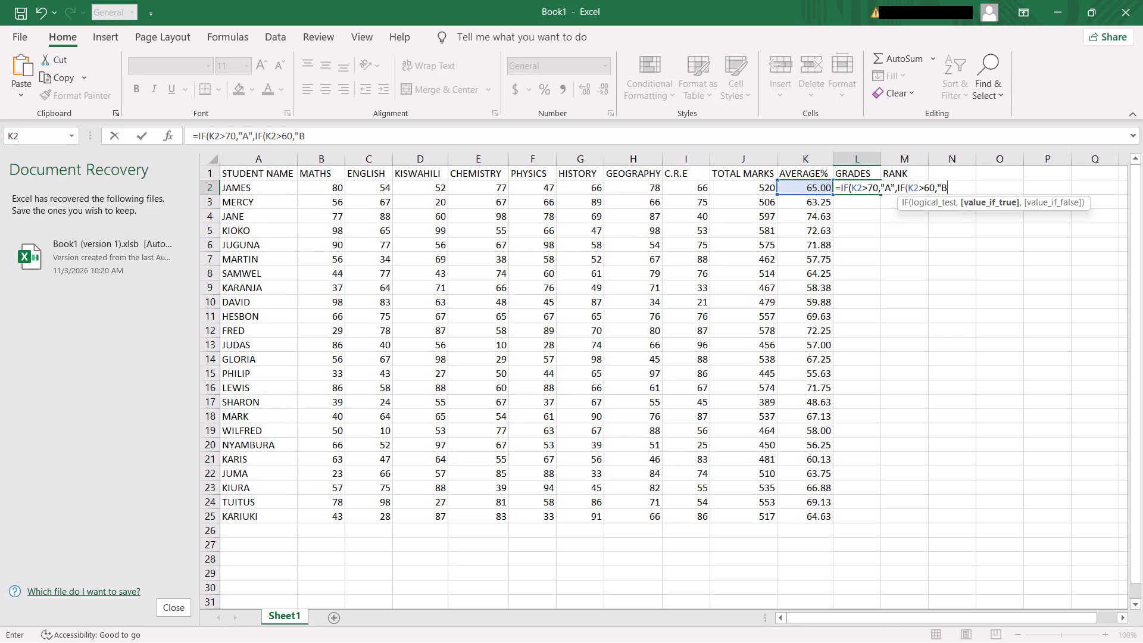
pyautogui.hotkey('shift', '"')
pyautogui.press(',')
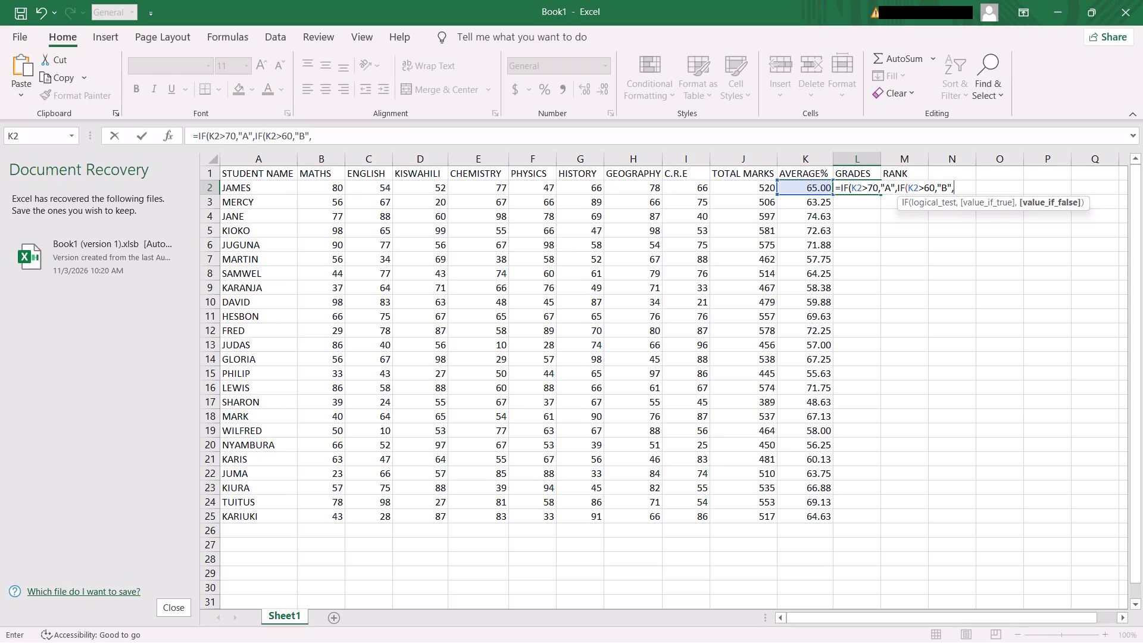
# Nest a third IF in L2's formula with condition K2>50 and grade "C", close all parentheses and enter the formula.
pyautogui.write('IF')
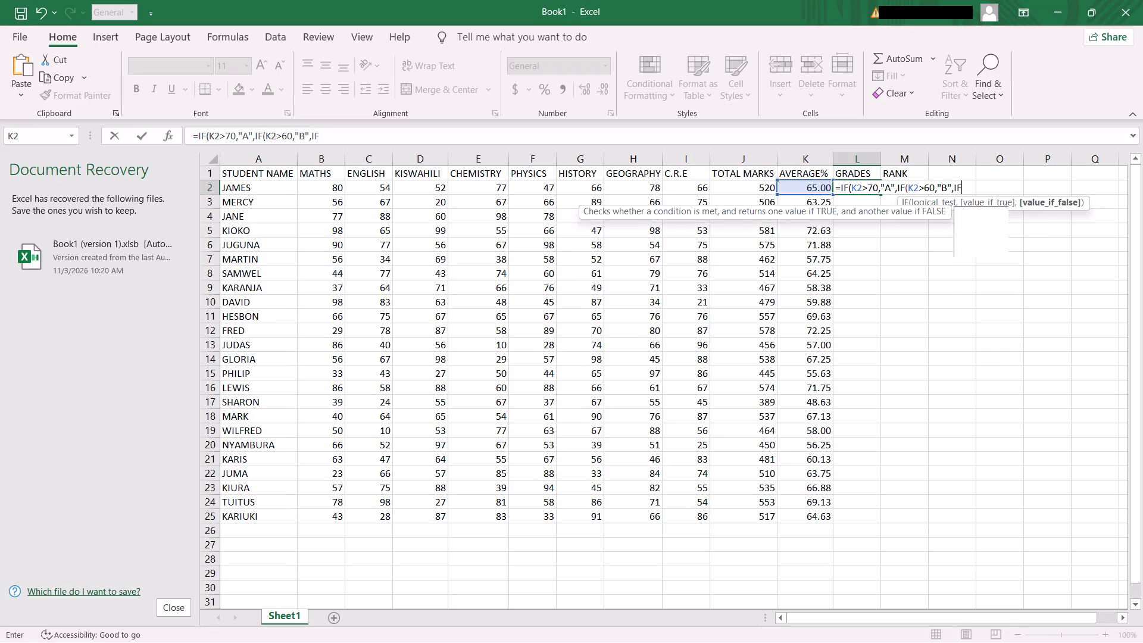
pyautogui.hotkey('shift', '(')
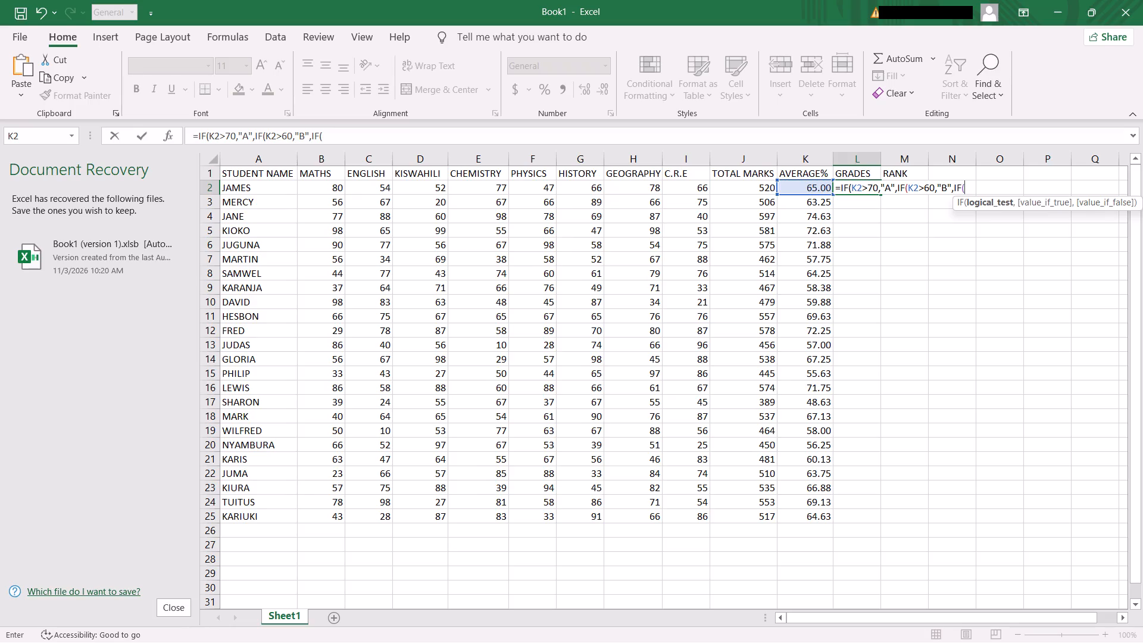
pyautogui.click(816, 186)
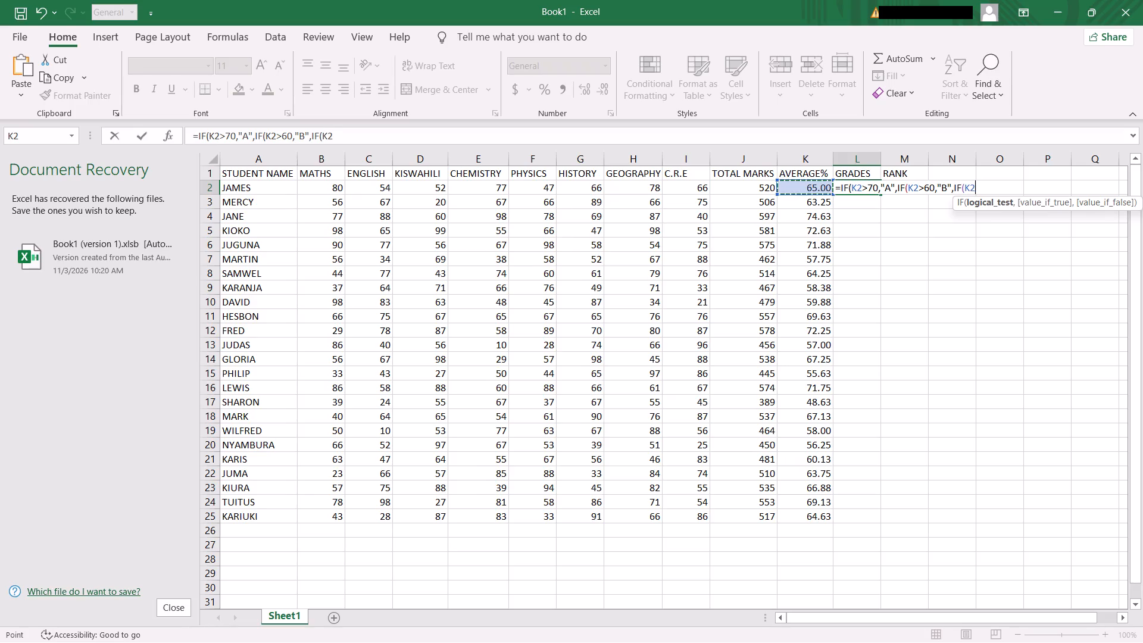
pyautogui.hotkey('shift', '>')
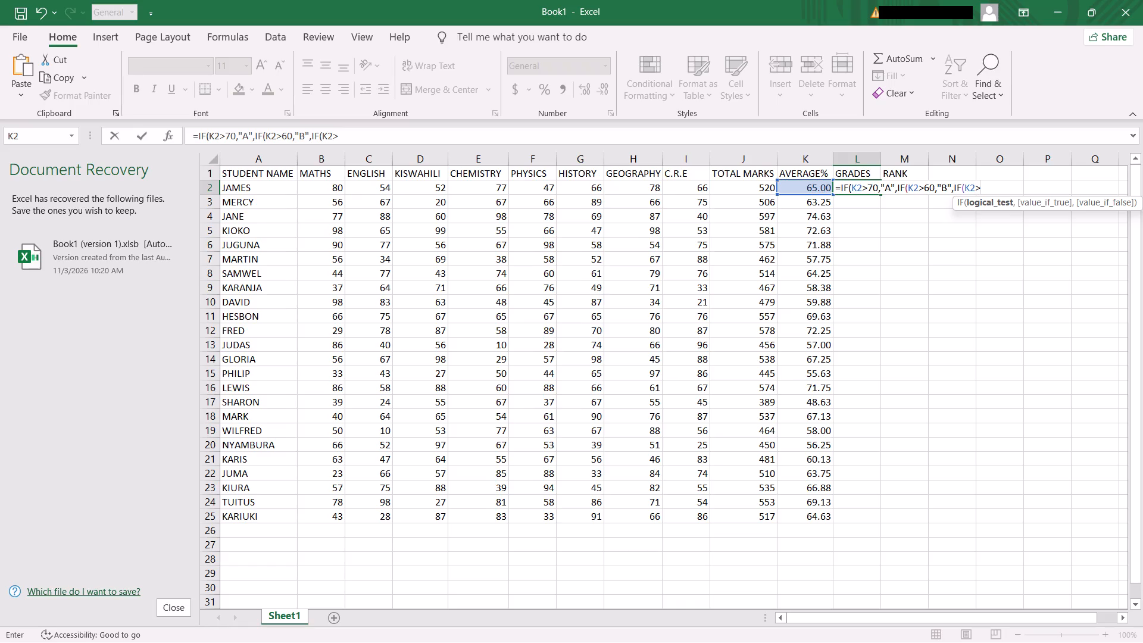
pyautogui.write('50')
pyautogui.press(',')
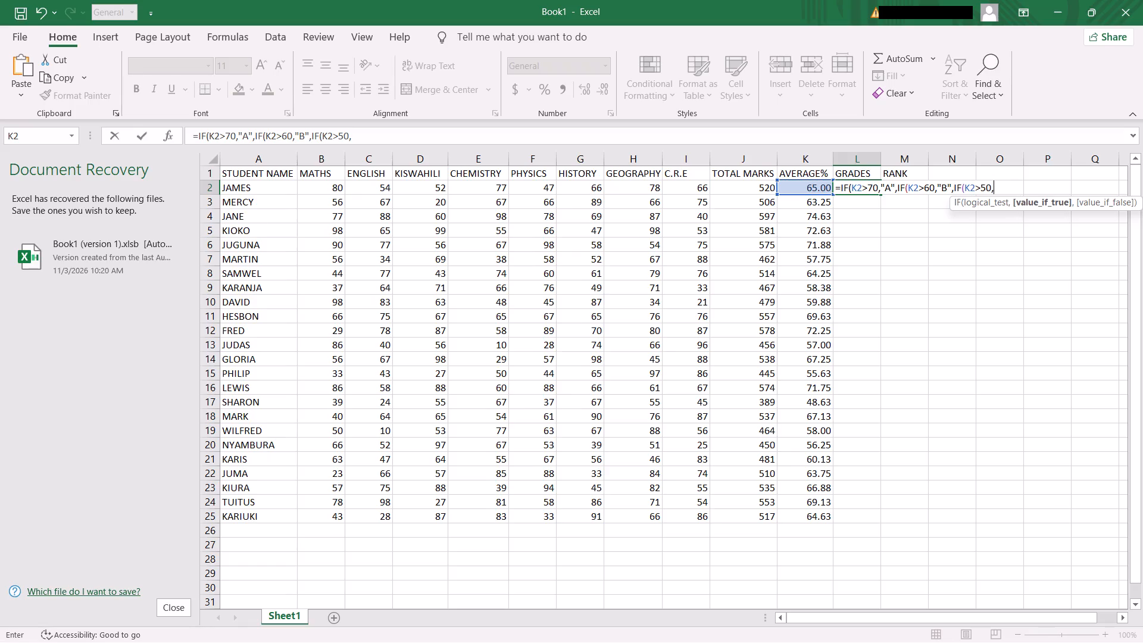
pyautogui.hotkey('shift', '"')
pyautogui.press('c')
pyautogui.hotkey('shift', '"')
pyautogui.write(')))')
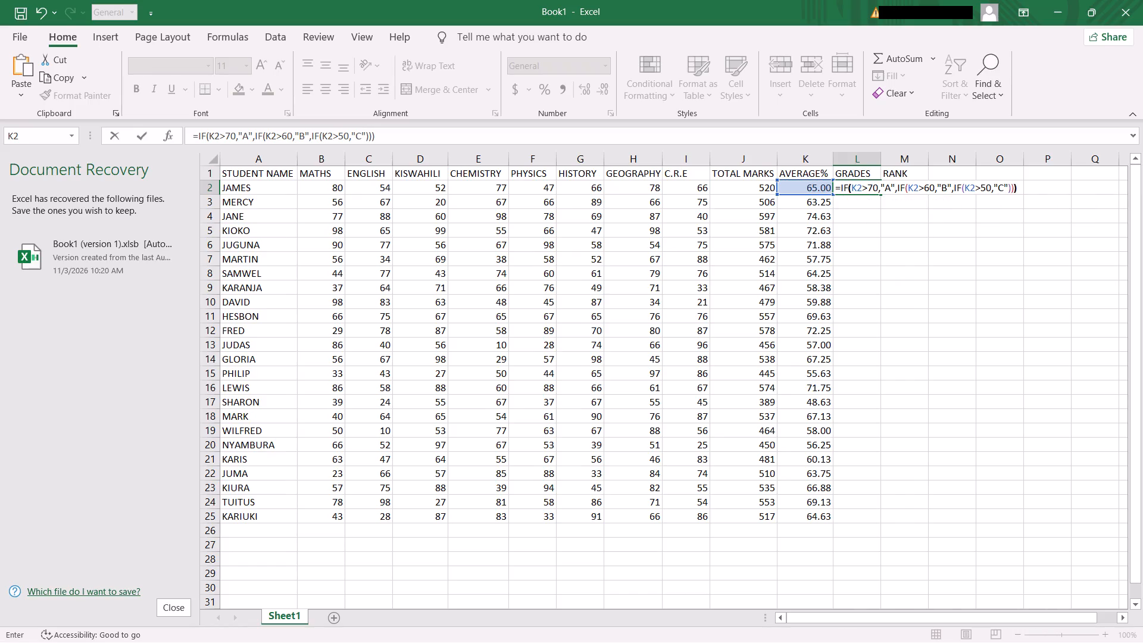
pyautogui.press('Return')
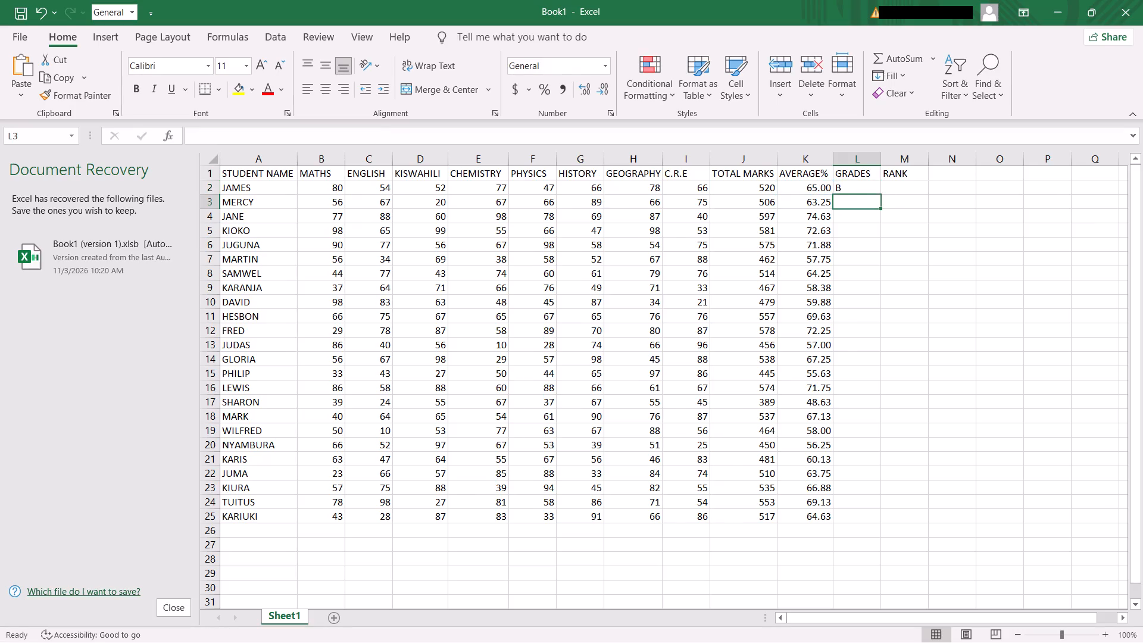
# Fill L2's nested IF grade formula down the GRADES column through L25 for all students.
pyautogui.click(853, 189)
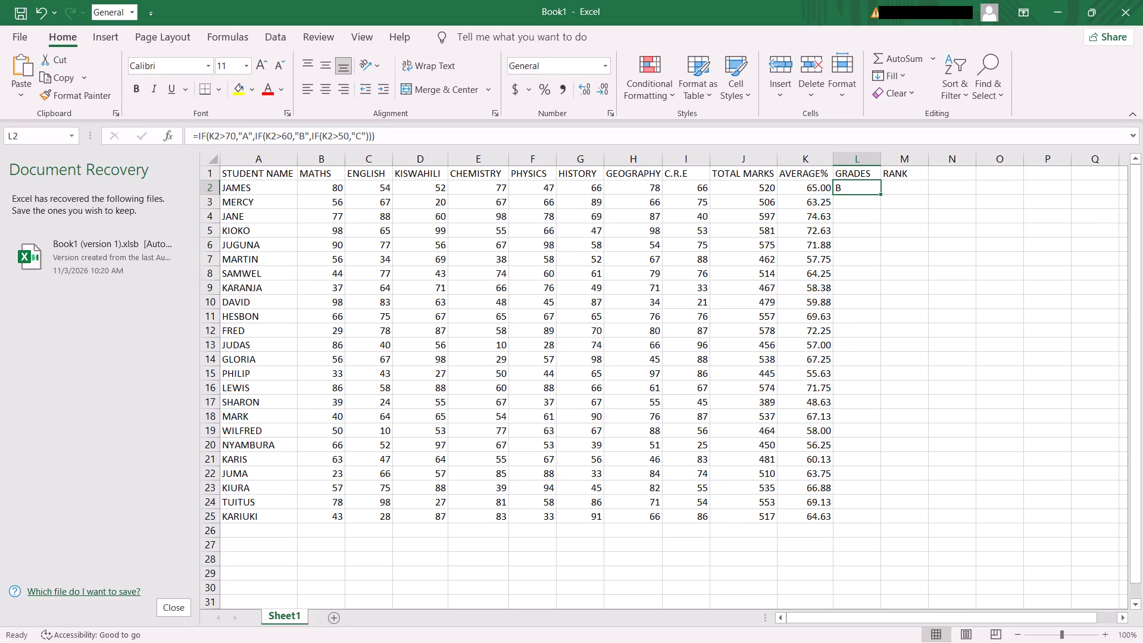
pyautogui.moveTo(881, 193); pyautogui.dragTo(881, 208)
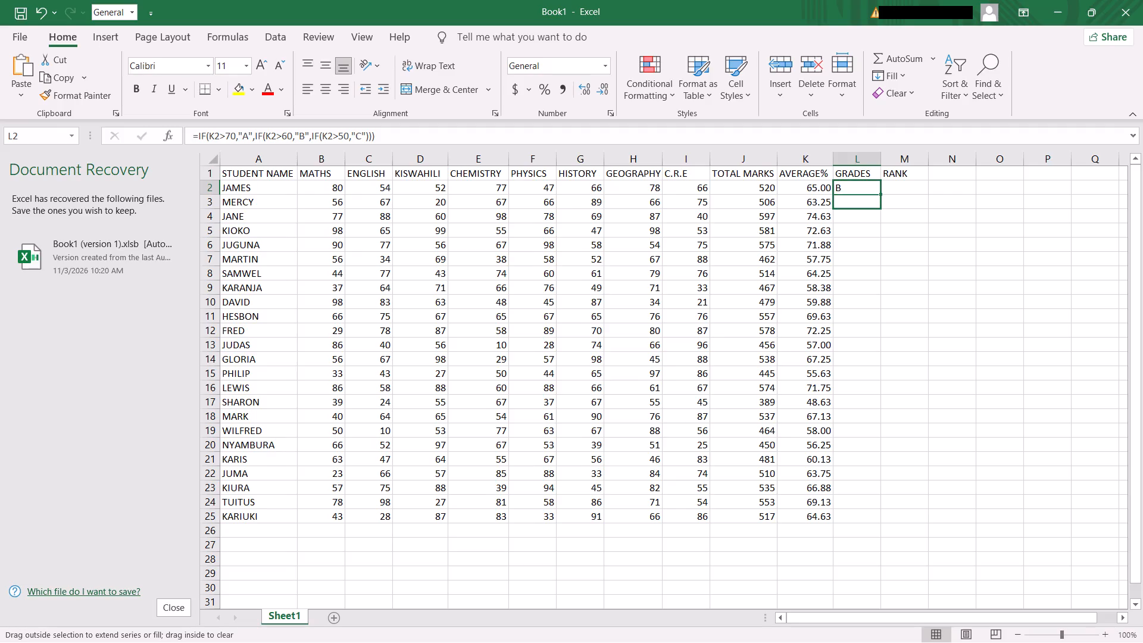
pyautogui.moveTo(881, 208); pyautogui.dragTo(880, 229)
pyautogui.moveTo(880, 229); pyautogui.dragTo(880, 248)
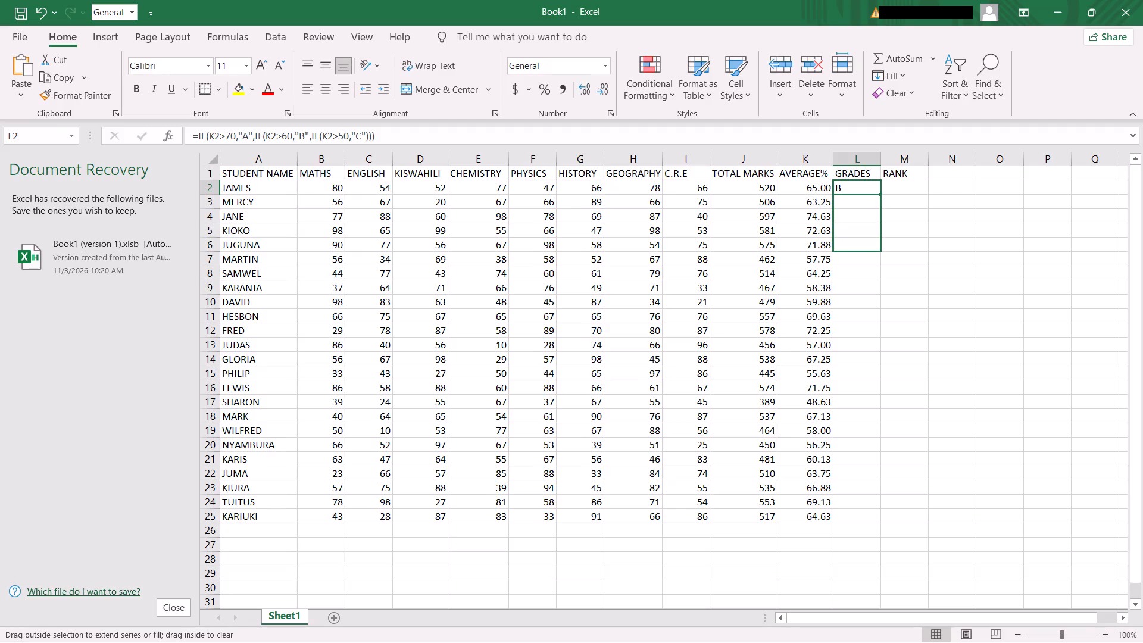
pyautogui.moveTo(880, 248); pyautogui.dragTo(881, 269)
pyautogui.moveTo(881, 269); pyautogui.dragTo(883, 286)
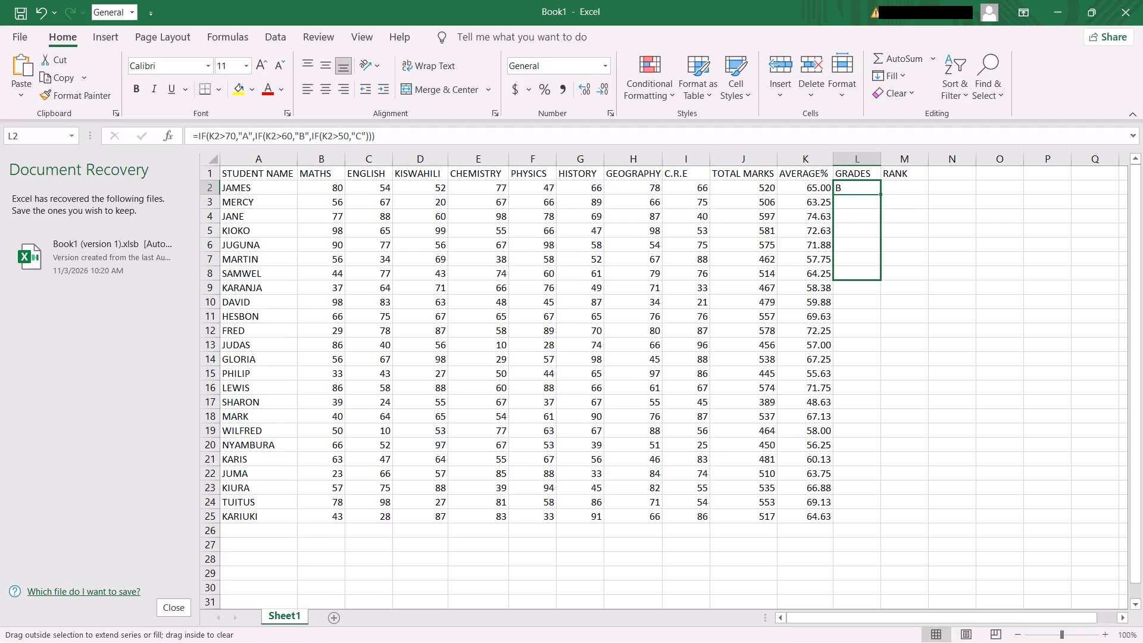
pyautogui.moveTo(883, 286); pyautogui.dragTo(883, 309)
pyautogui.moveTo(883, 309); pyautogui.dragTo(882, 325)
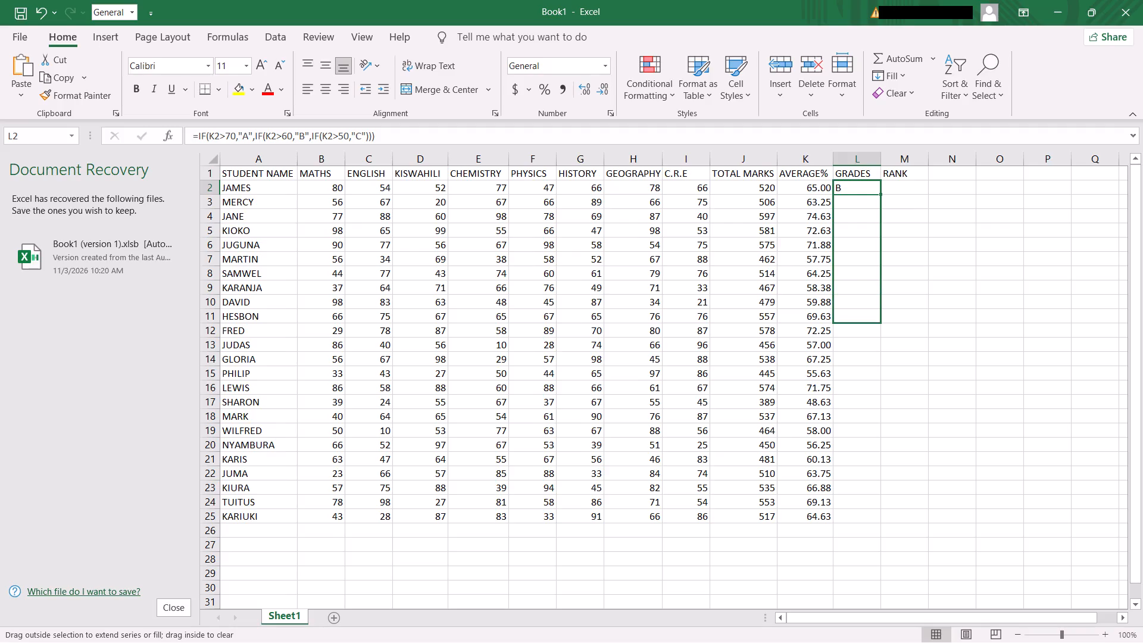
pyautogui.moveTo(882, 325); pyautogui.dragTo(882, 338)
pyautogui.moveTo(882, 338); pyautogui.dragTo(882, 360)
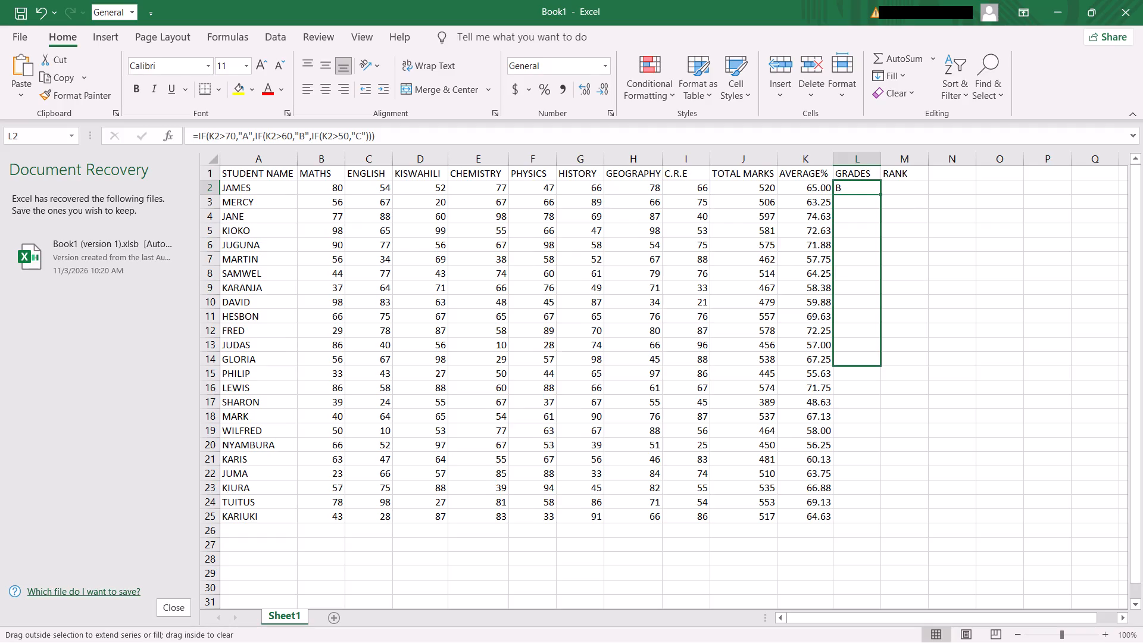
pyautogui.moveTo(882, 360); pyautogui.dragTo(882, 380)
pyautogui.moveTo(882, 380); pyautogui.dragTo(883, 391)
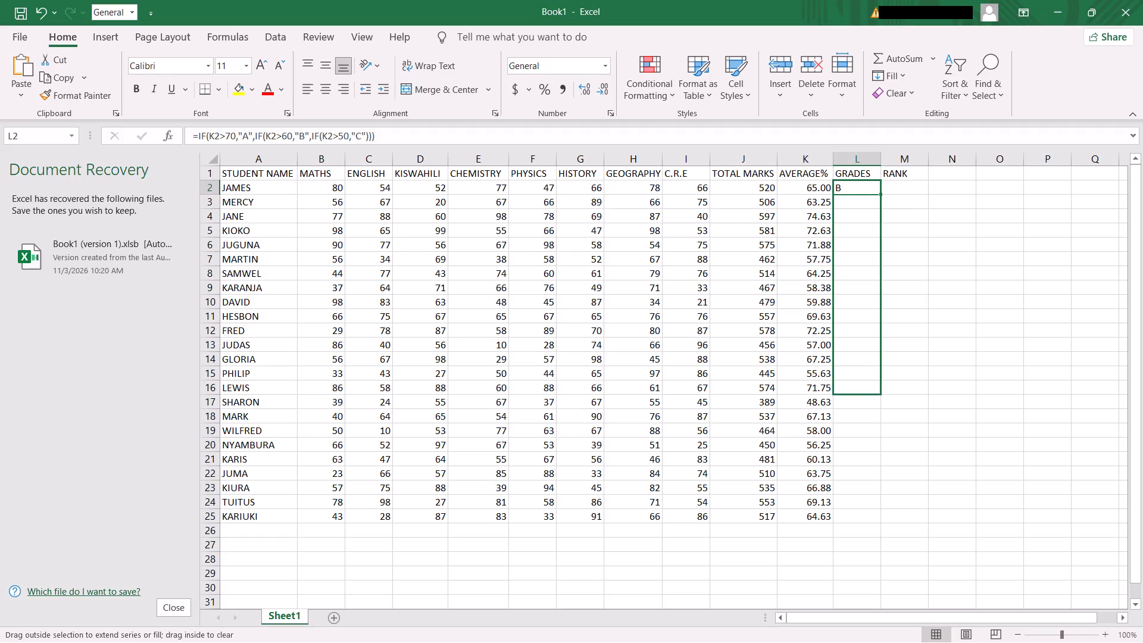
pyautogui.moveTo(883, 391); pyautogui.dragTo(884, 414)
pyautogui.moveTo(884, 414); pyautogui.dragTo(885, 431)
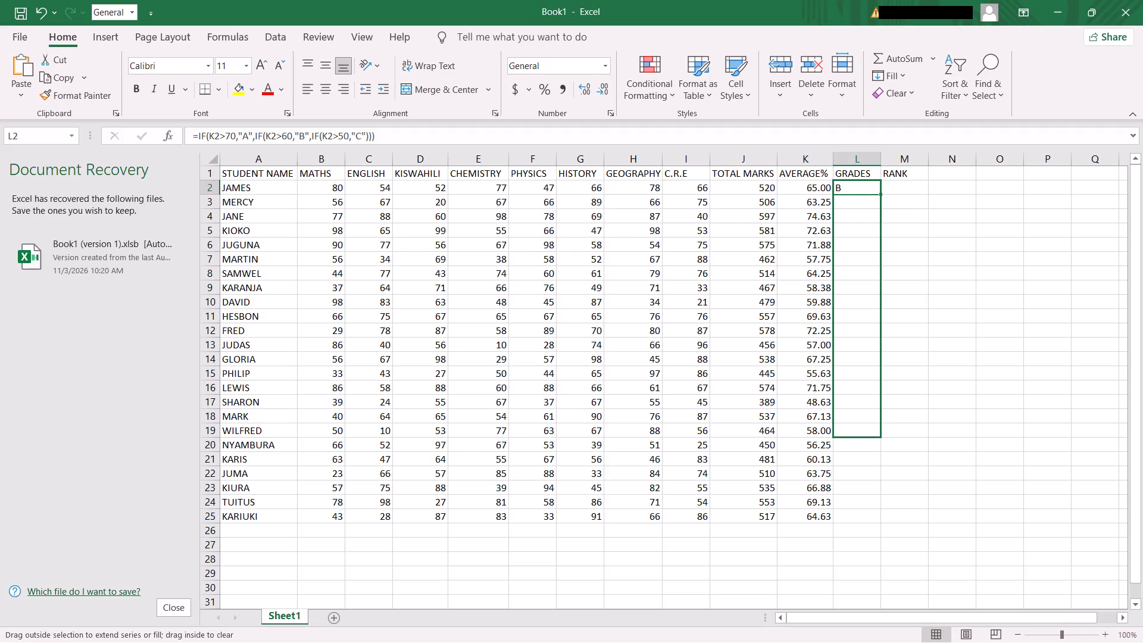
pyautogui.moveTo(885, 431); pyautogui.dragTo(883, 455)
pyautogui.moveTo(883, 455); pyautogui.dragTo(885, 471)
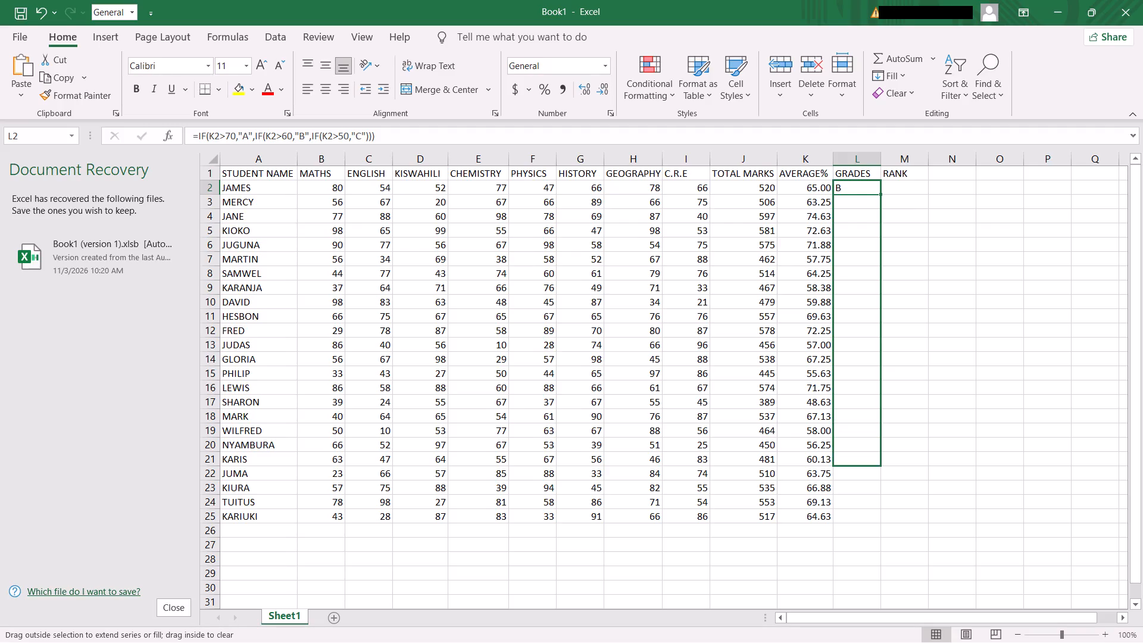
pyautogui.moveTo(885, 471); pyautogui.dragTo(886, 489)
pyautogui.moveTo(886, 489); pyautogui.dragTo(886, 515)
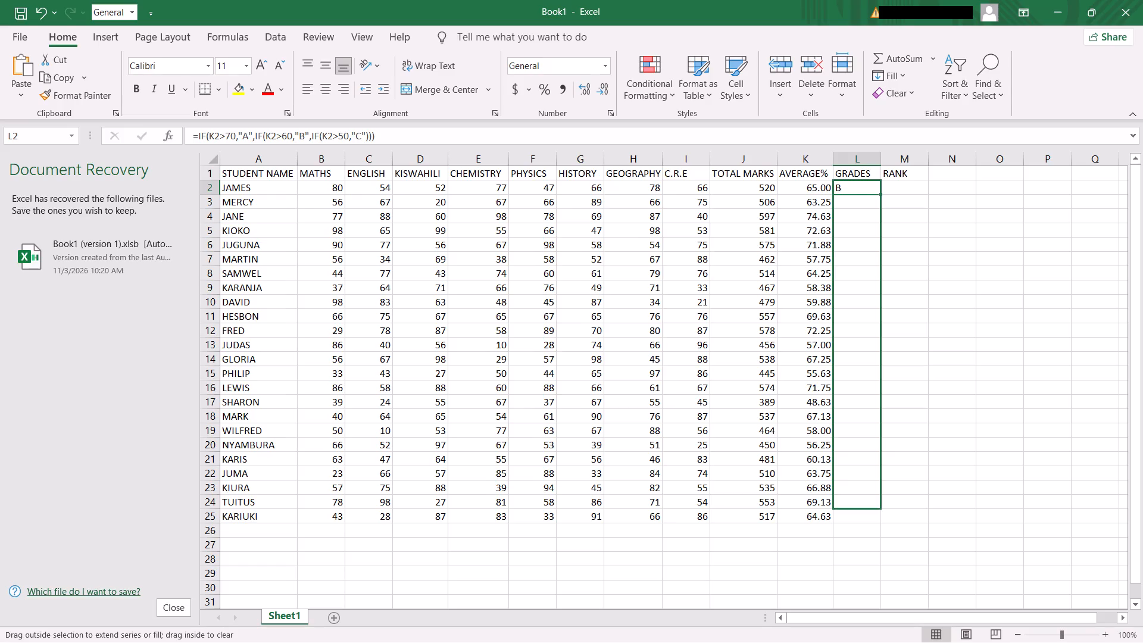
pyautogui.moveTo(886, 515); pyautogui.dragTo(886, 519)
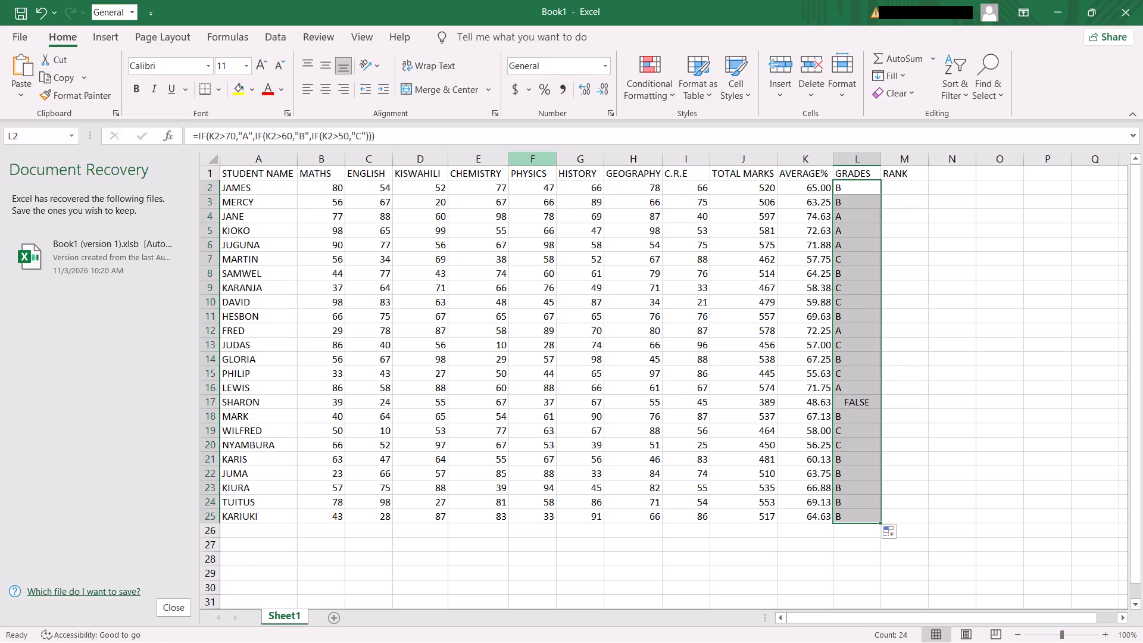
# Clear the contents of the GRADES cells L2 to L25.
pyautogui.click(335, 136)
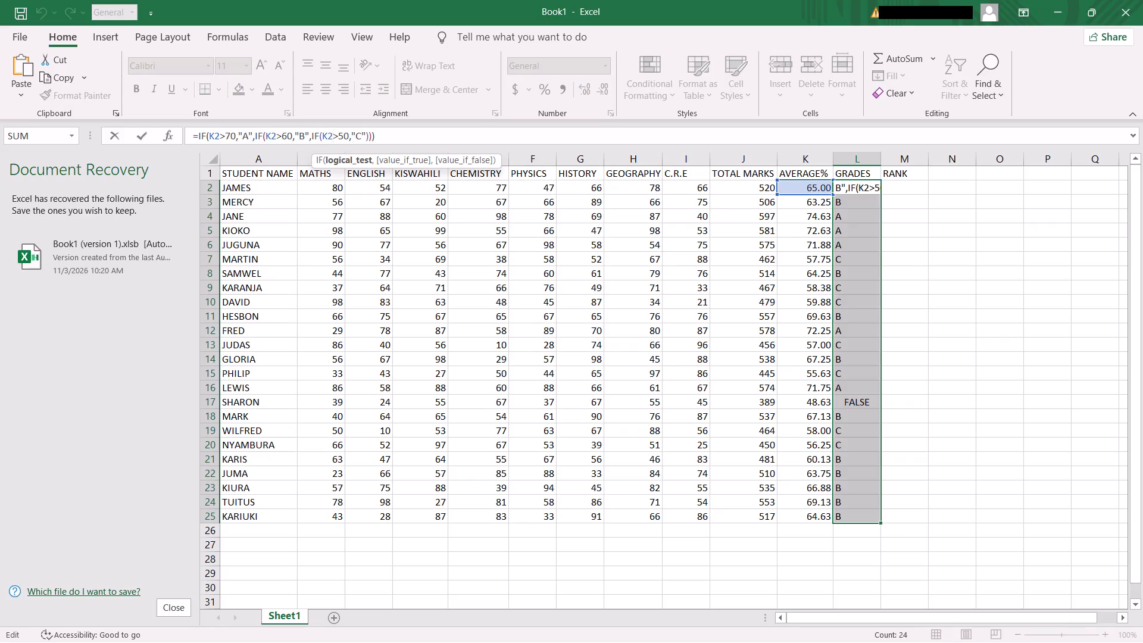
pyautogui.rightClick(852, 254)
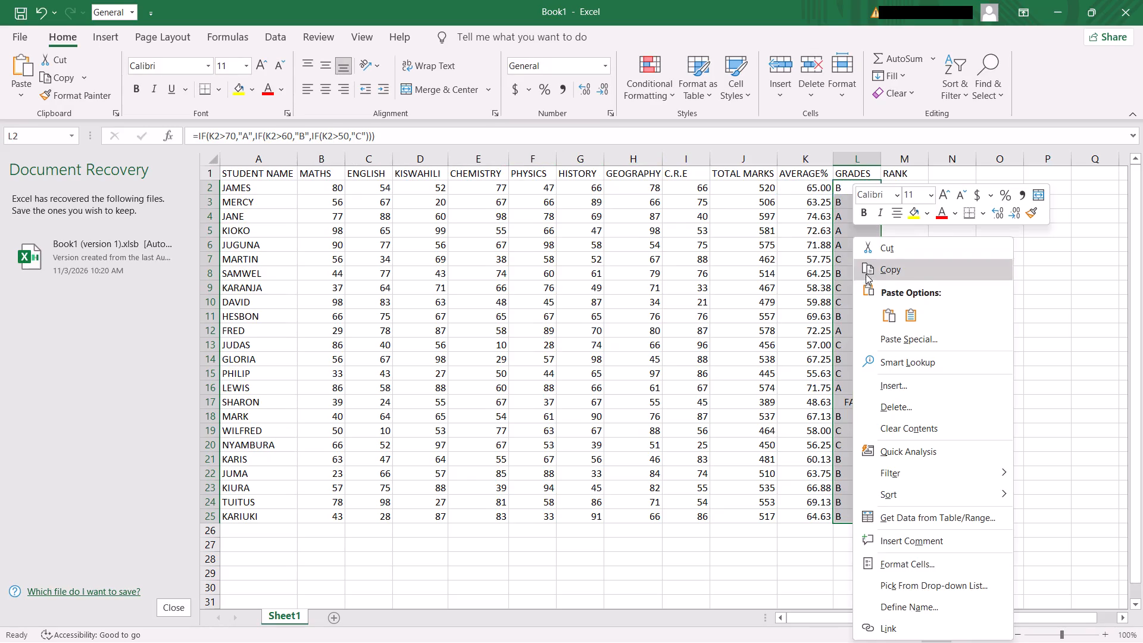
pyautogui.click(922, 427)
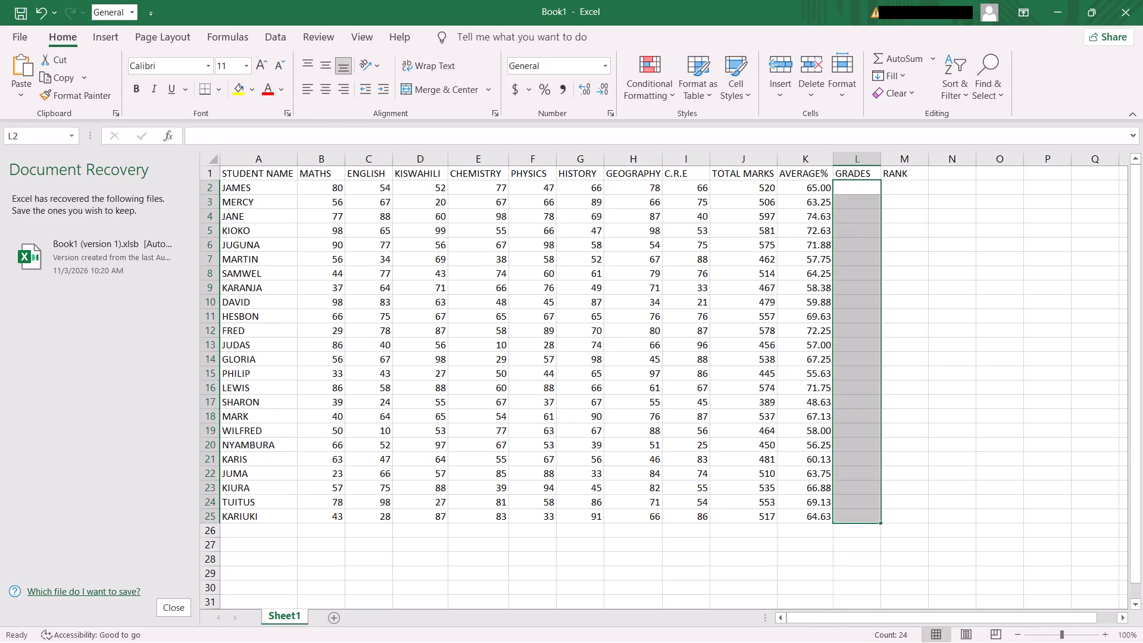
# Start a new grade formula in L2 with an IF whose condition is K2>70 and grade is "A".
pyautogui.click(842, 187)
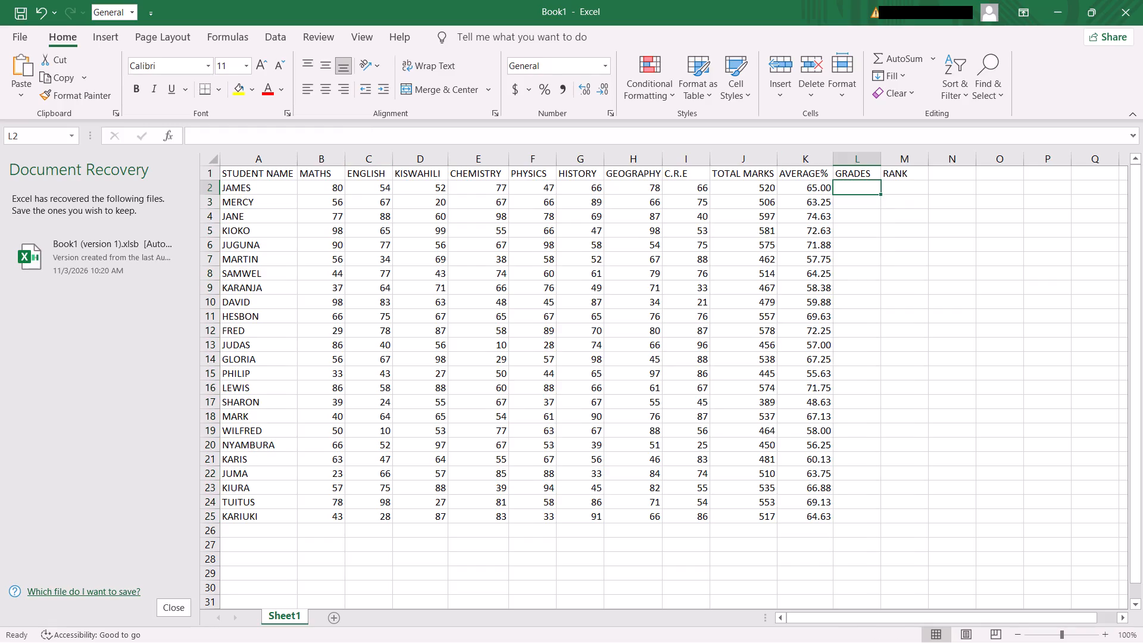
pyautogui.press('=')
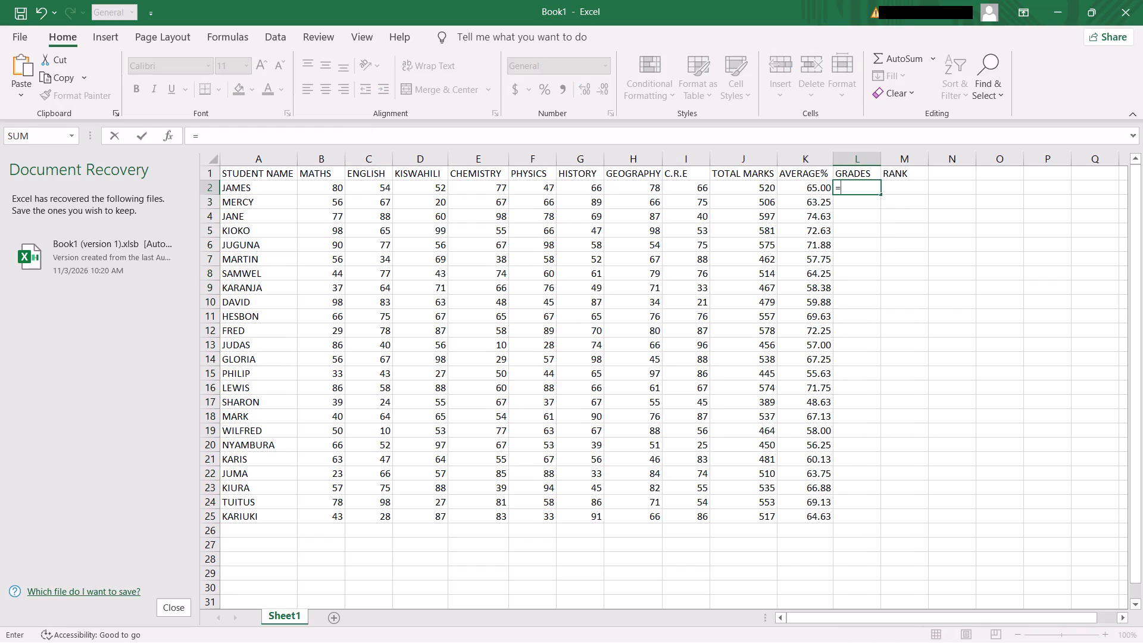
pyautogui.write('IF')
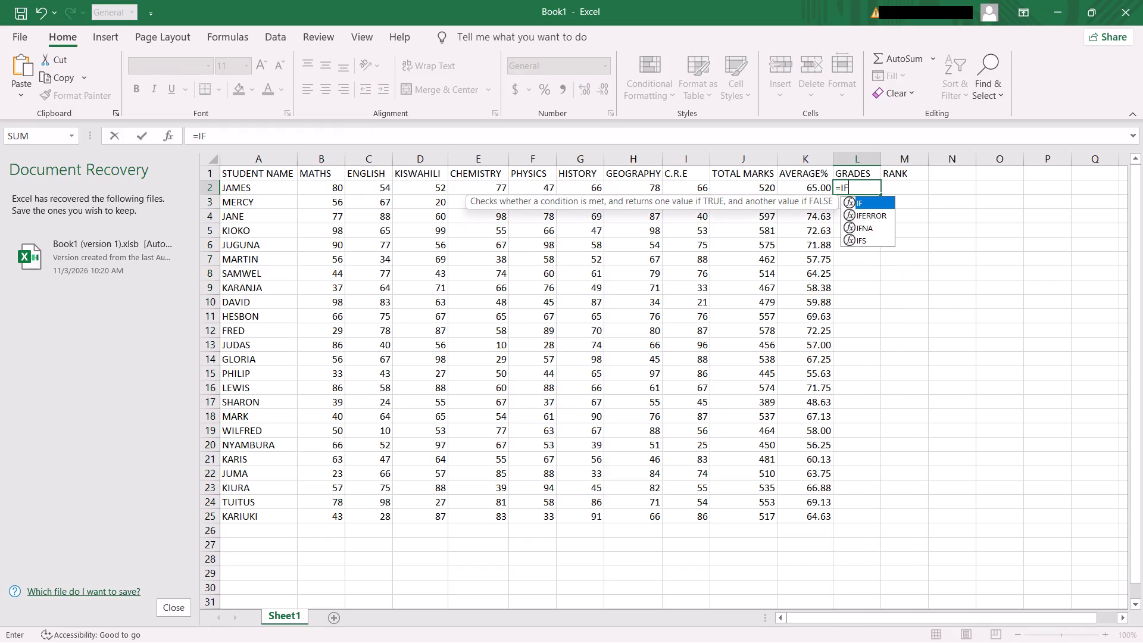
pyautogui.hotkey('shift', '(')
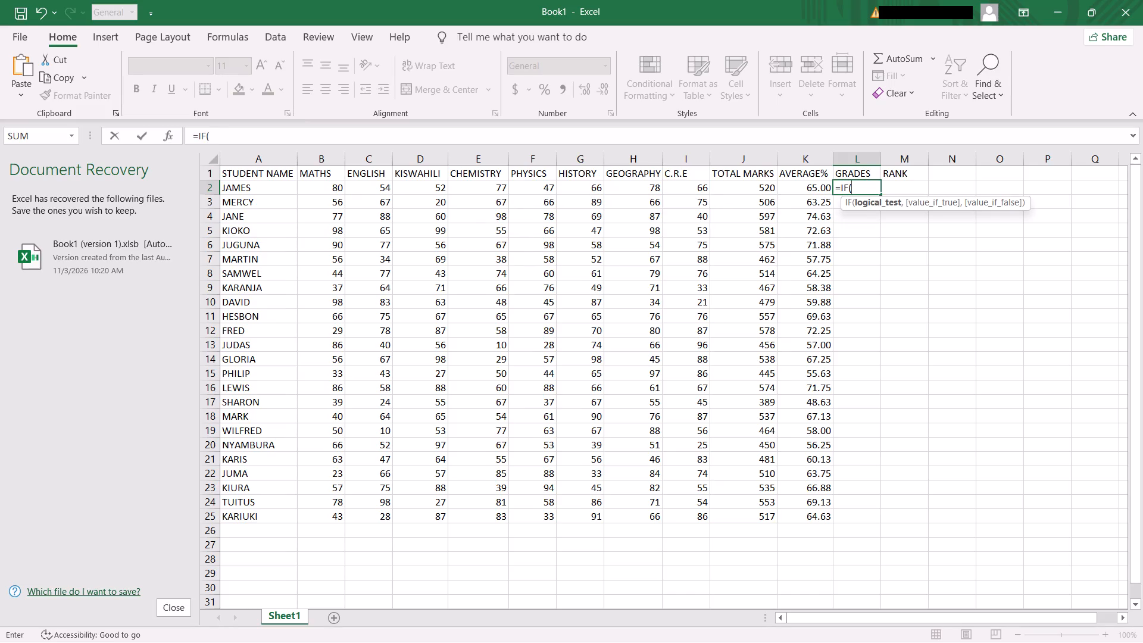
pyautogui.click(808, 189)
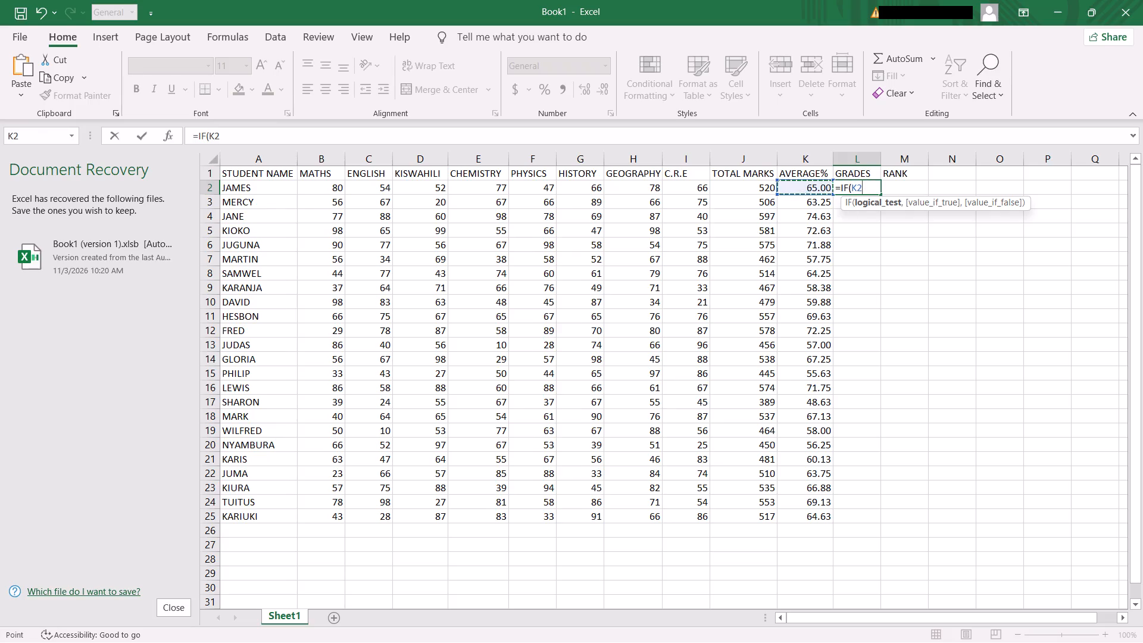
pyautogui.hotkey('shift', '>')
pyautogui.write('70')
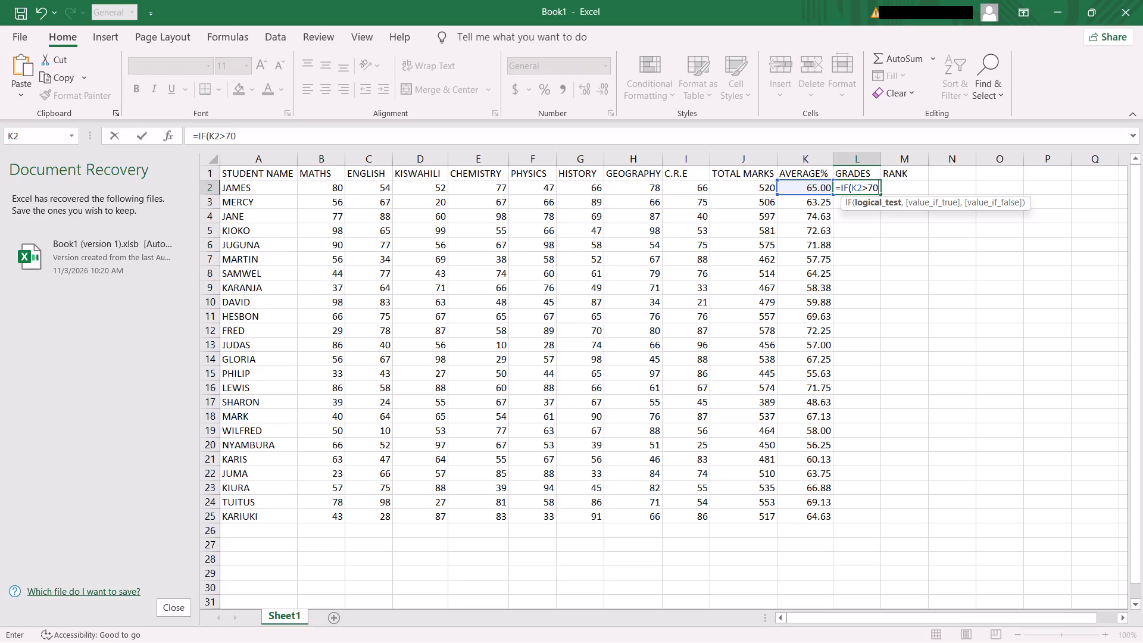
pyautogui.press(',')
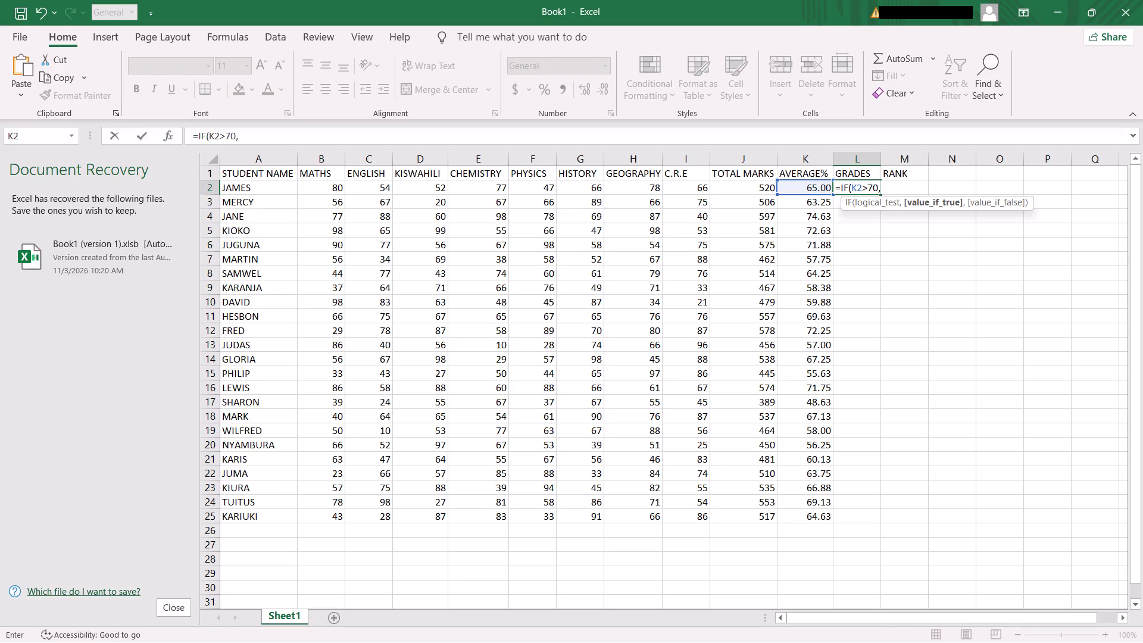
pyautogui.hotkey('shift', '"')
pyautogui.press('a')
pyautogui.hotkey('shift', '"')
pyautogui.press(',')
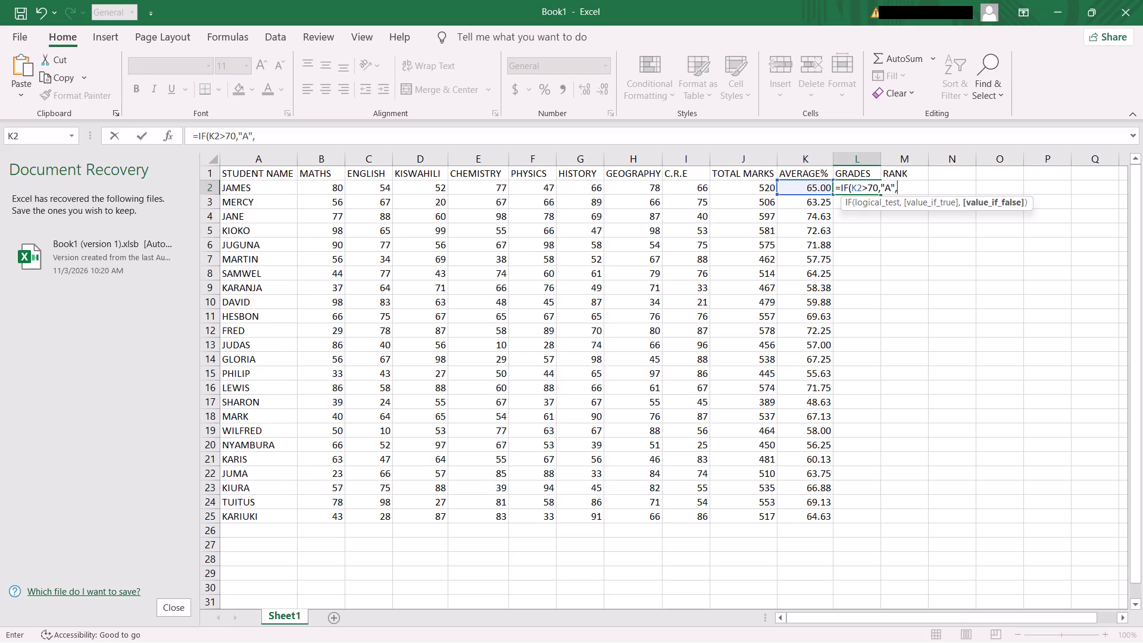
# Nest a second IF in L2's grade formula with condition K2>60 and grade "B".
pyautogui.write('IF')
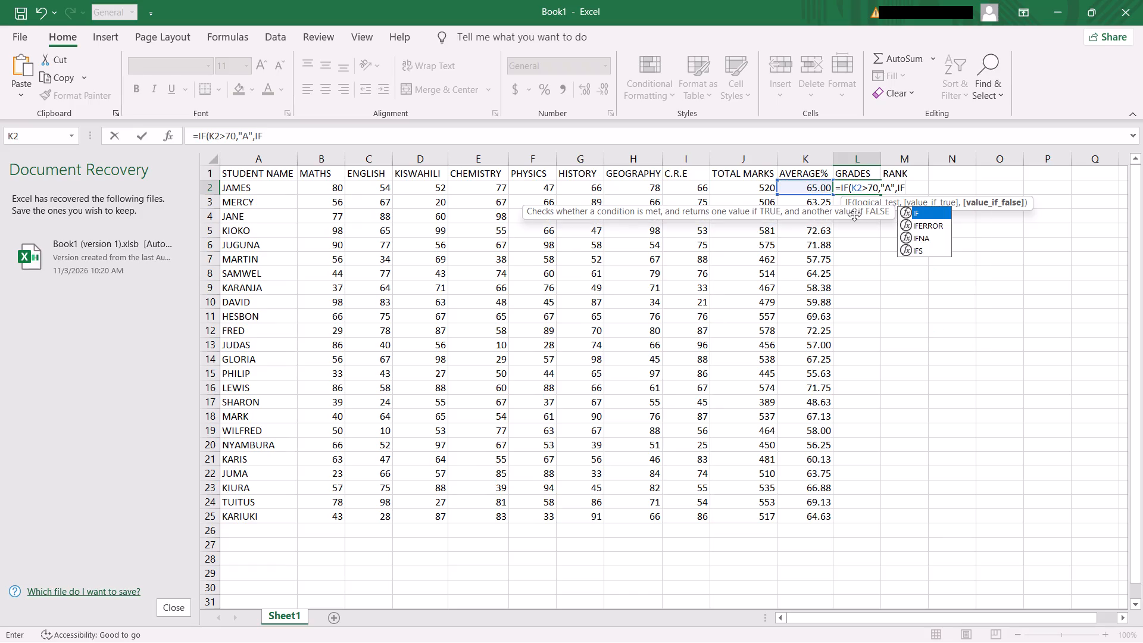
pyautogui.hotkey('shift', '(')
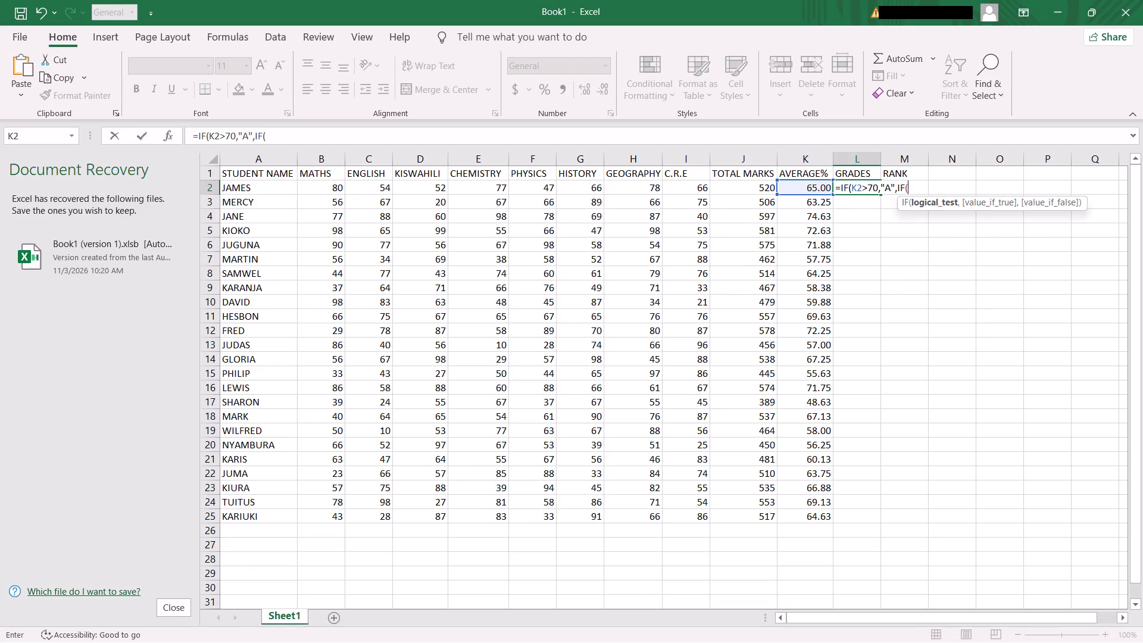
pyautogui.click(817, 191)
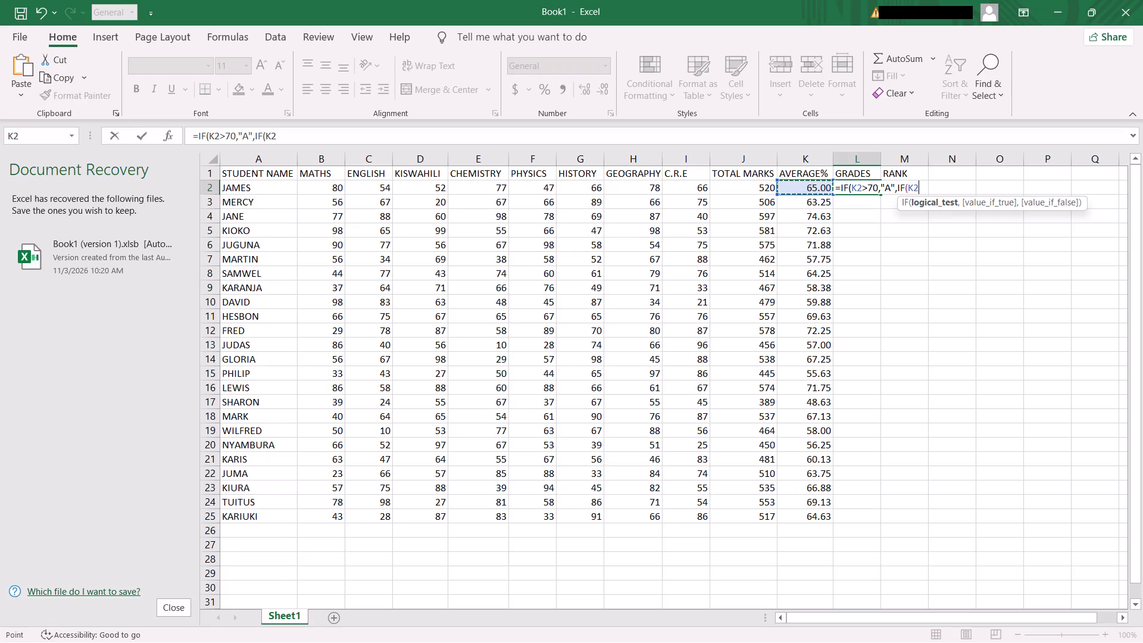
pyautogui.hotkey('shift', '>')
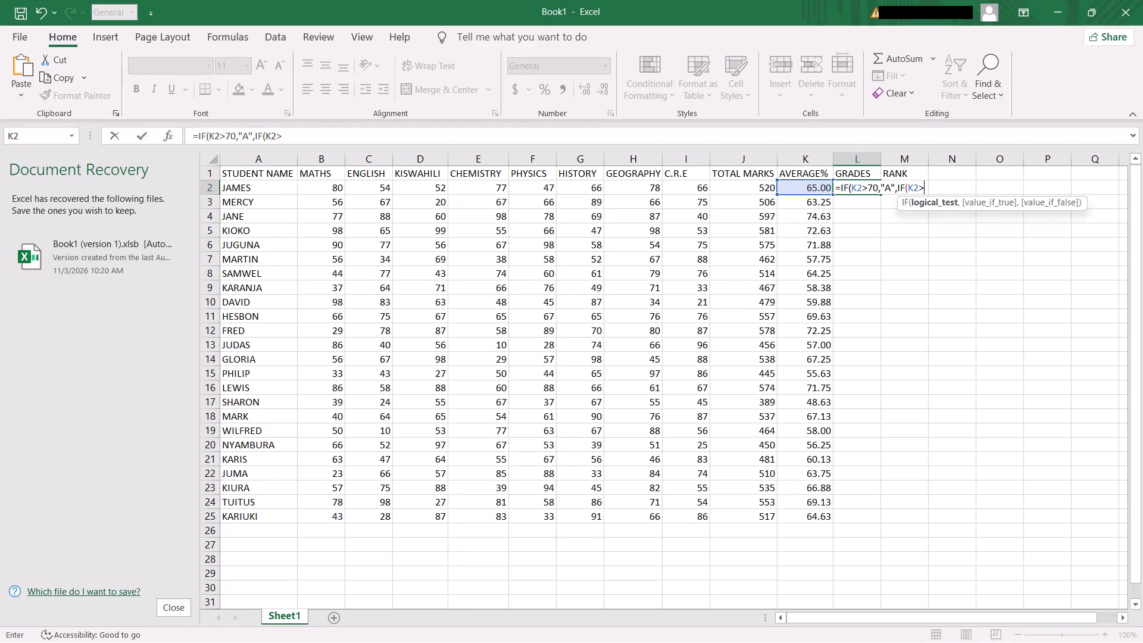
pyautogui.press('6')
pyautogui.press('0')
pyautogui.press(',')
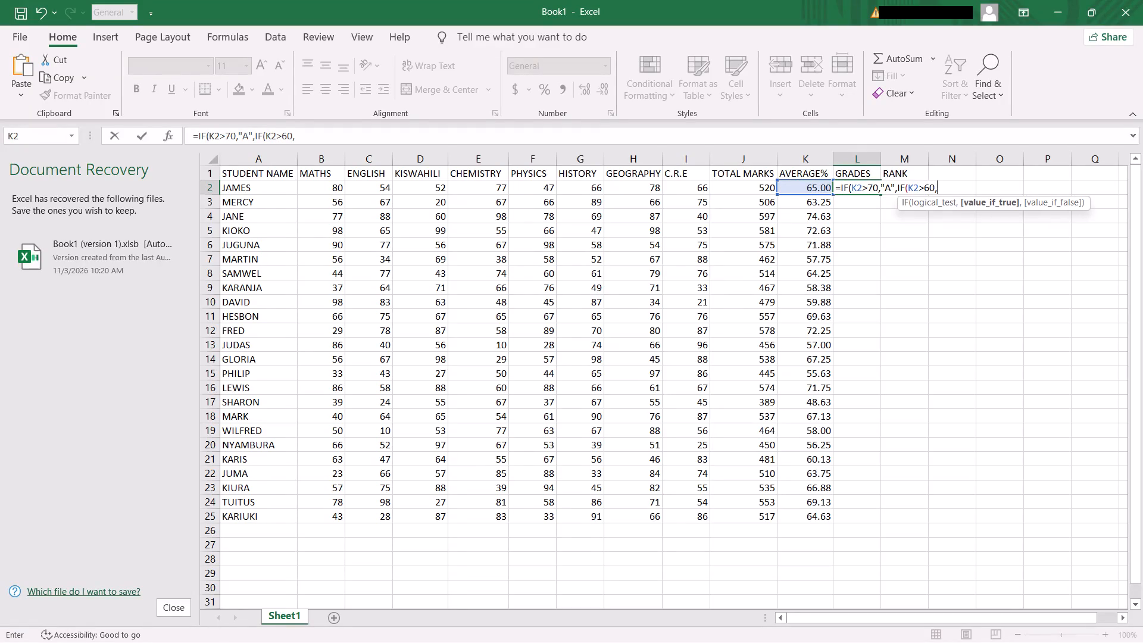
pyautogui.hotkey('shift', '"')
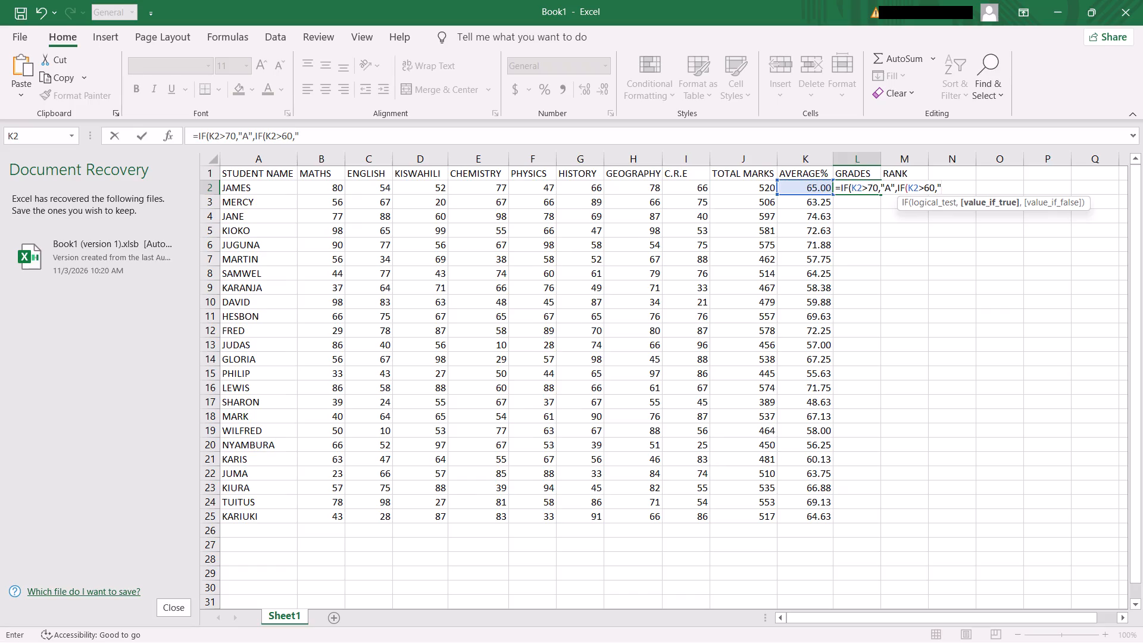
pyautogui.press('b')
pyautogui.hotkey('shift', '"')
pyautogui.press(',')
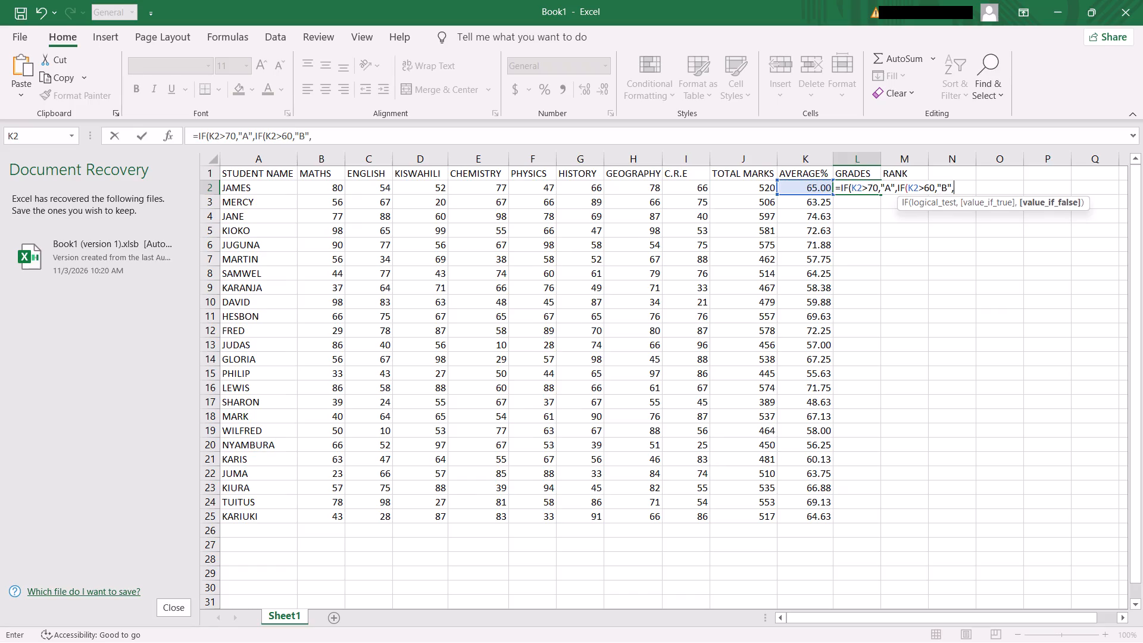
# Nest a third IF in L2's grade formula with condition K2>50 and grade "C".
pyautogui.write('IF')
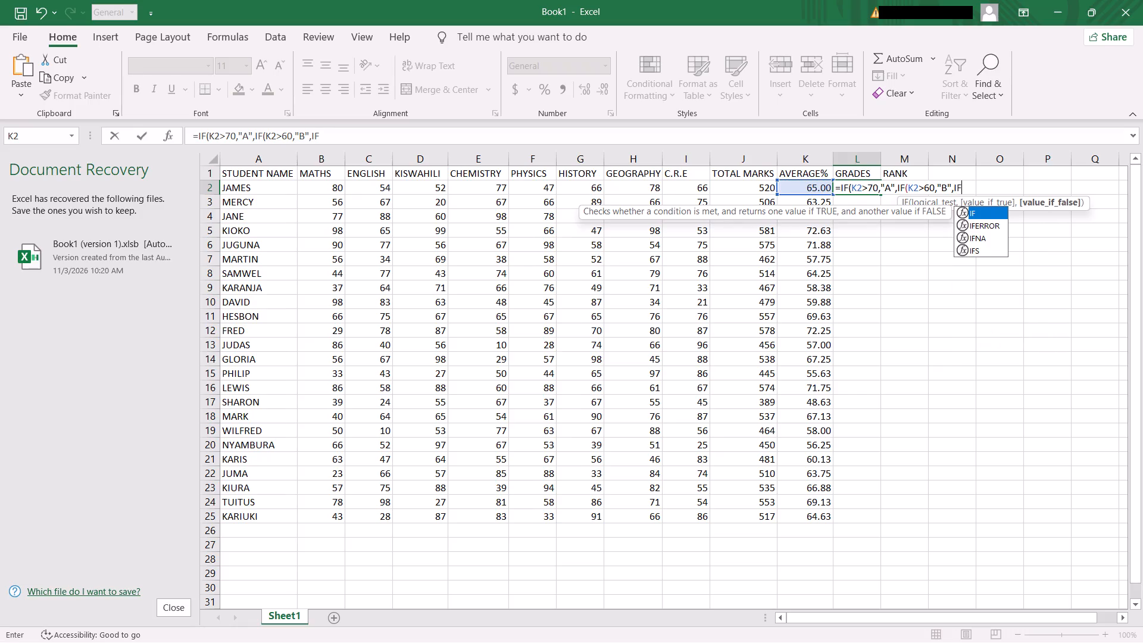
pyautogui.hotkey('shift', '(')
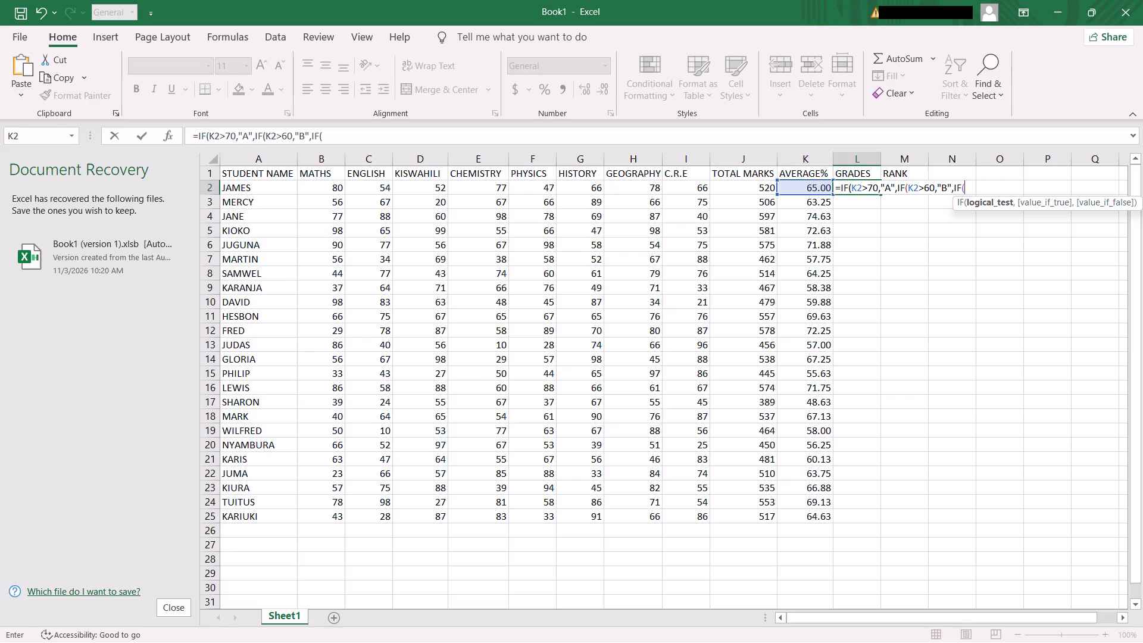
pyautogui.click(814, 189)
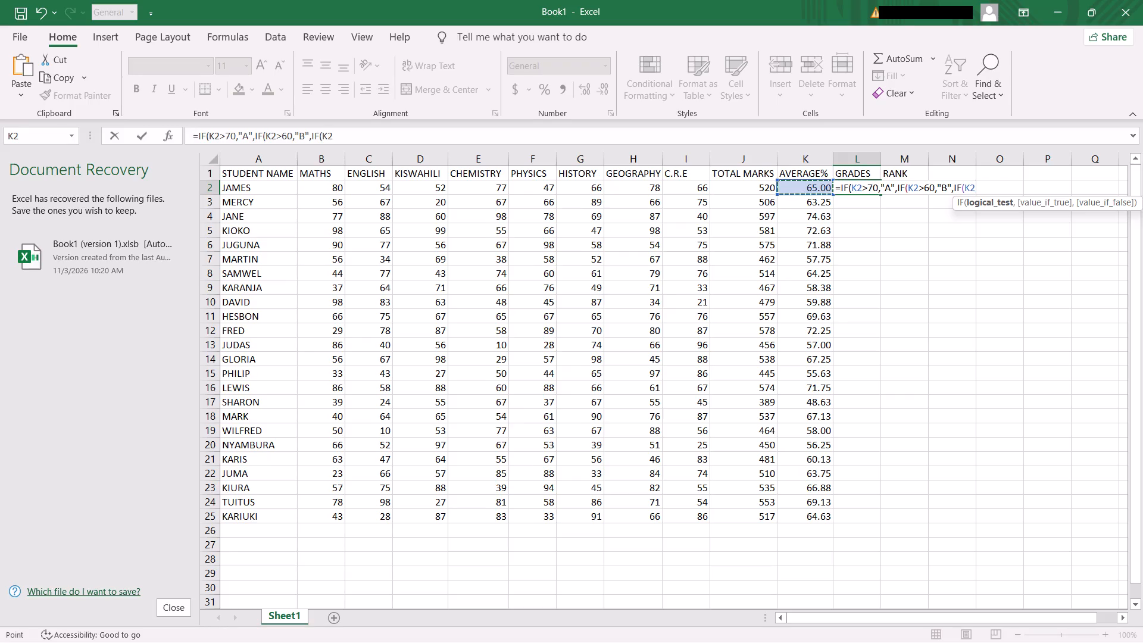
pyautogui.hotkey('shift', '>')
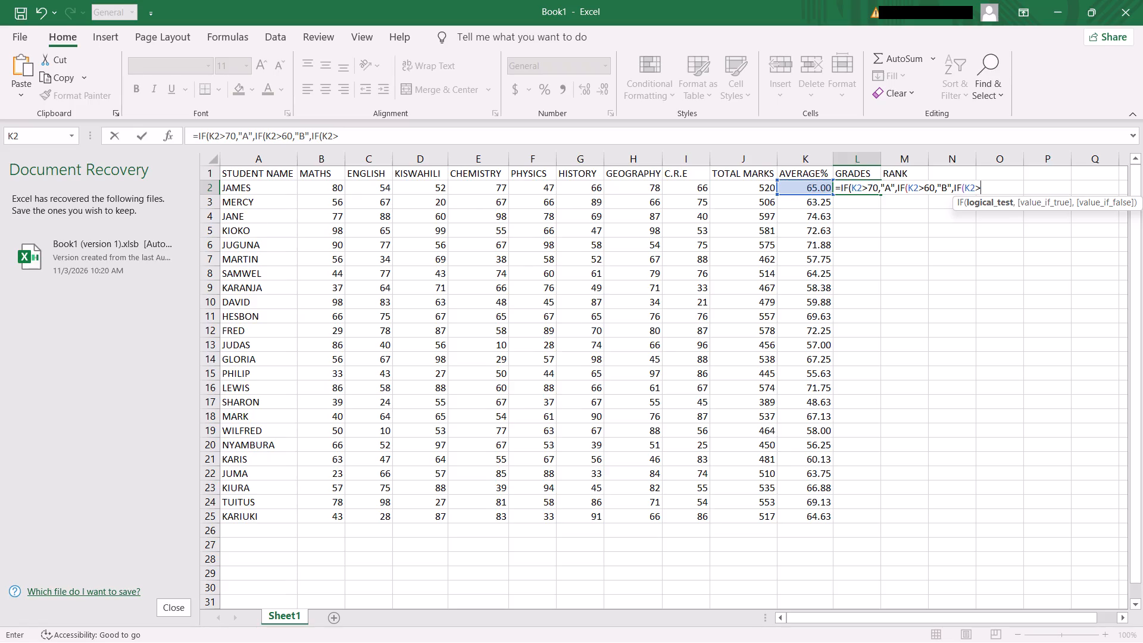
pyautogui.press('5')
pyautogui.press('0')
pyautogui.press(',')
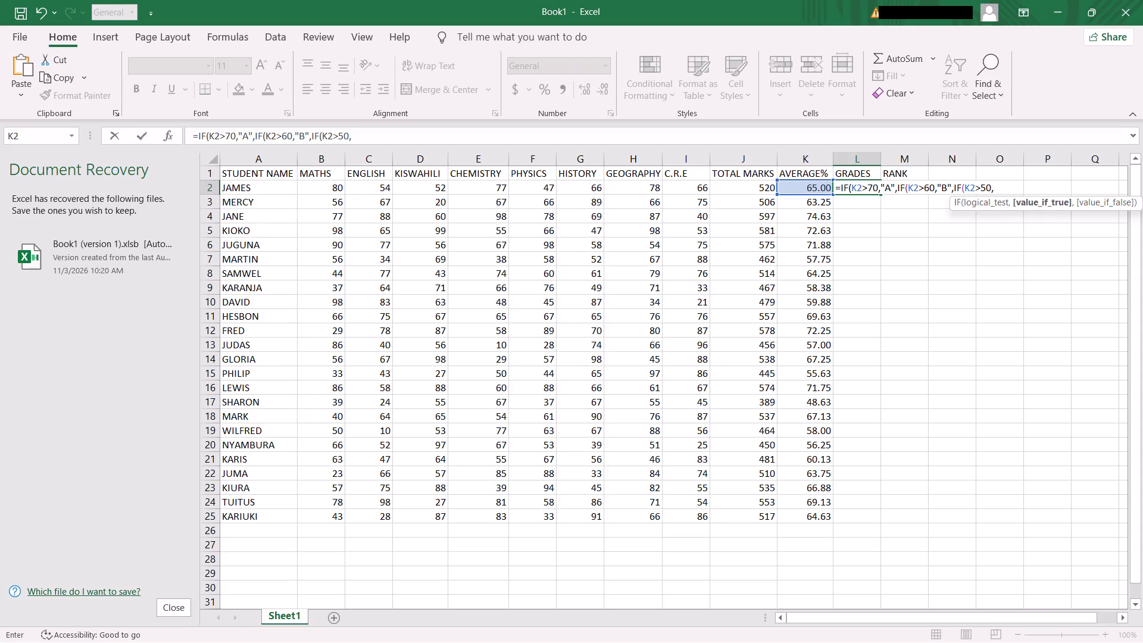
pyautogui.hotkey('shift', '"')
pyautogui.press('c')
pyautogui.hotkey('shift', '"')
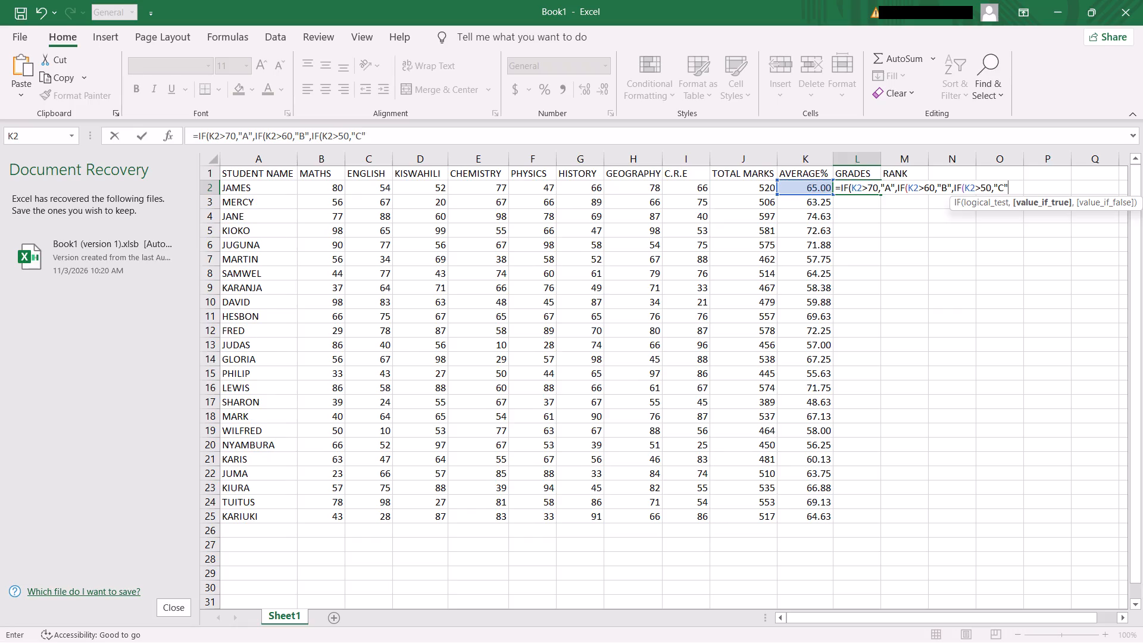
pyautogui.press(',')
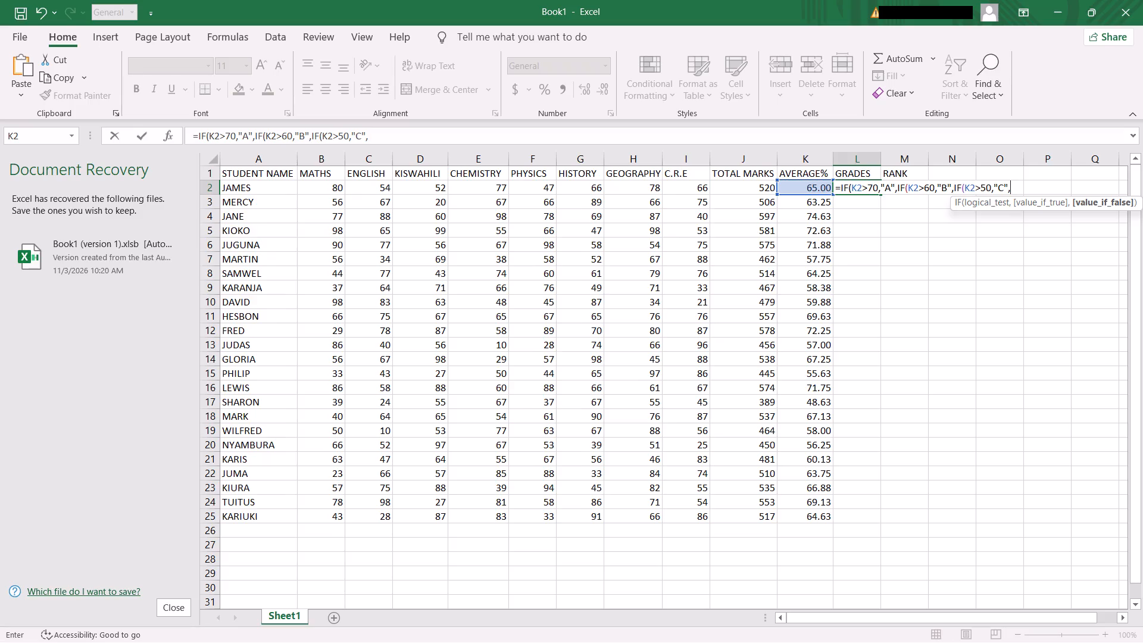
# Nest a fourth IF in L2's grade formula with condition K2>40 and grade "D".
pyautogui.write('IF')
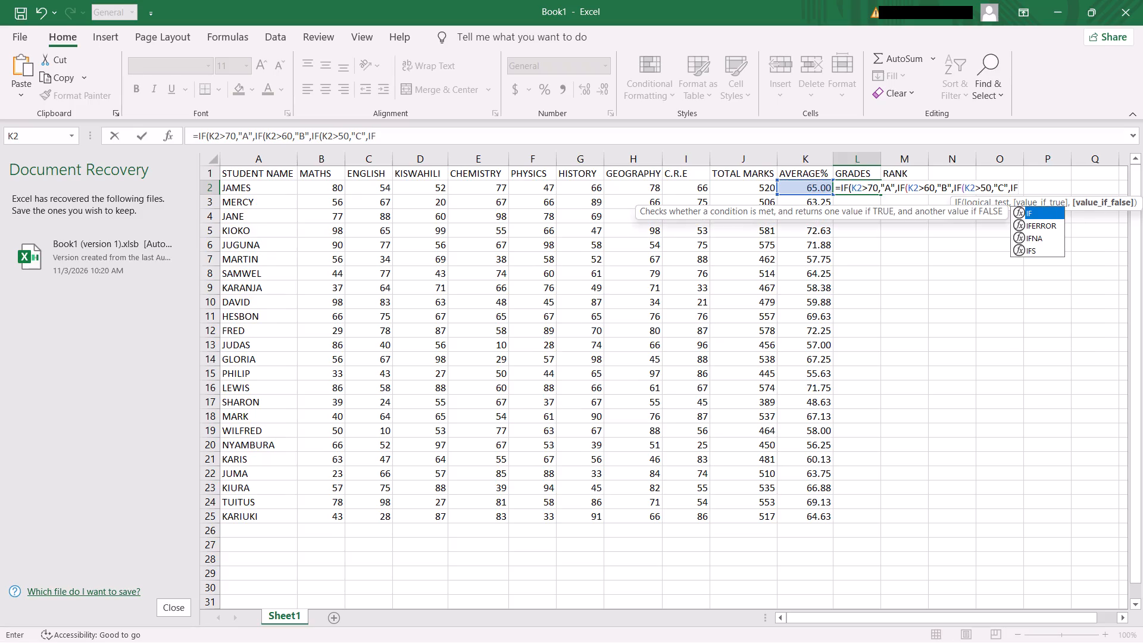
pyautogui.hotkey('shift', '(')
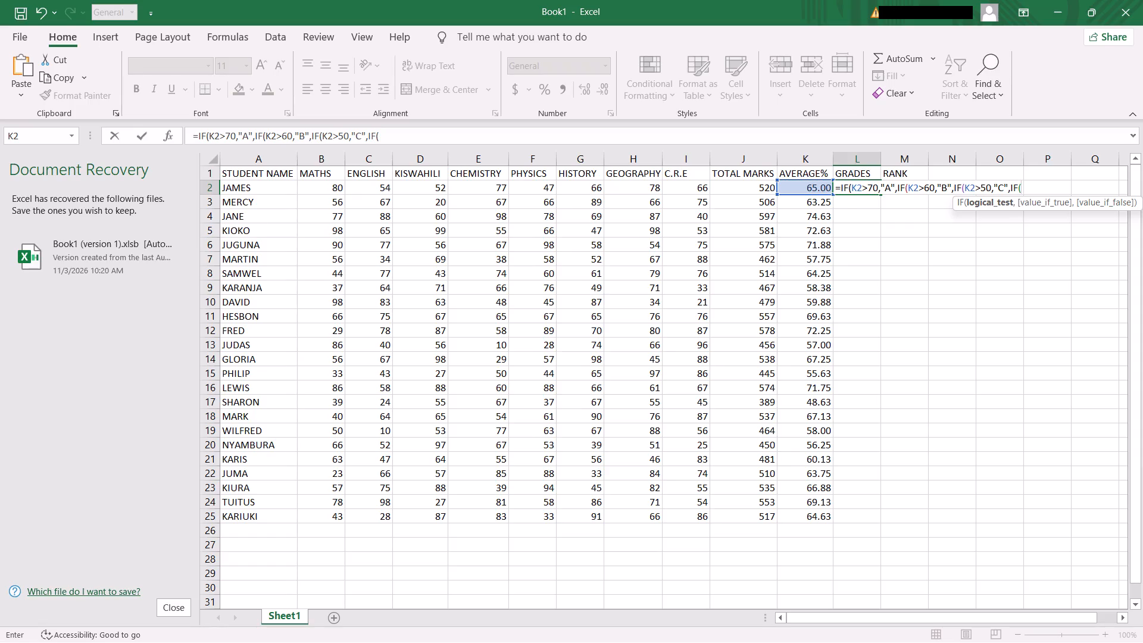
pyautogui.click(817, 190)
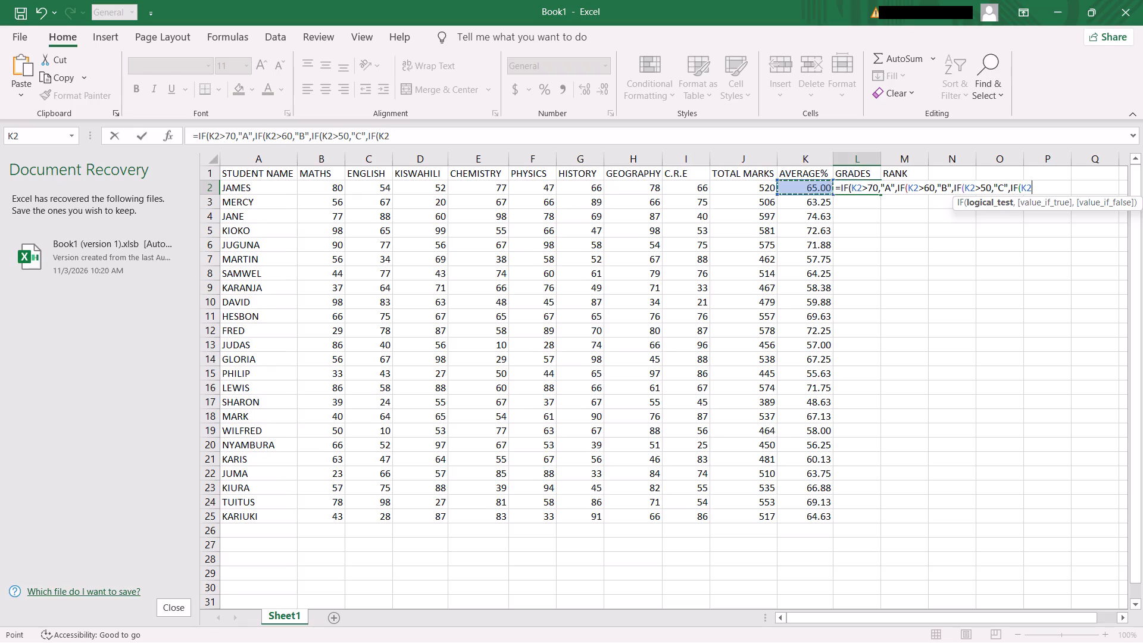
pyautogui.hotkey('shift', '>')
pyautogui.write('40')
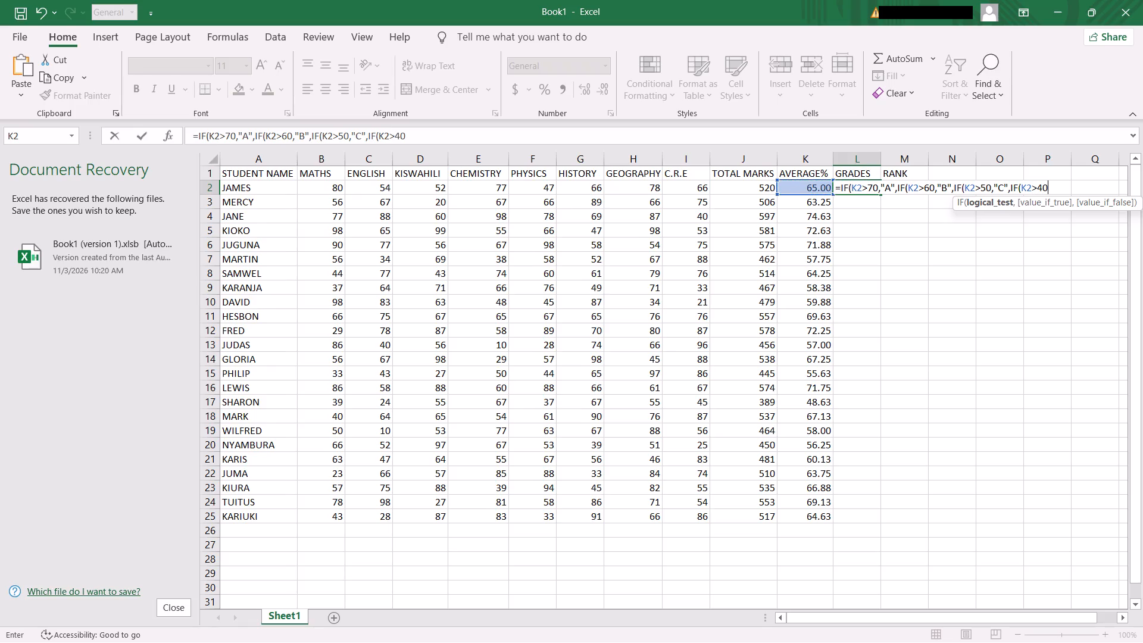
pyautogui.press(',')
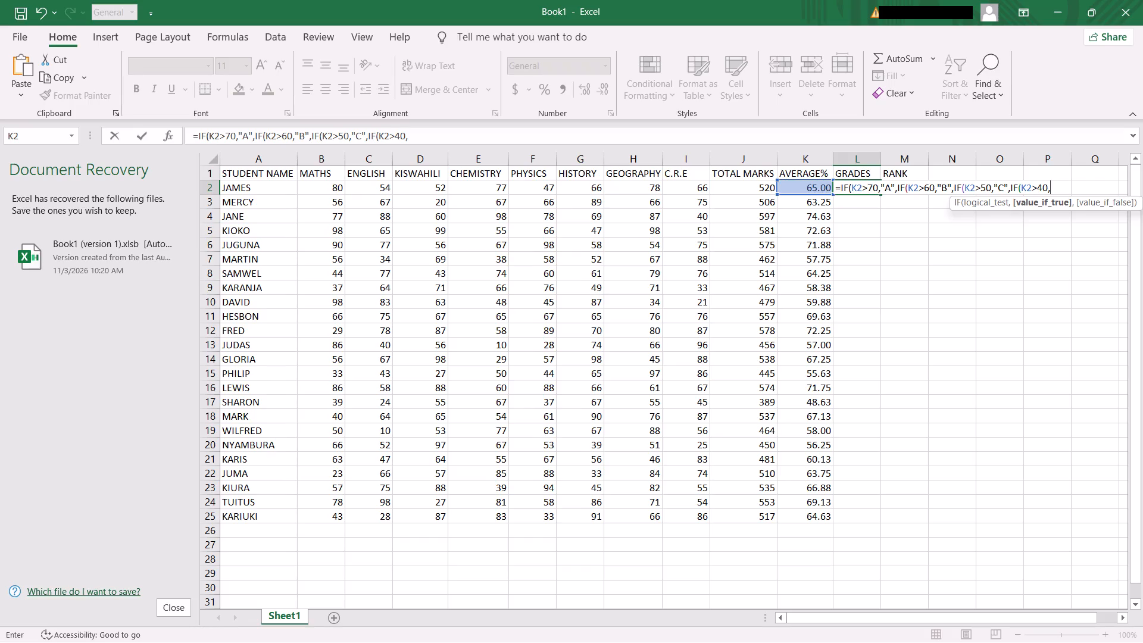
pyautogui.hotkey('shift', '"')
pyautogui.press('c')
pyautogui.press('BackSpace')
pyautogui.press('d')
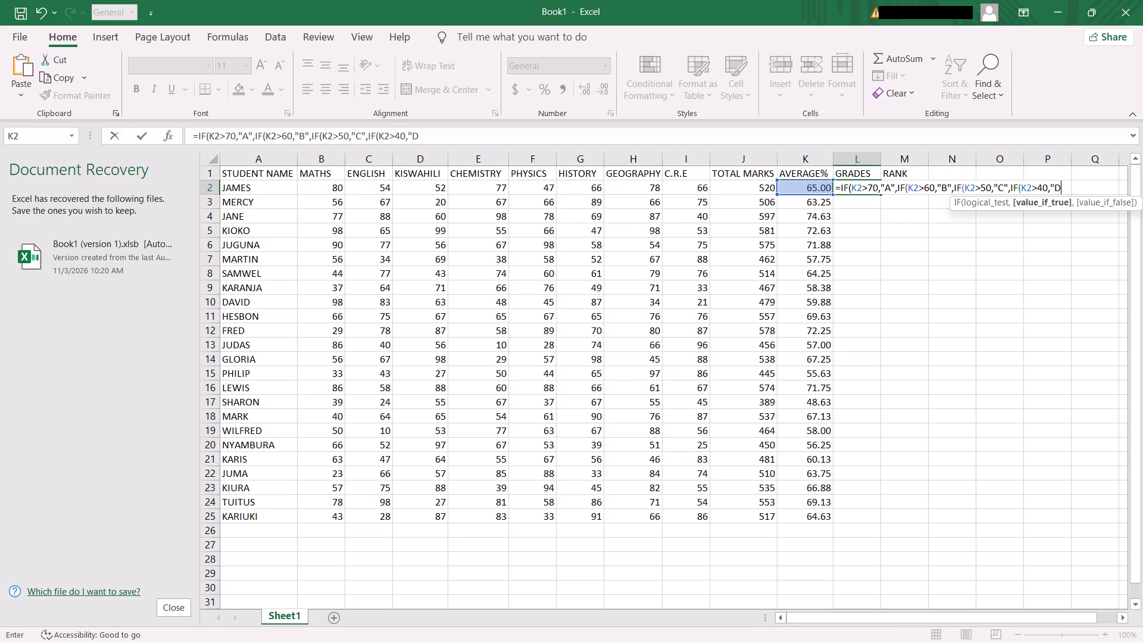
pyautogui.hotkey('shift', '"')
# Close the four nested IFs in L2's grade formula and enter it, accepting the correction to four closing parentheses.
pyautogui.write(')))')
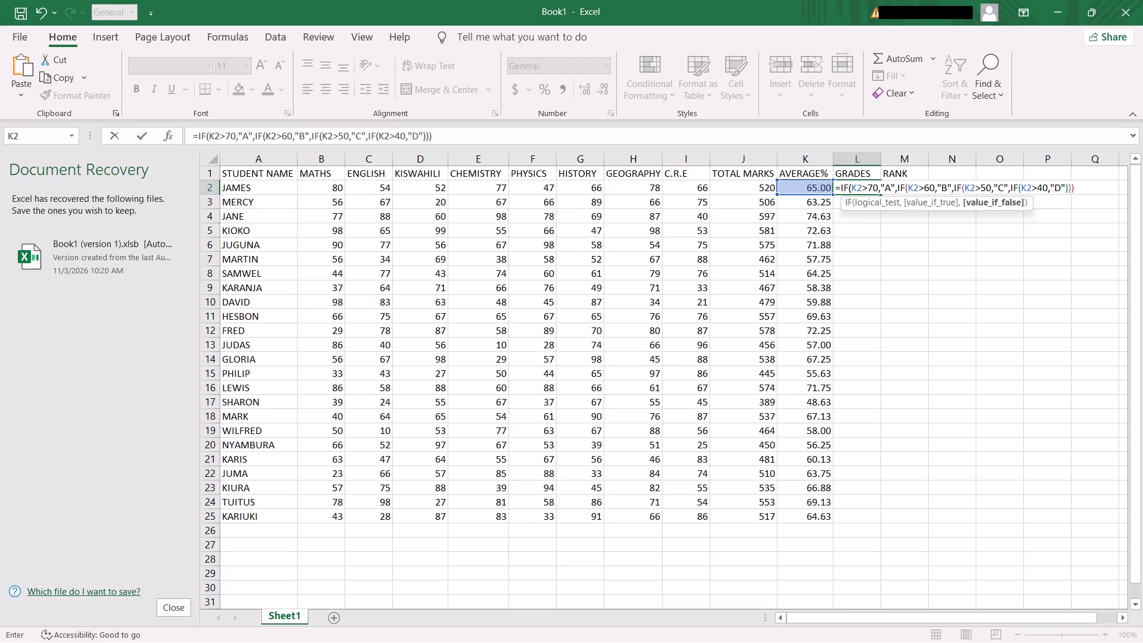
pyautogui.press('Return')
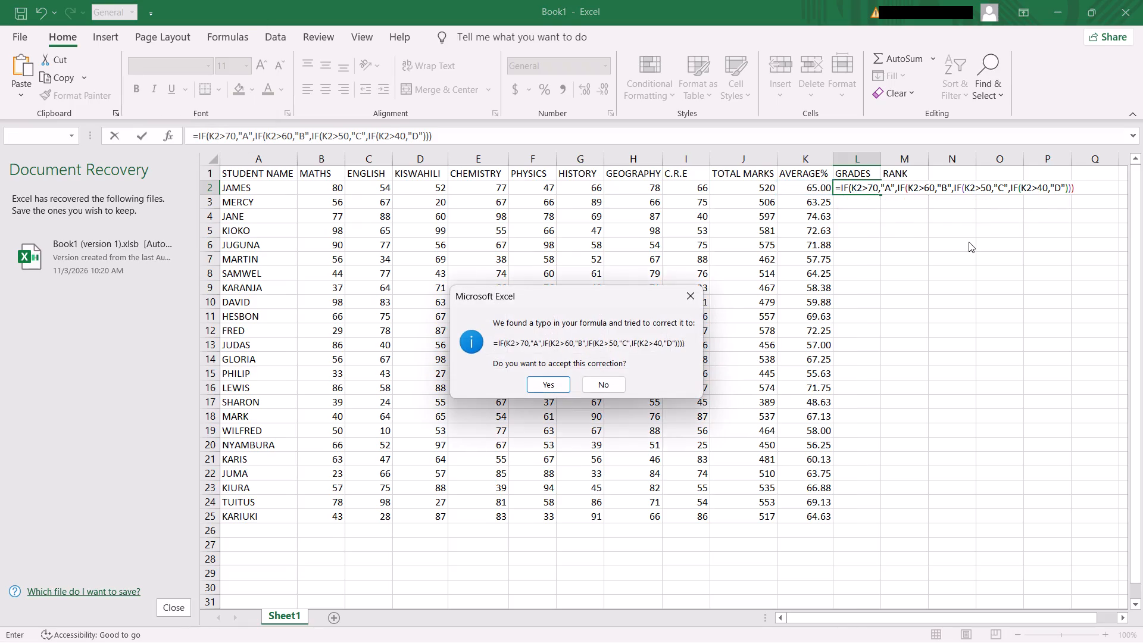
pyautogui.click(694, 295)
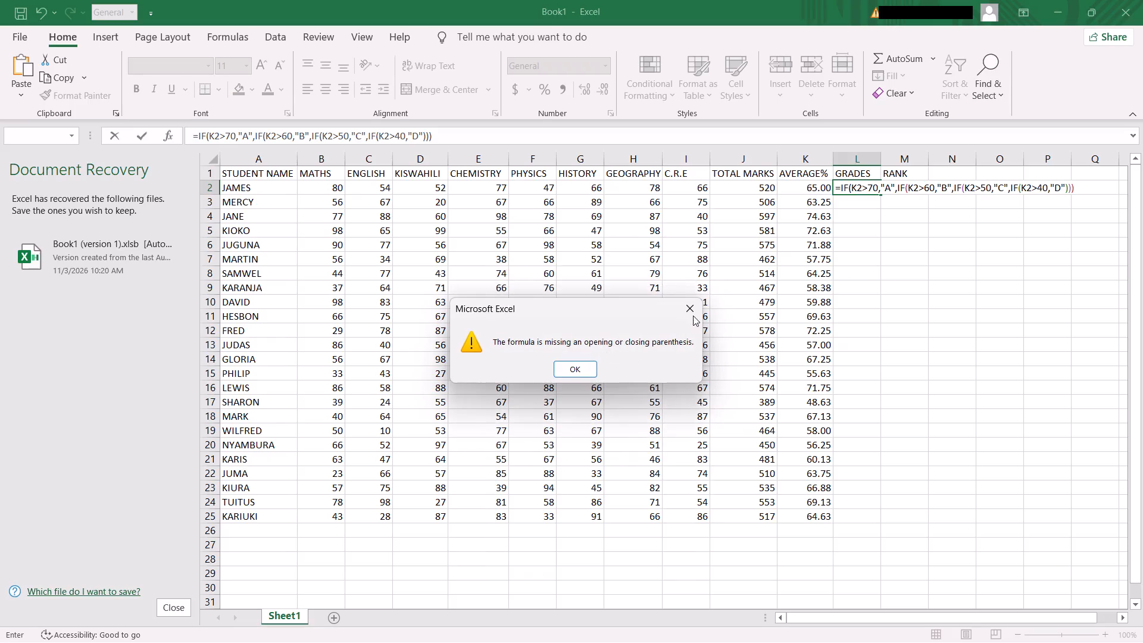
pyautogui.click(693, 313)
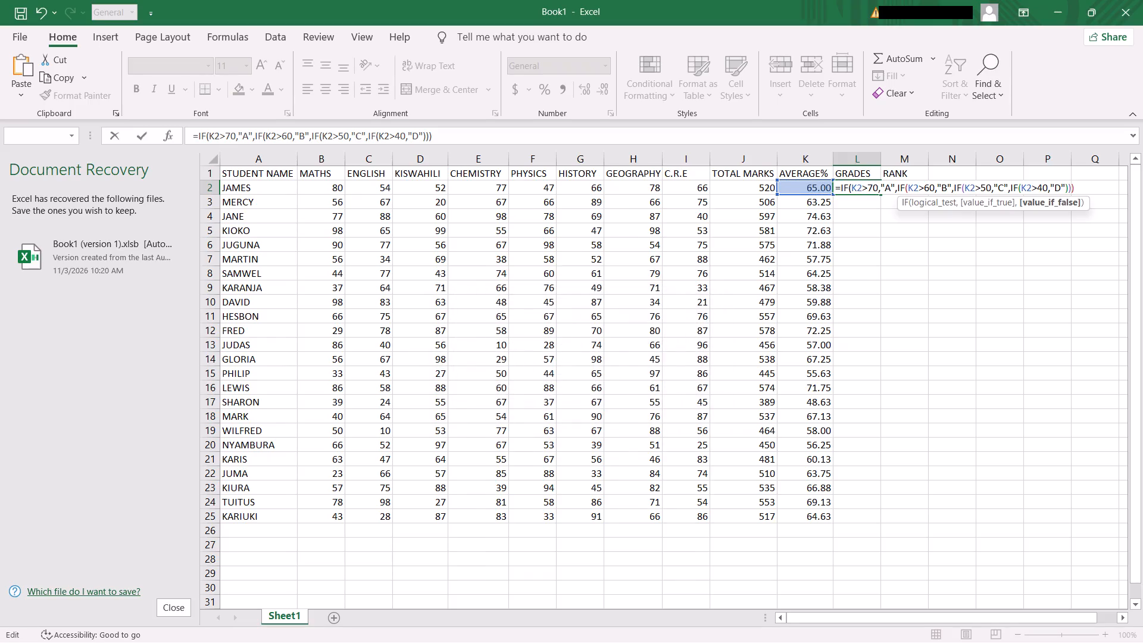
pyautogui.press('BackSpace')
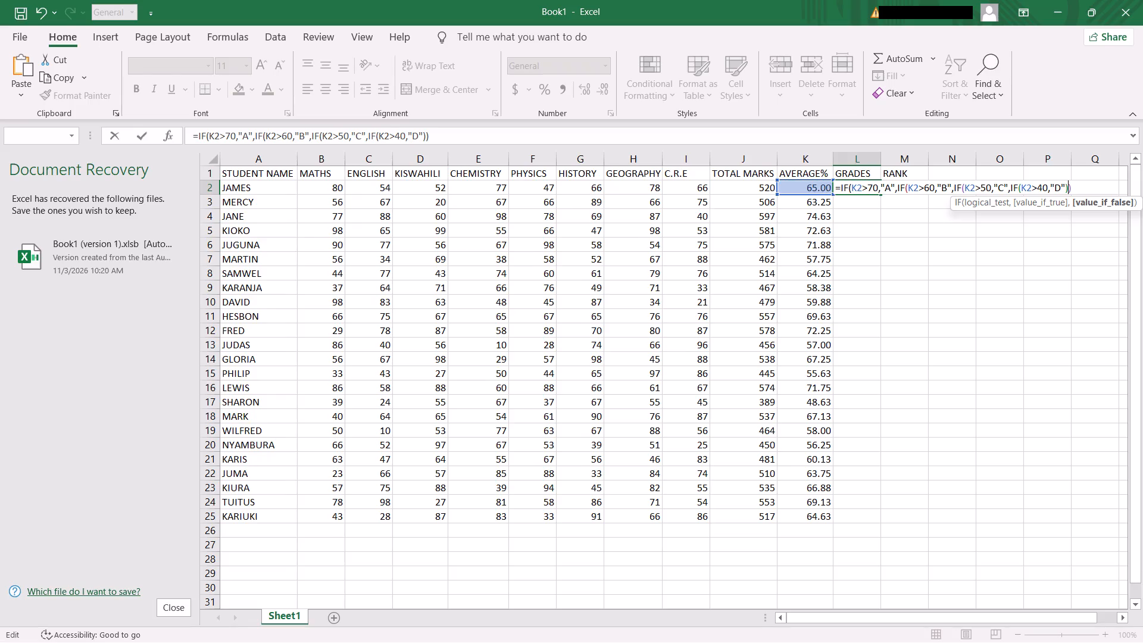
pyautogui.hotkey('shift', ')')
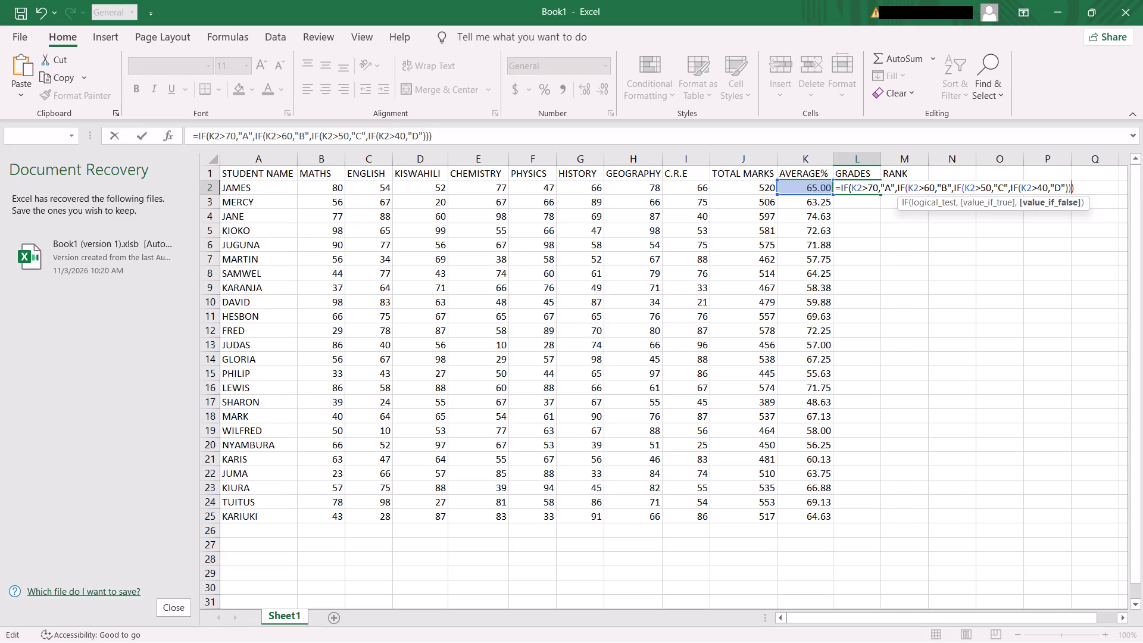
pyautogui.hotkey('shift', ')')
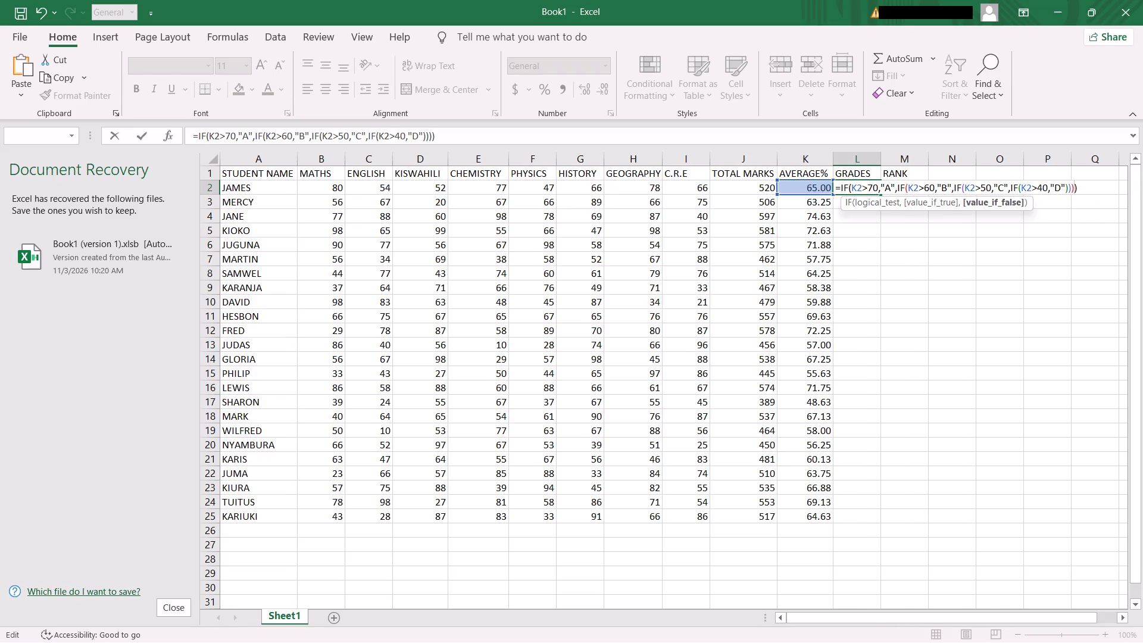
pyautogui.hotkey('shift', ')')
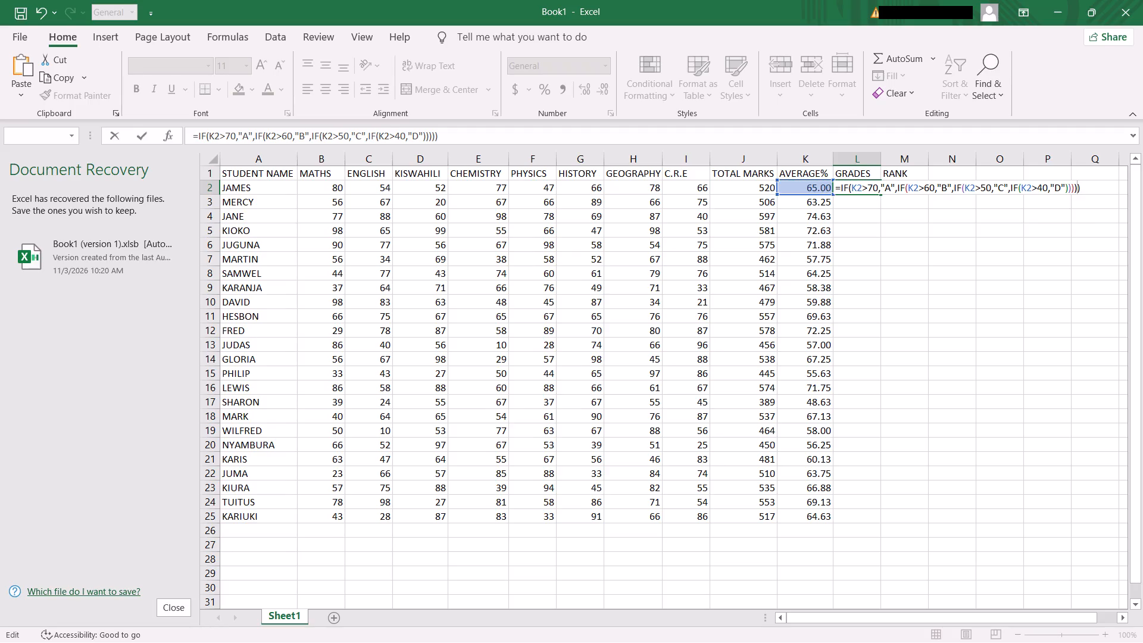
pyautogui.press('Return')
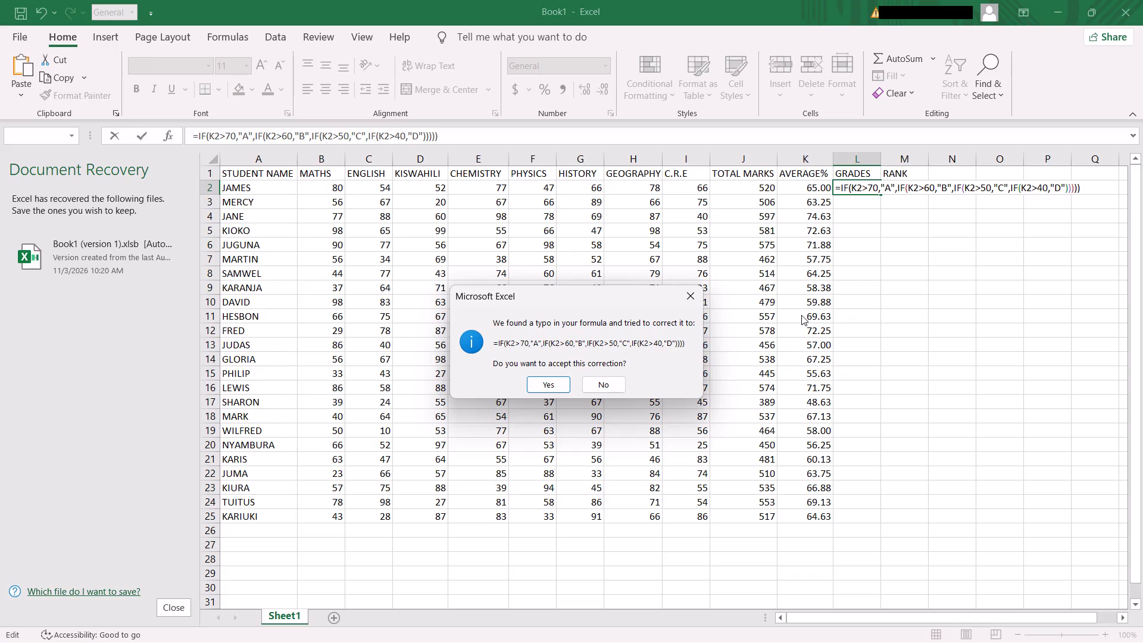
pyautogui.click(550, 381)
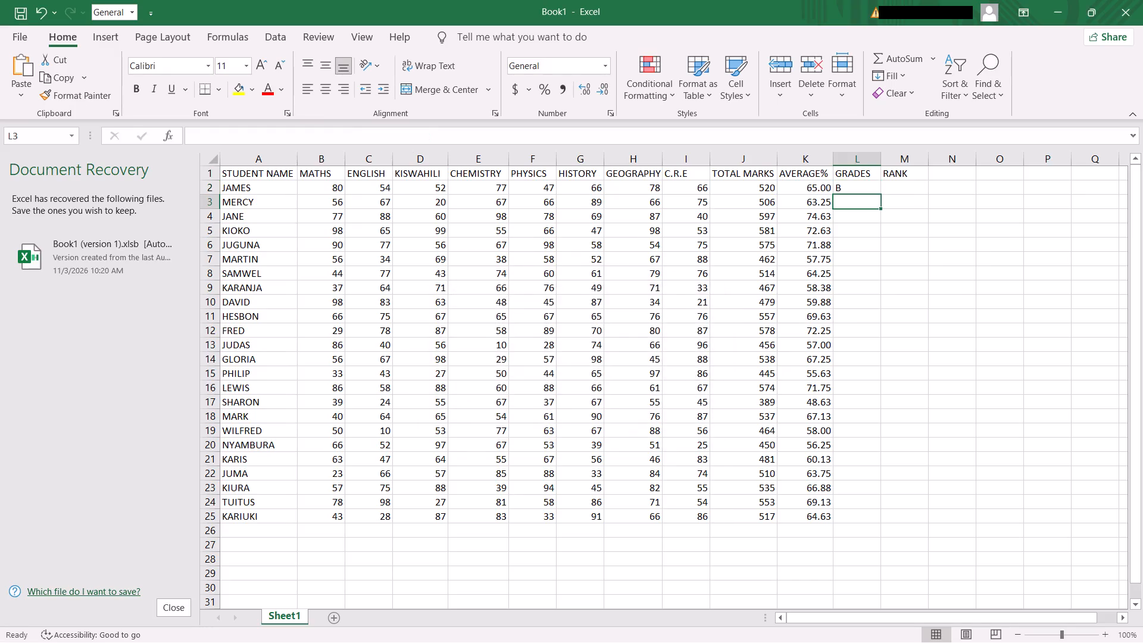
# Fill the grade formula from L2 down the GRADES column to L25.
pyautogui.click(851, 185)
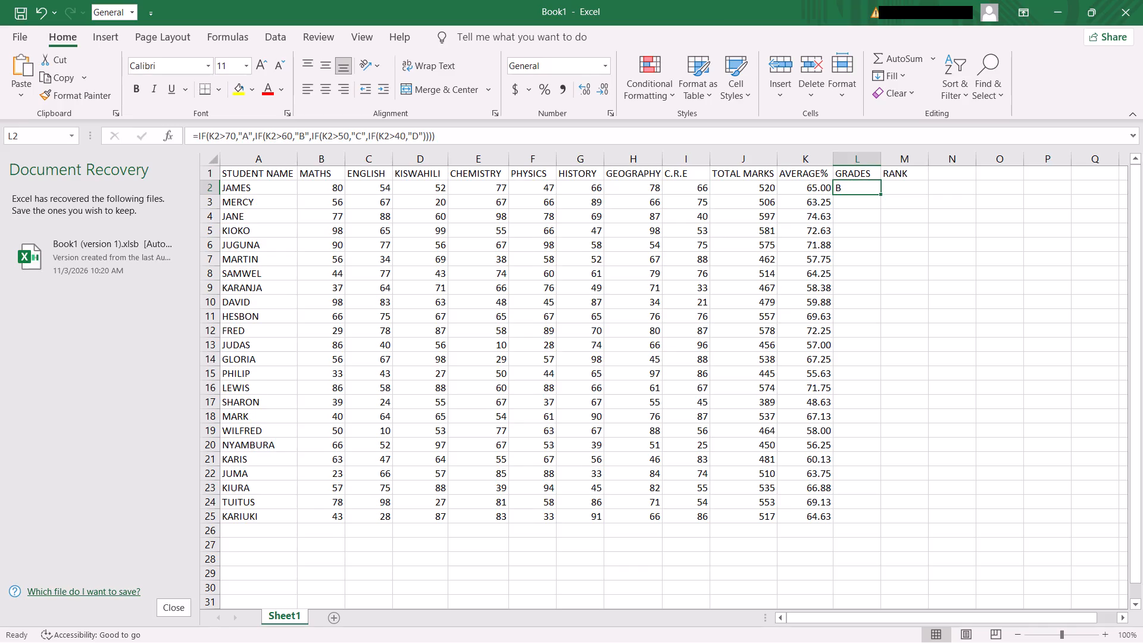
pyautogui.moveTo(880, 194); pyautogui.dragTo(879, 203)
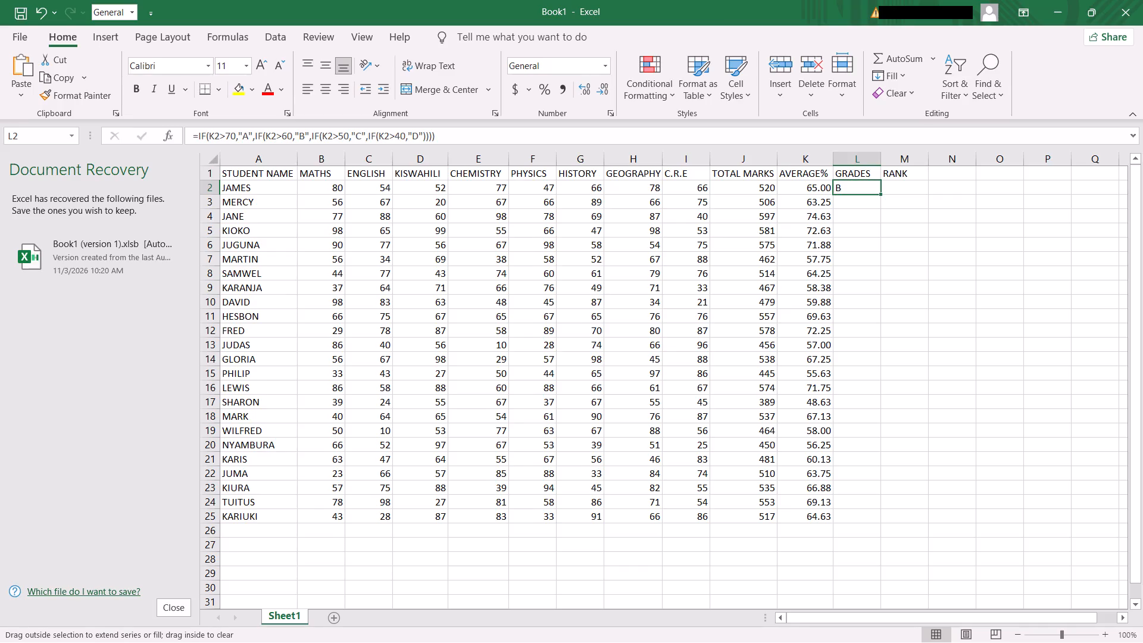
pyautogui.moveTo(879, 203); pyautogui.dragTo(885, 268)
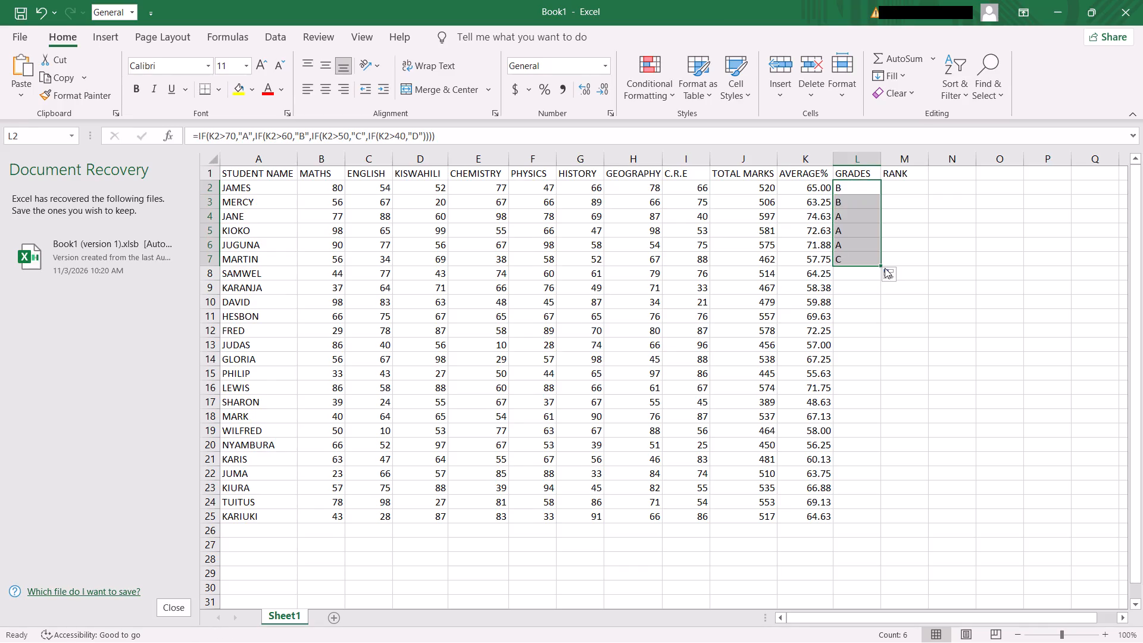
pyautogui.moveTo(879, 266); pyautogui.dragTo(881, 446)
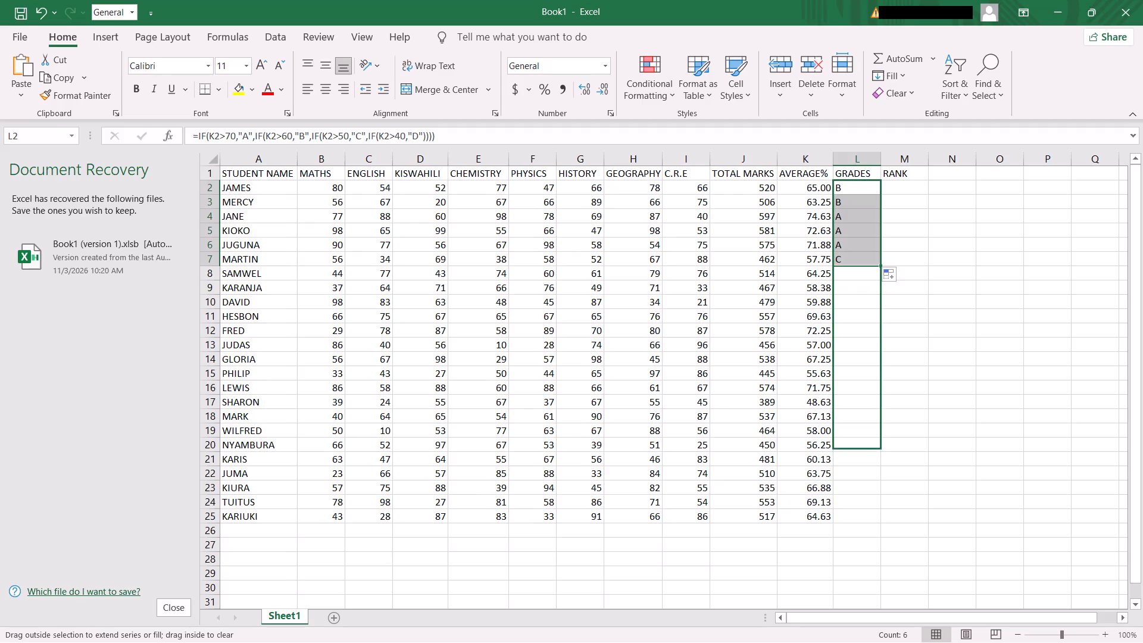
pyautogui.moveTo(881, 446); pyautogui.dragTo(880, 519)
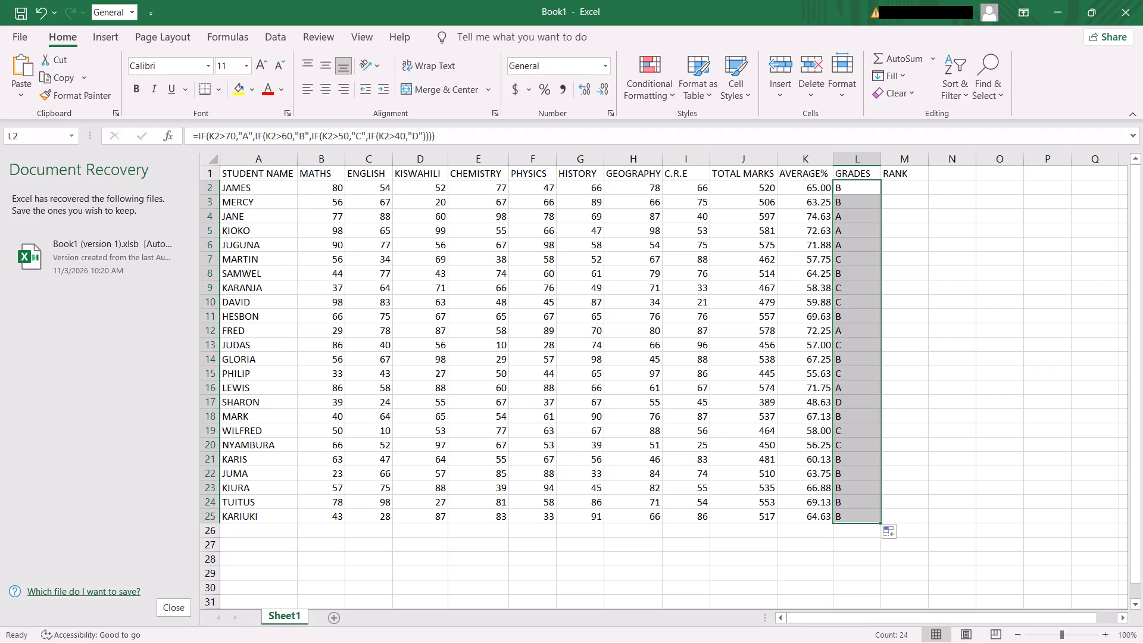
# Write a RANK formula in M2 that ranks total J2 against the TOTAL MARKS range J2:J25.
pyautogui.click(913, 186)
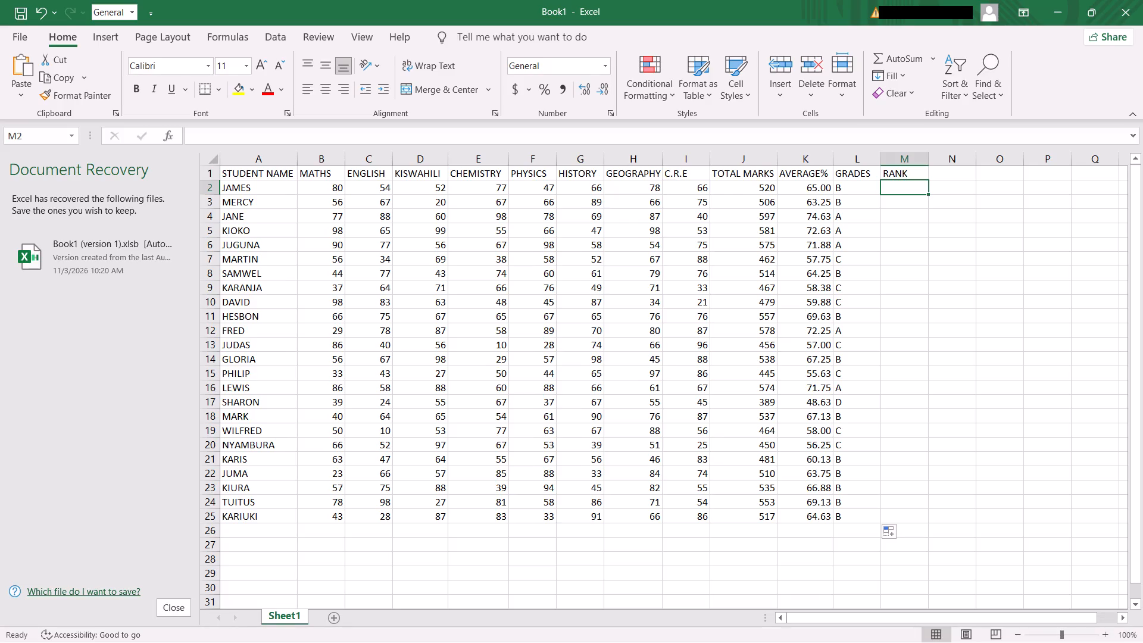
pyautogui.press('=')
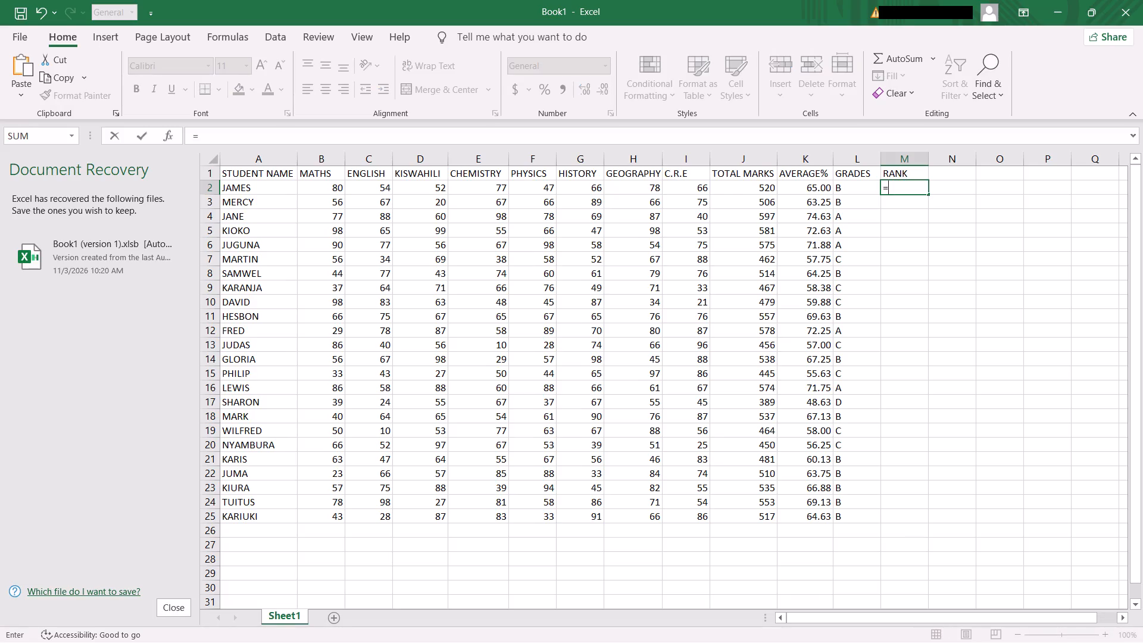
pyautogui.write('RANK')
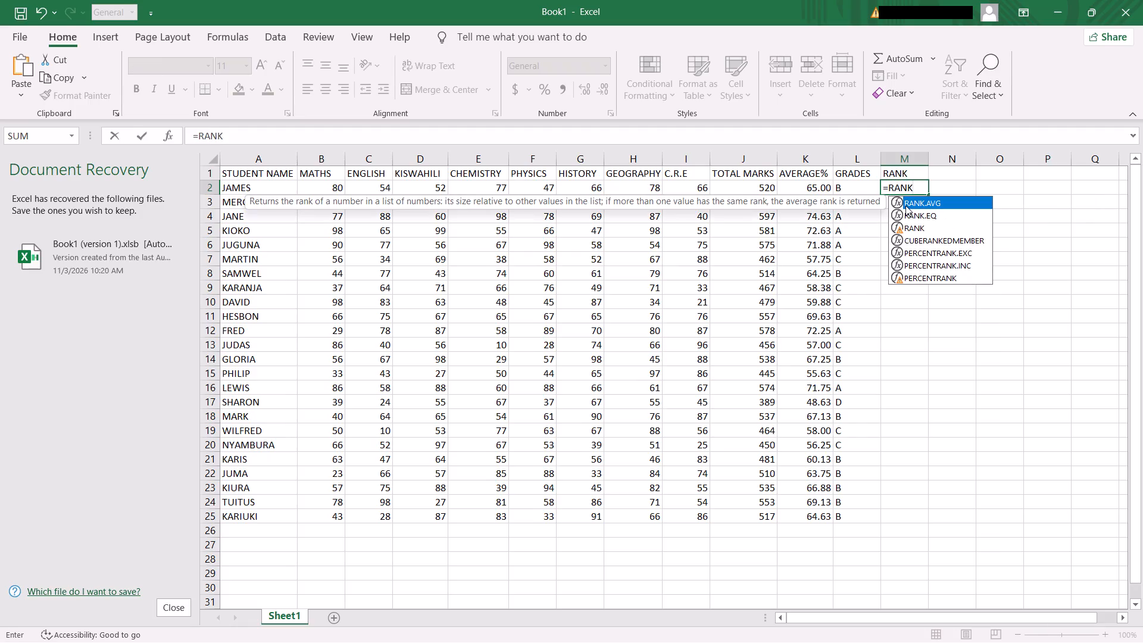
pyautogui.press('8')
pyautogui.press('BackSpace')
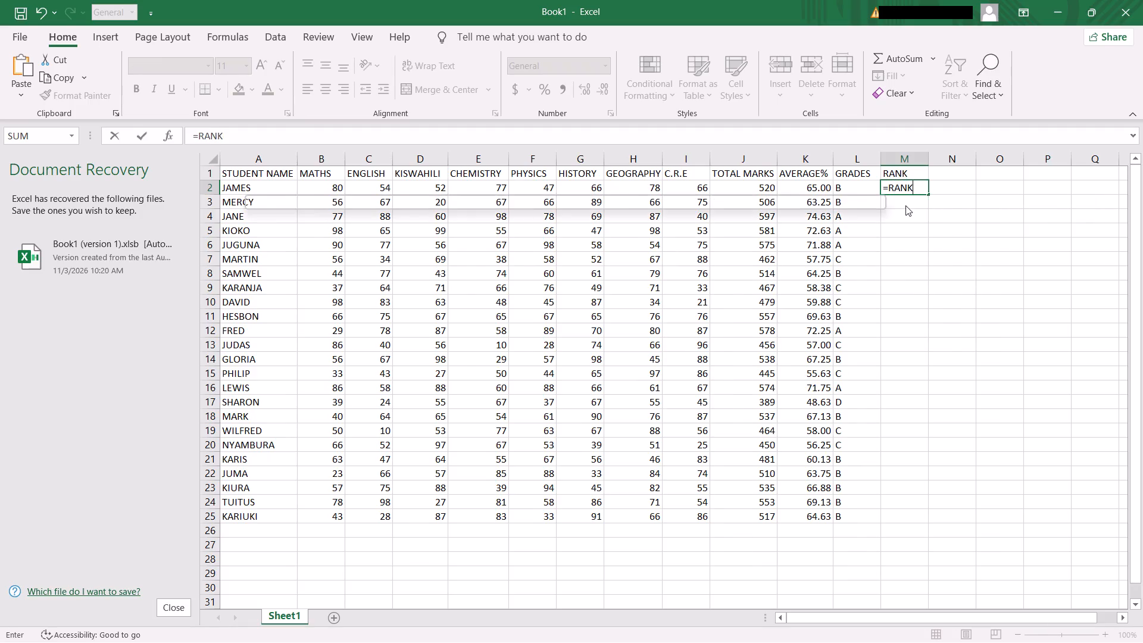
pyautogui.hotkey('shift', '*')
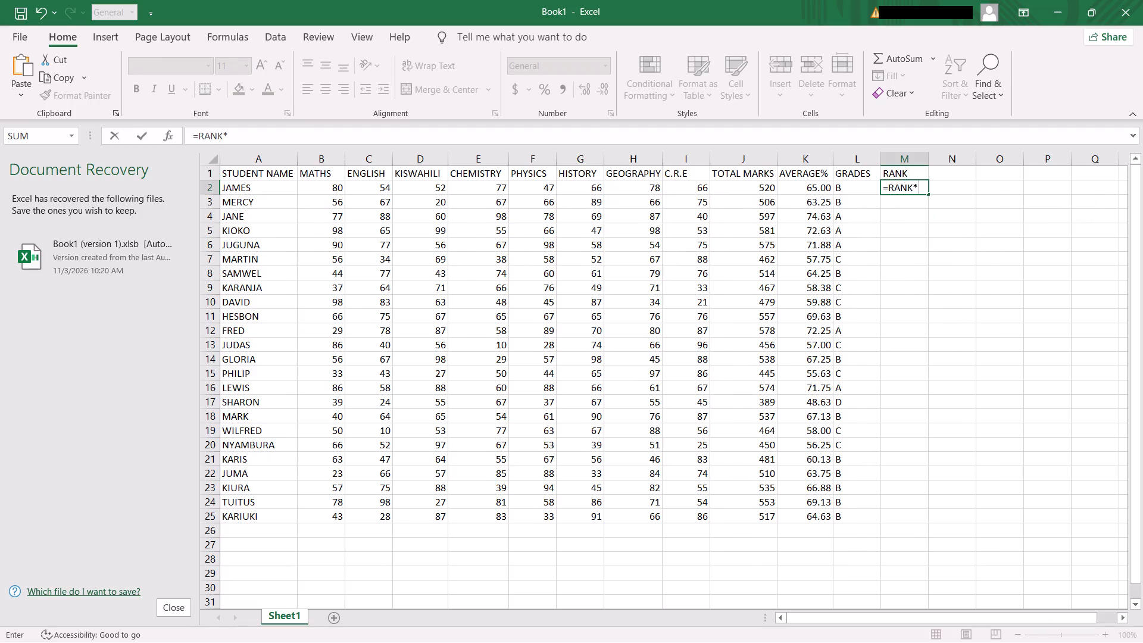
pyautogui.press('BackSpace')
pyautogui.hotkey('shift', '(')
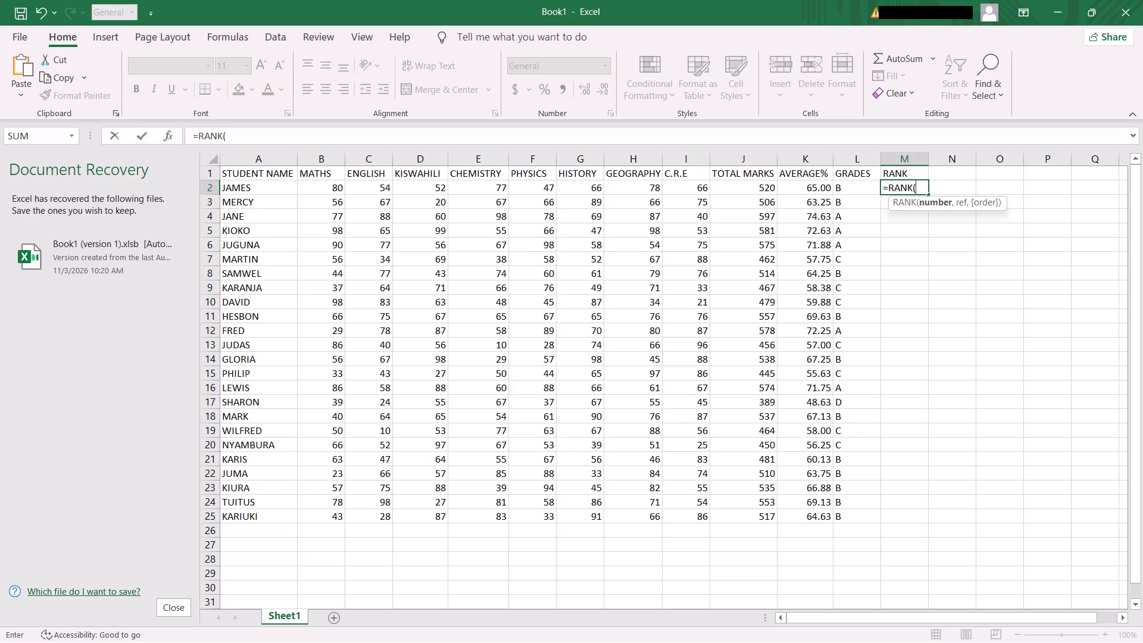
pyautogui.click(756, 186)
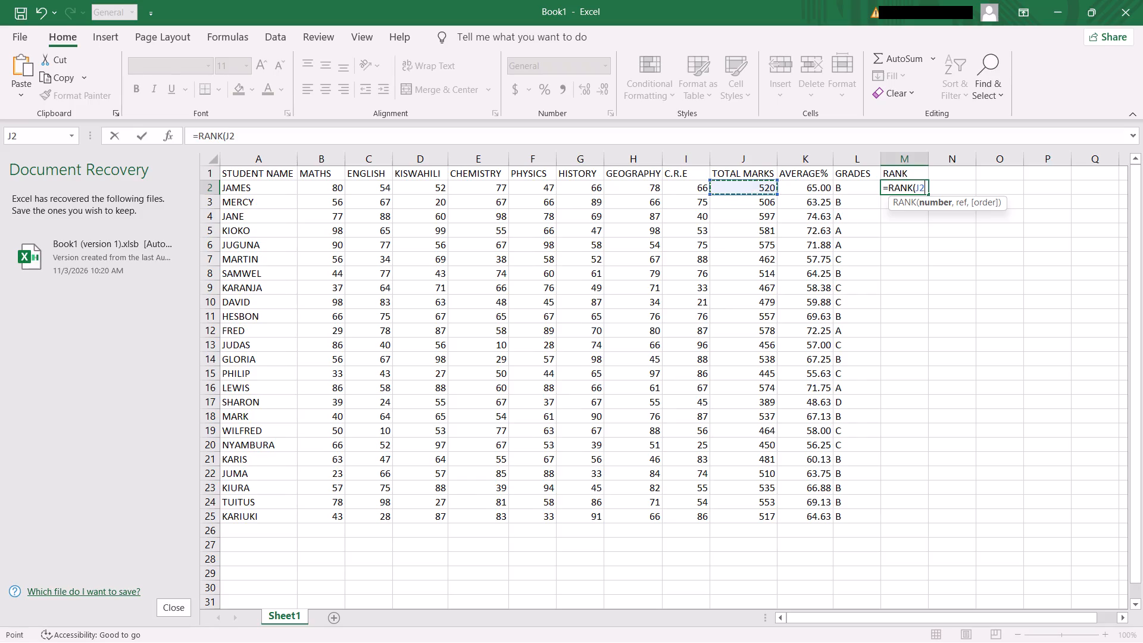
pyautogui.press(',')
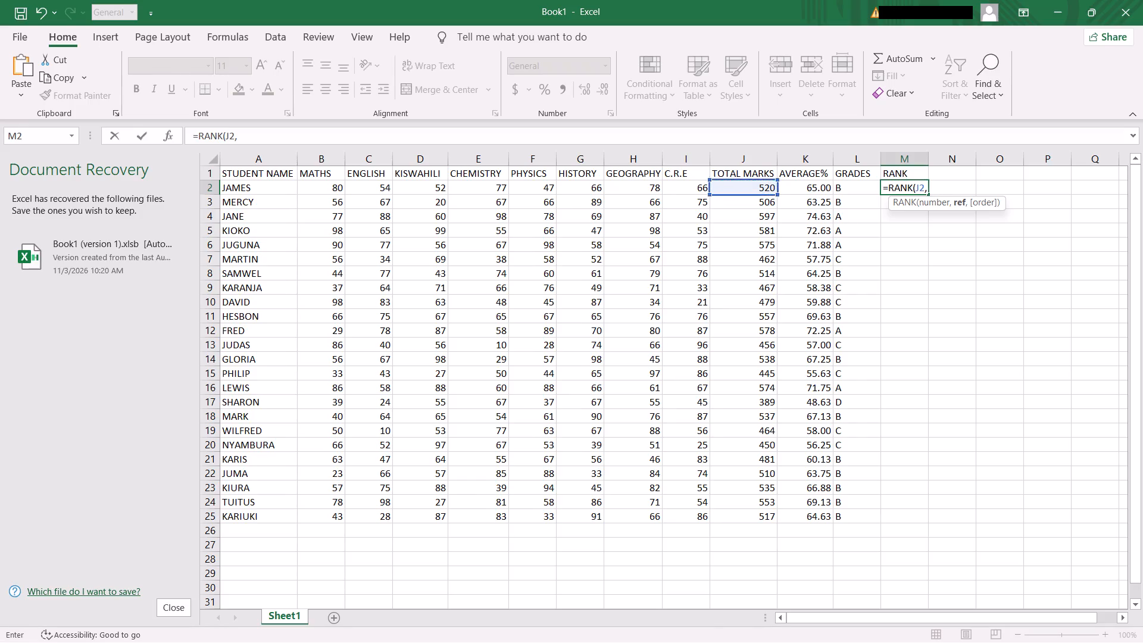
pyautogui.moveTo(758, 188); pyautogui.dragTo(766, 214)
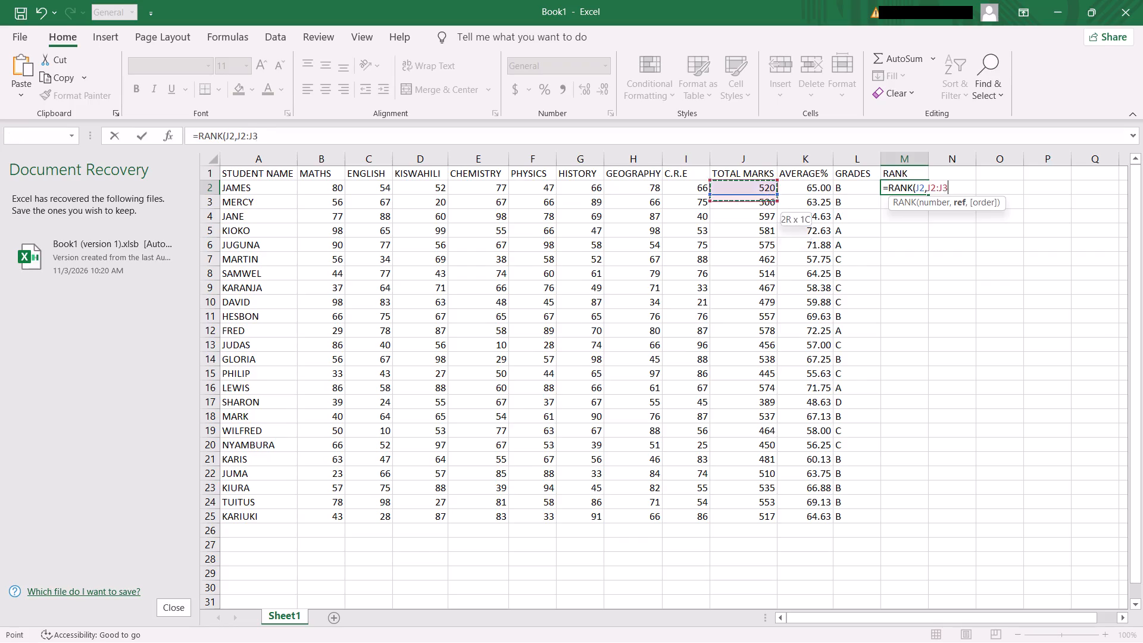
pyautogui.moveTo(766, 214); pyautogui.dragTo(760, 414)
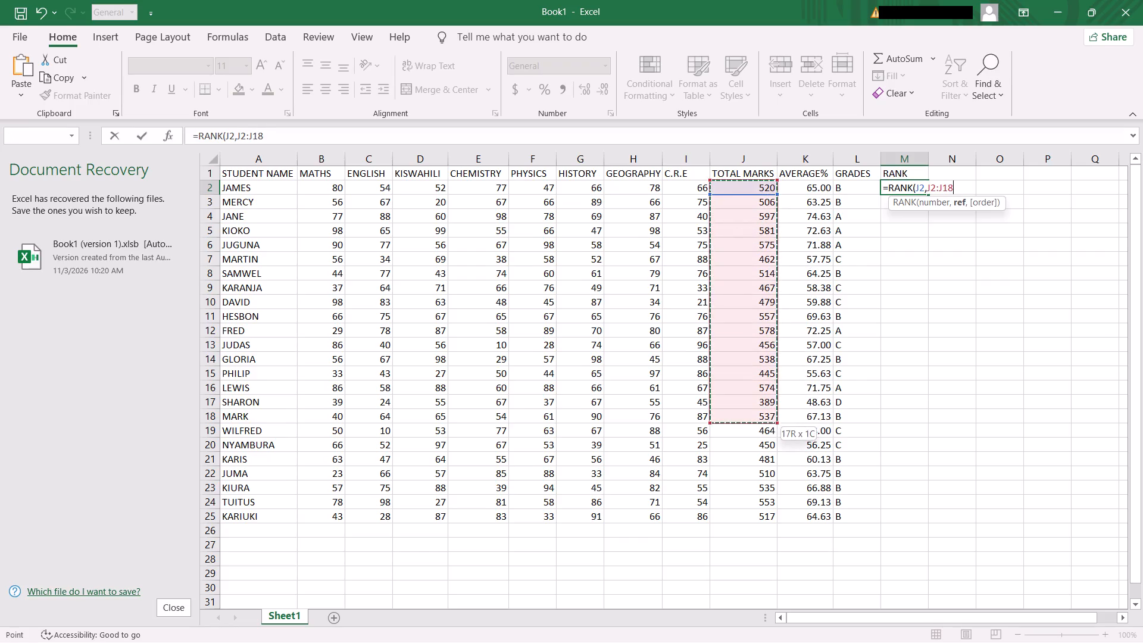
pyautogui.moveTo(760, 414); pyautogui.dragTo(766, 514)
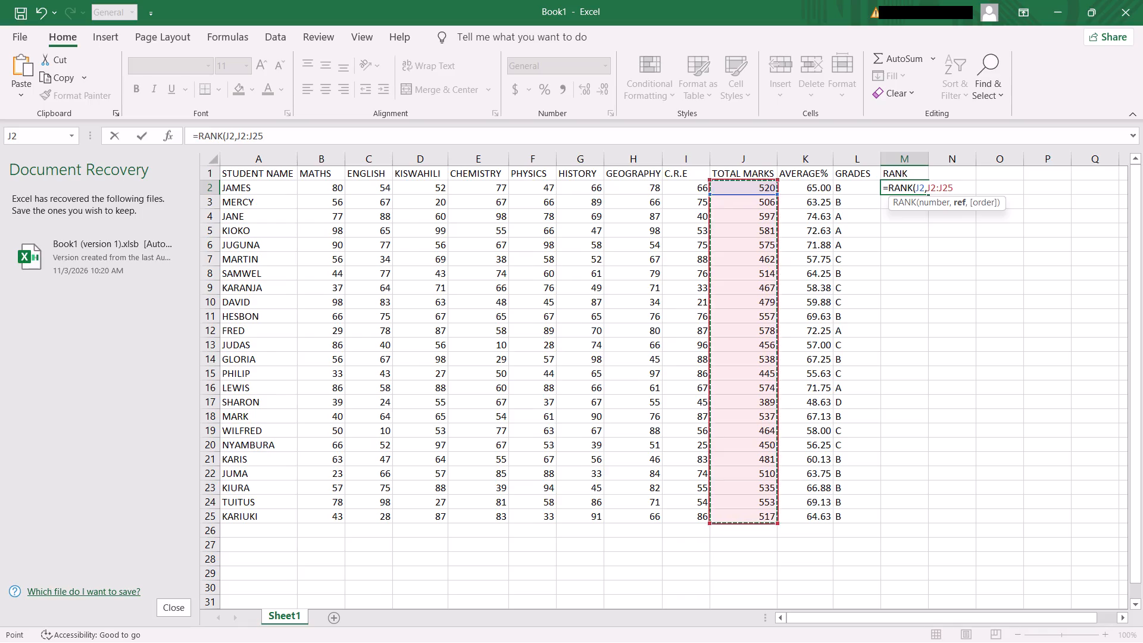
pyautogui.hotkey('shift', ')')
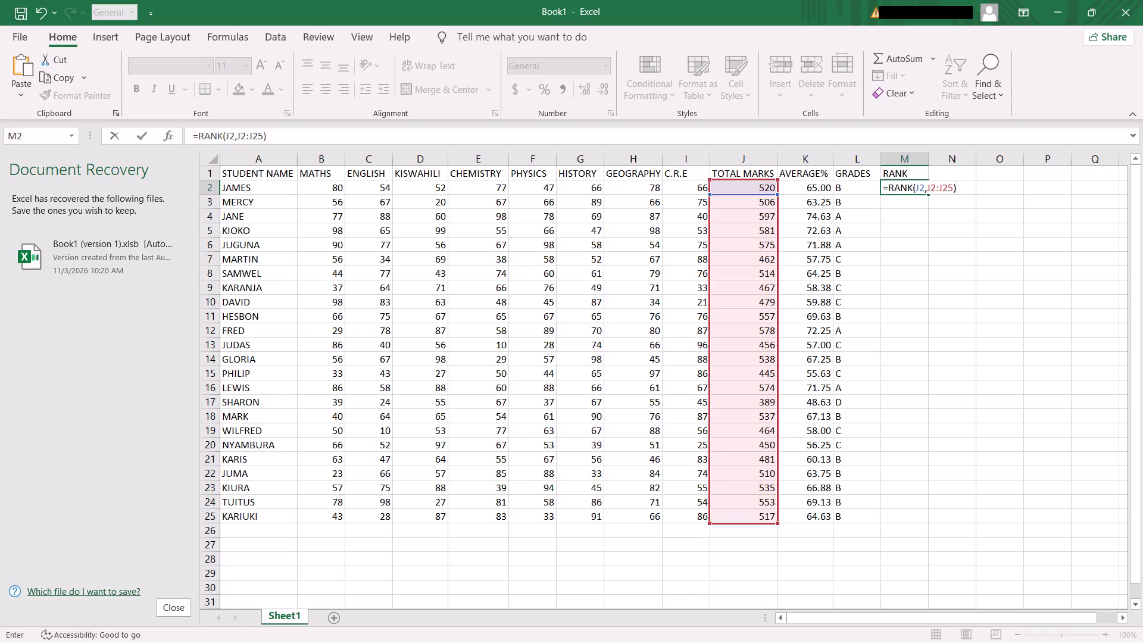
# Lock the rows of the reference range in M2's rank formula as J$2:J$25 and enter the formula.
pyautogui.click(932, 188)
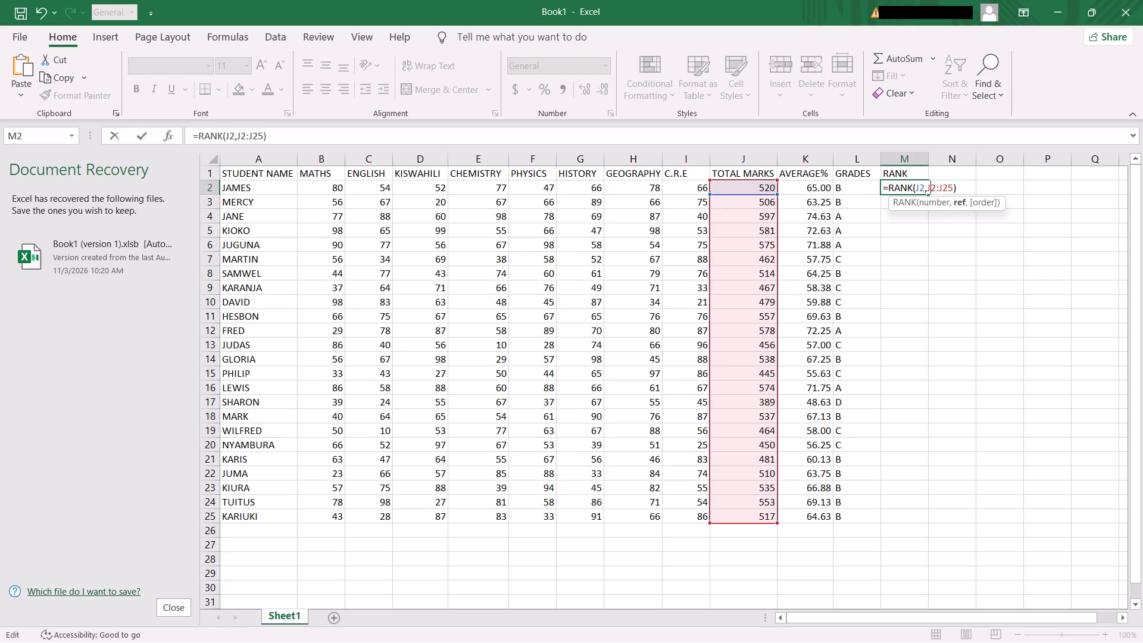
pyautogui.hotkey('shift', '$')
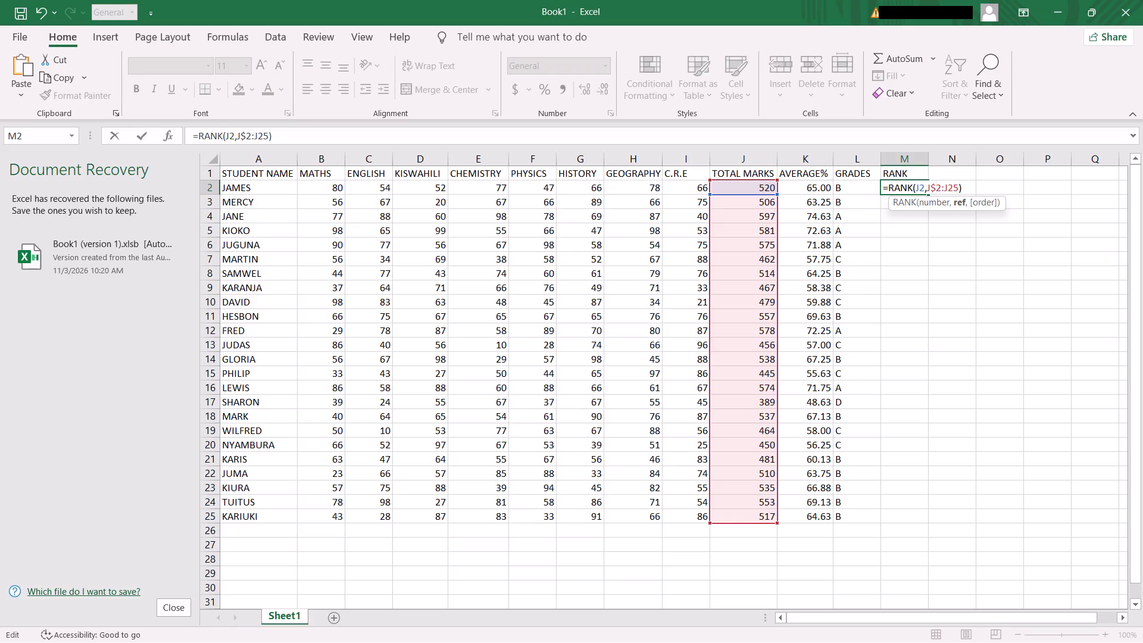
pyautogui.click(949, 186)
pyautogui.hotkey('shift', '$')
pyautogui.press('Return')
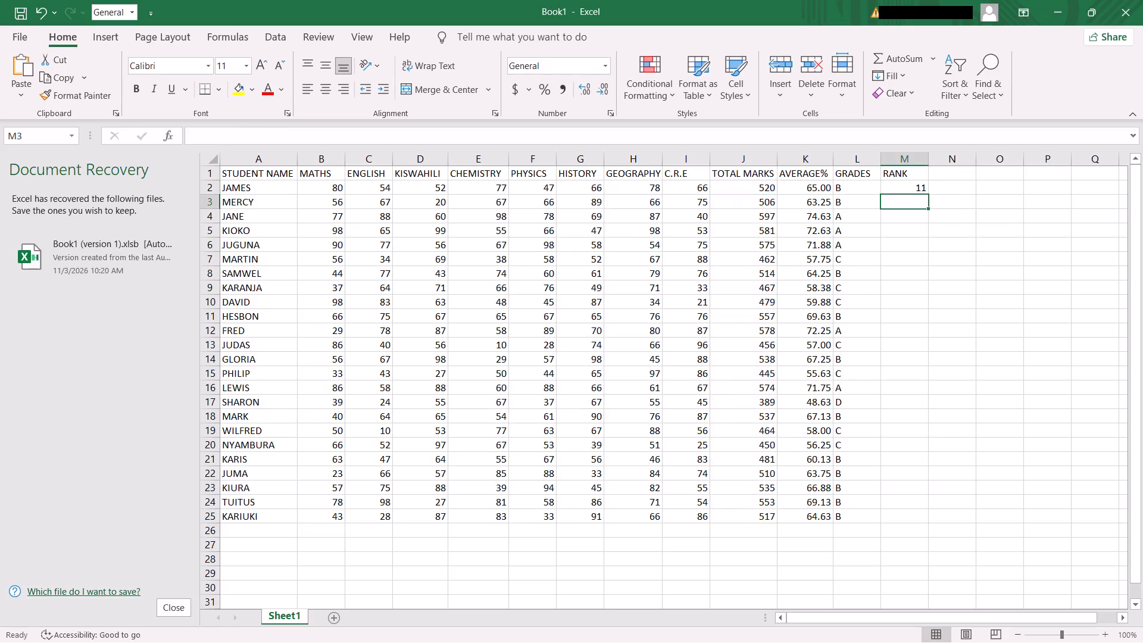
# Fill the rank formula from M2 down the RANK column to M25.
pyautogui.click(911, 185)
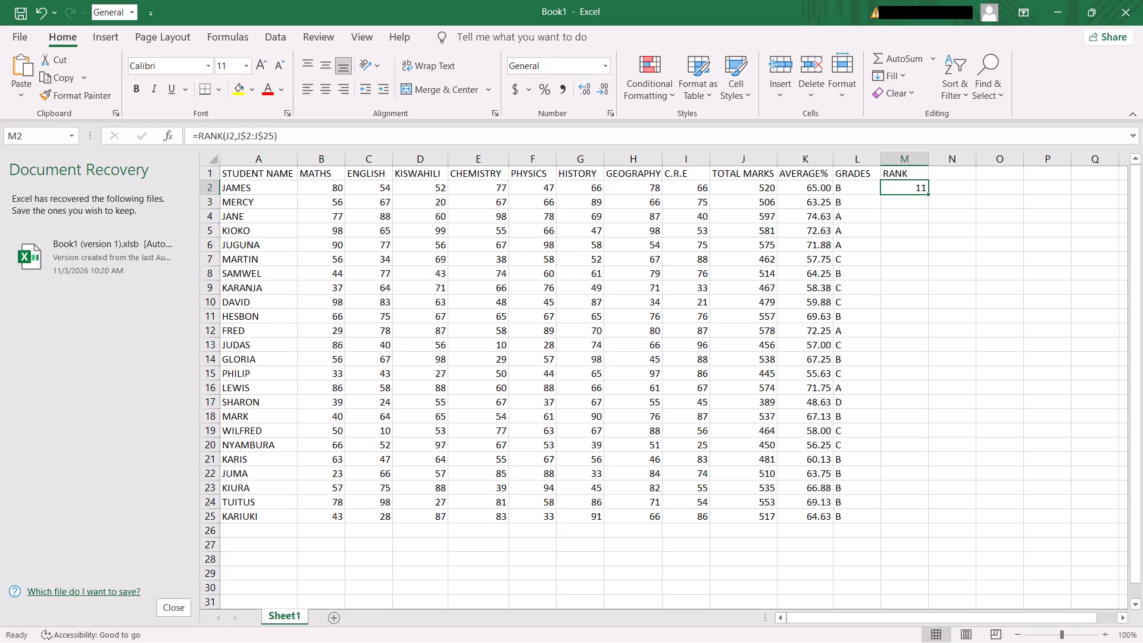
pyautogui.moveTo(927, 193); pyautogui.dragTo(930, 218)
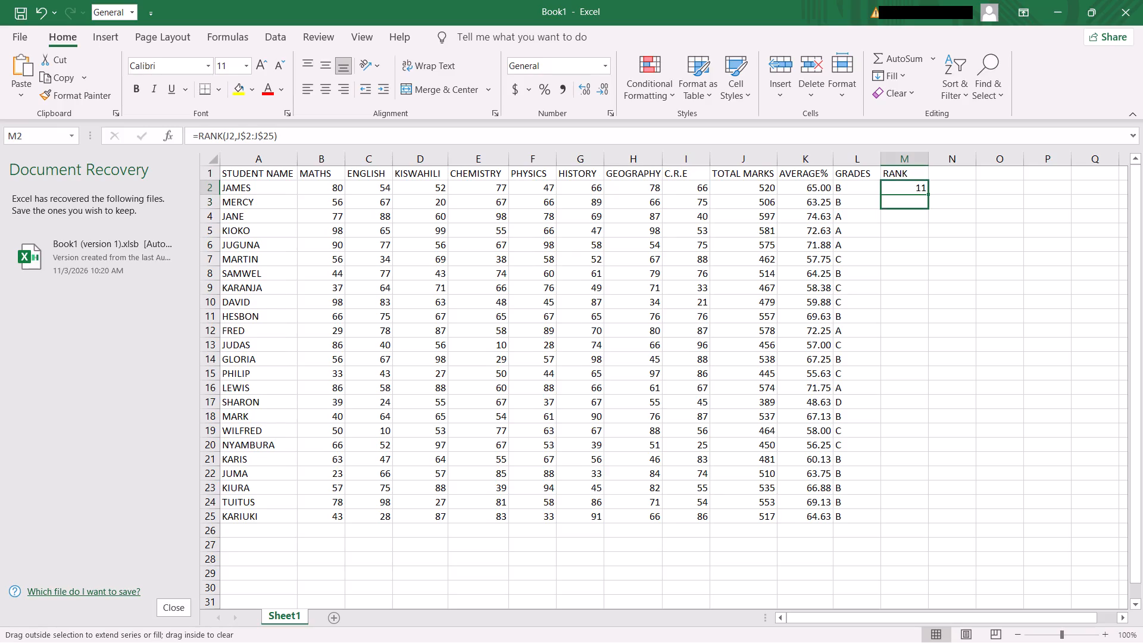
pyautogui.moveTo(930, 218); pyautogui.dragTo(929, 479)
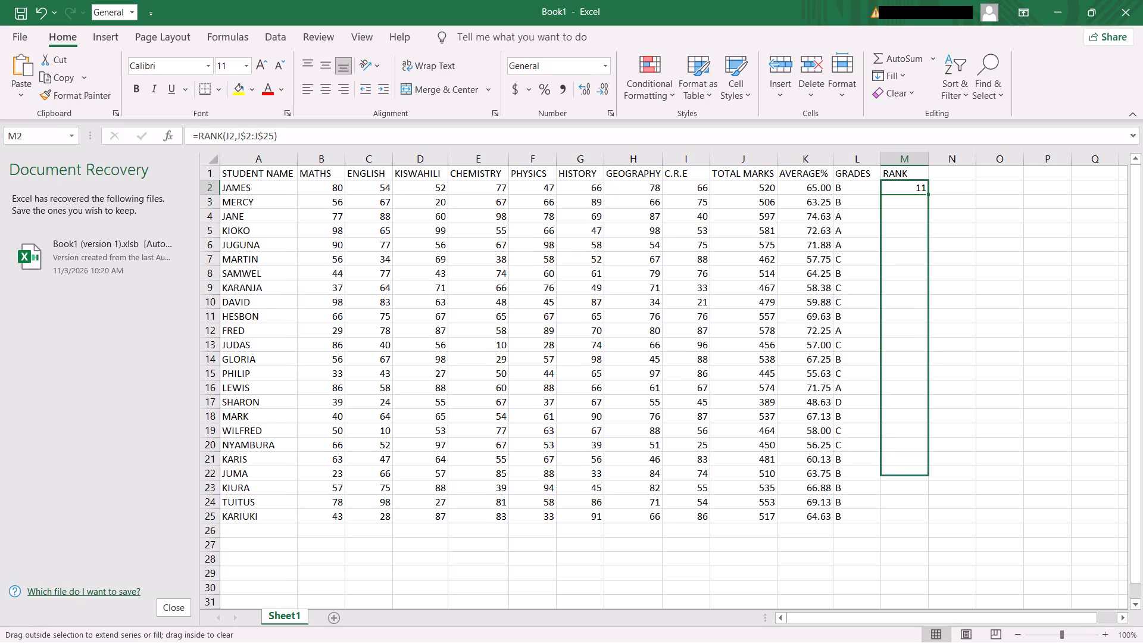
pyautogui.moveTo(929, 479); pyautogui.dragTo(940, 519)
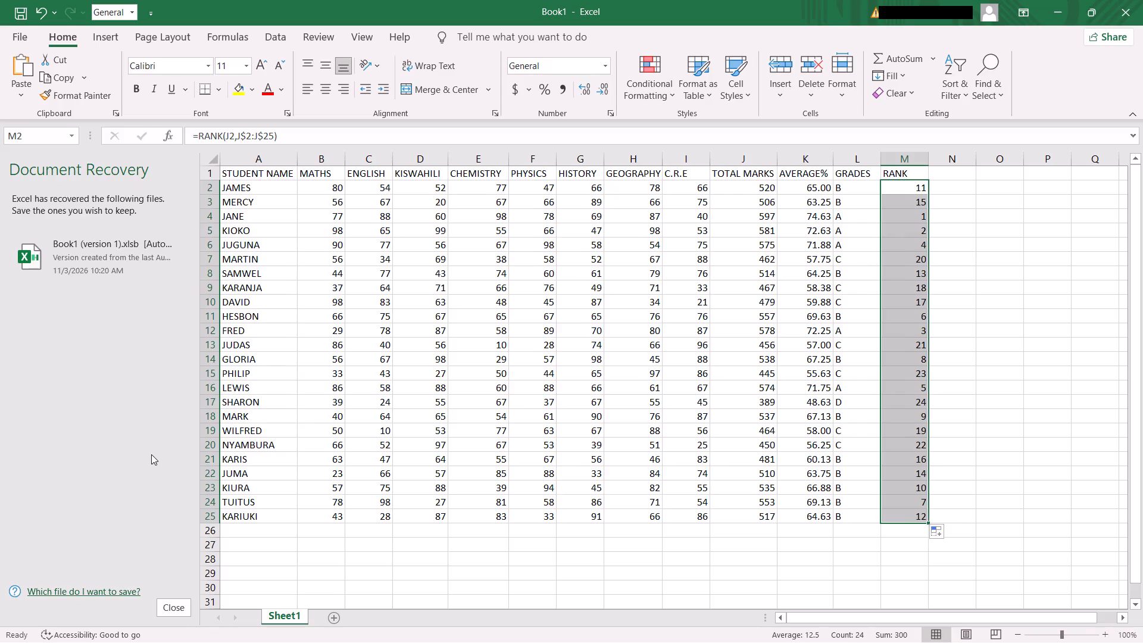
# Change Samwel's ENGLISH mark in C8 to 50.
pyautogui.click(386, 278)
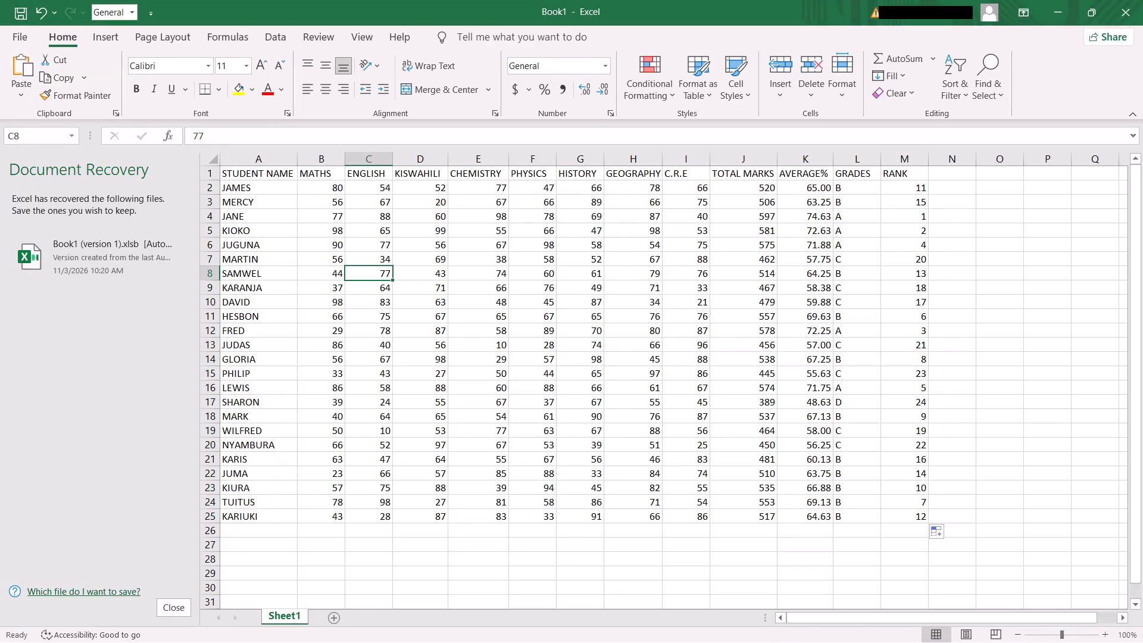
pyautogui.press('BackSpace')
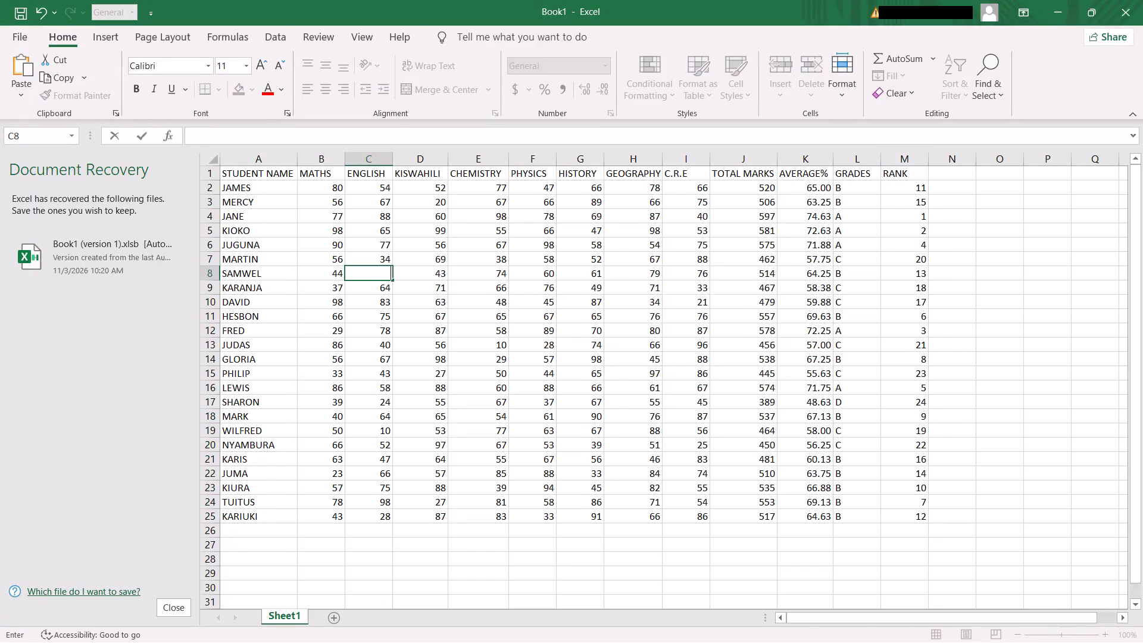
pyautogui.write('50')
pyautogui.press('Return')
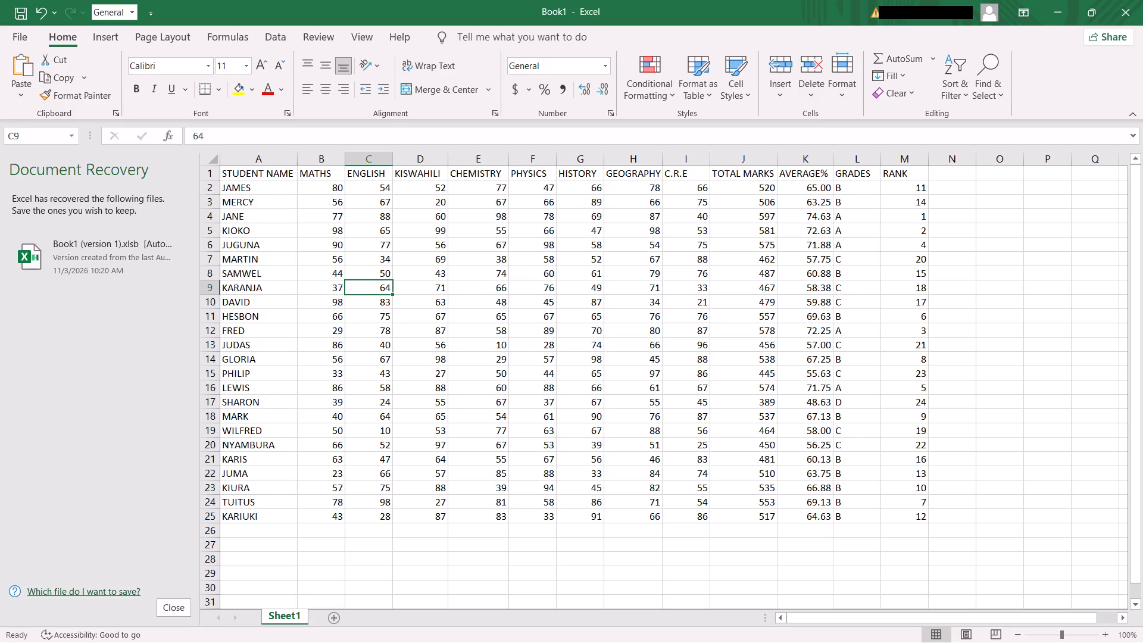
# Change Kioko's KISWAHILI mark in D5 to 65.
pyautogui.click(444, 232)
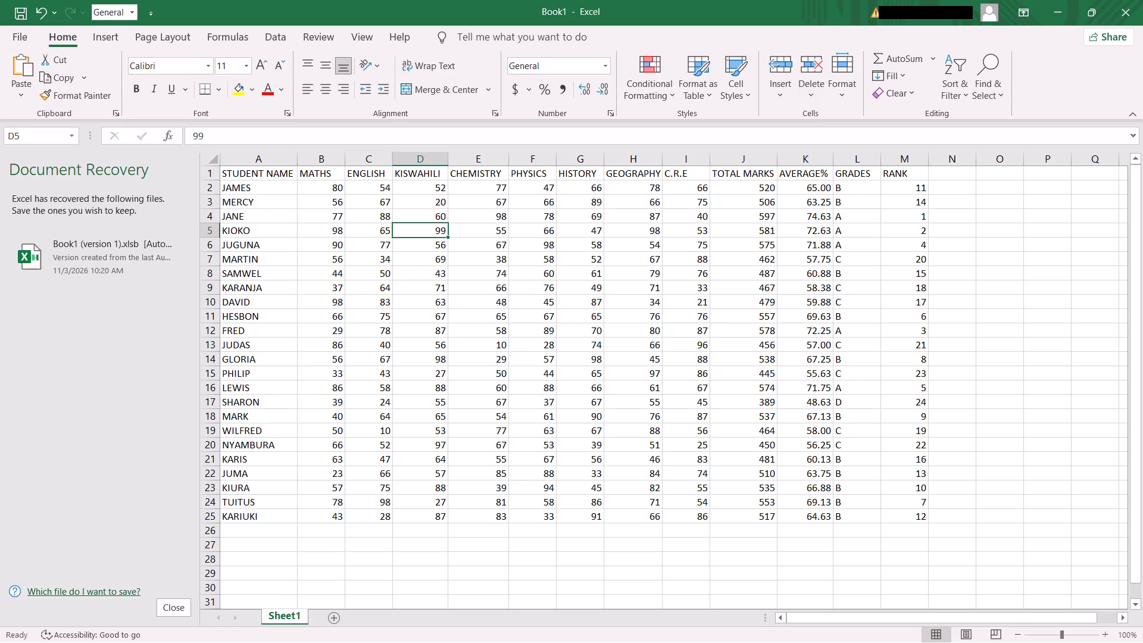
pyautogui.press('BackSpace')
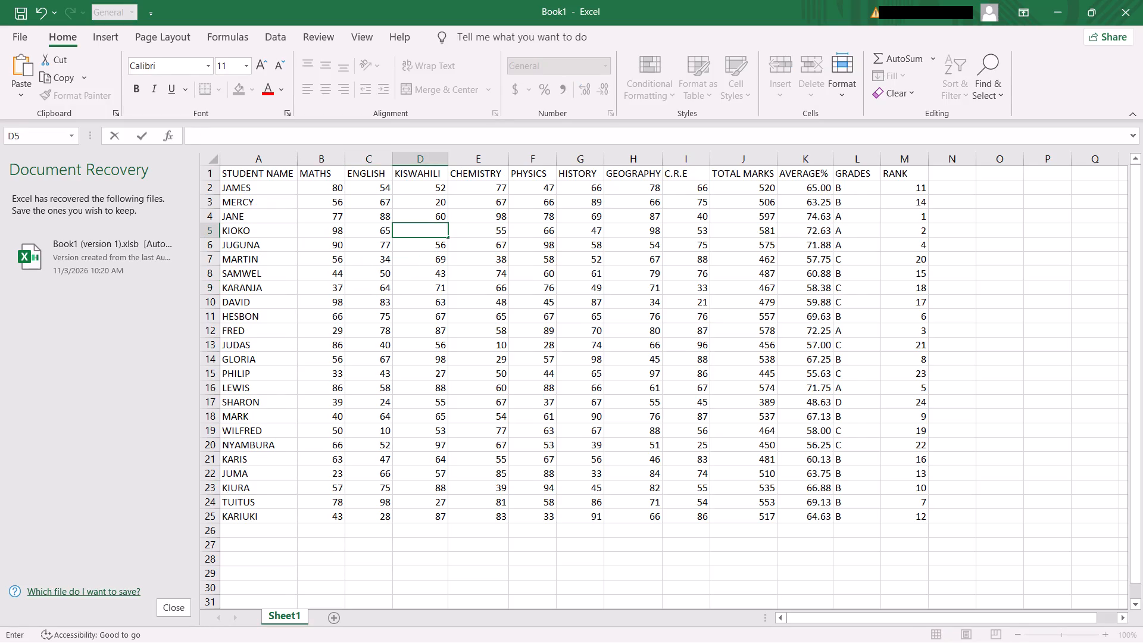
pyautogui.write('65')
pyautogui.press('Return')
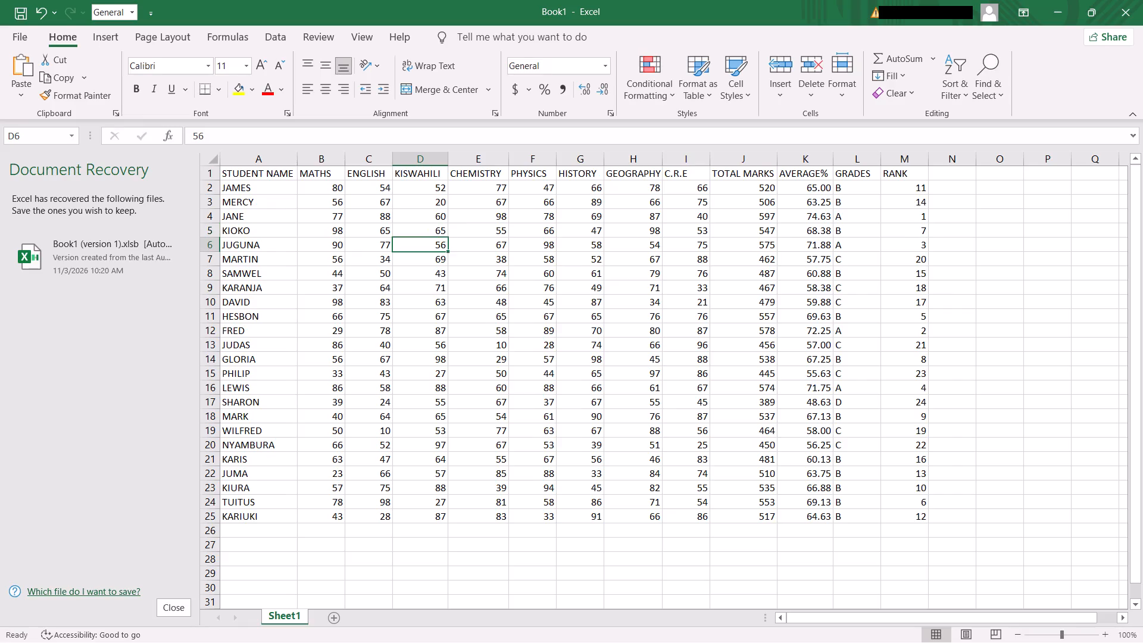
# Change Fred's GEOGRAPHY mark in H12 to 29.
pyautogui.click(650, 333)
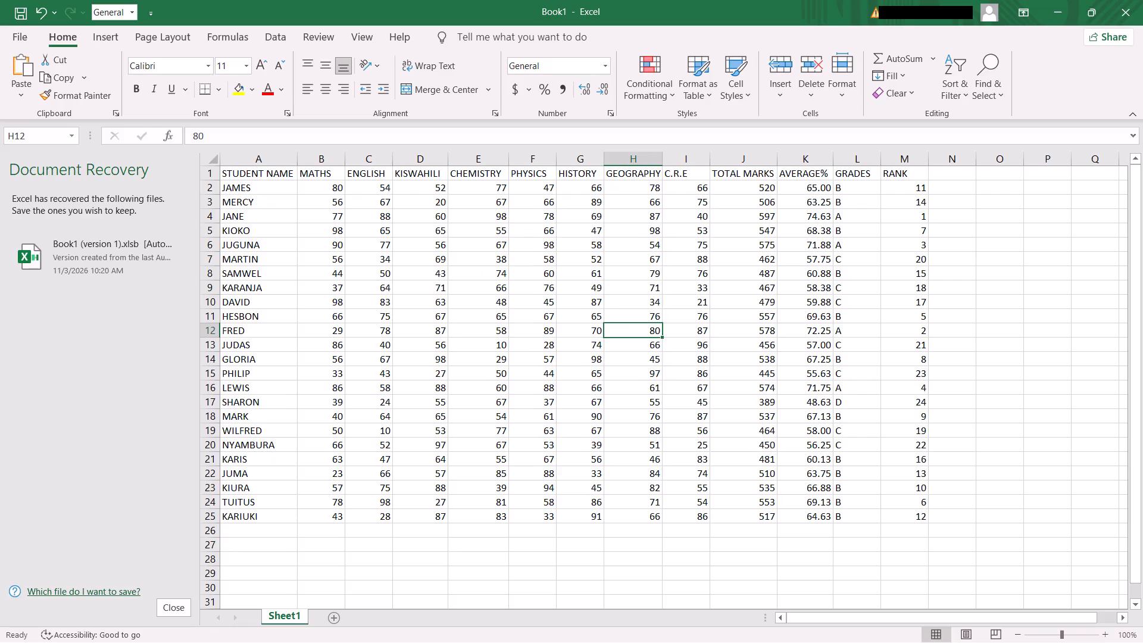
pyautogui.write('29')
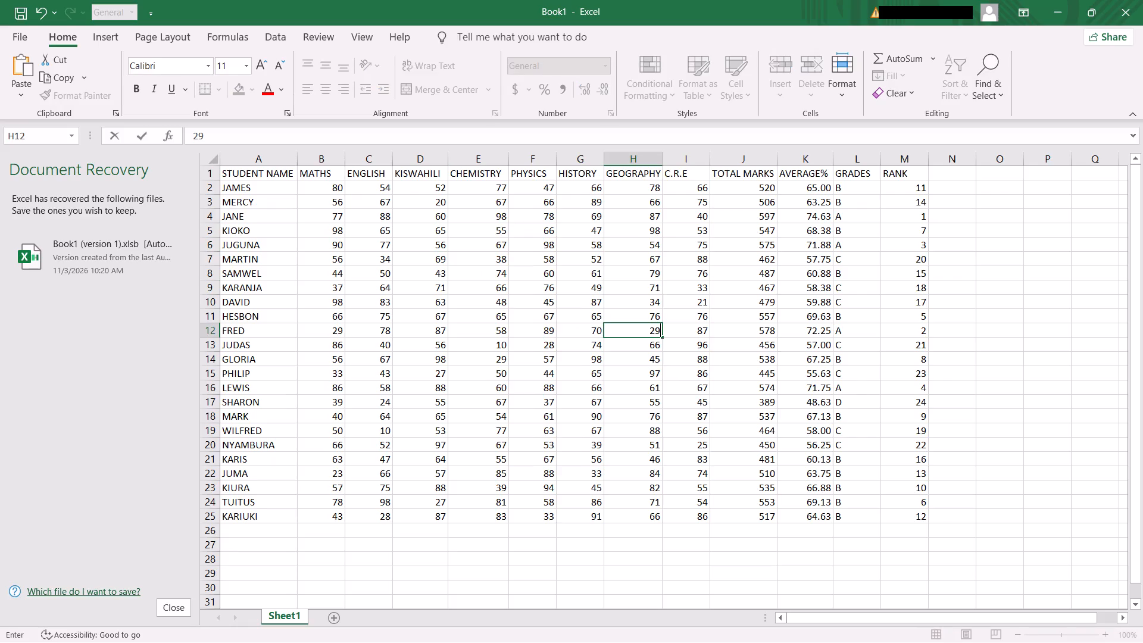
pyautogui.press('Return')
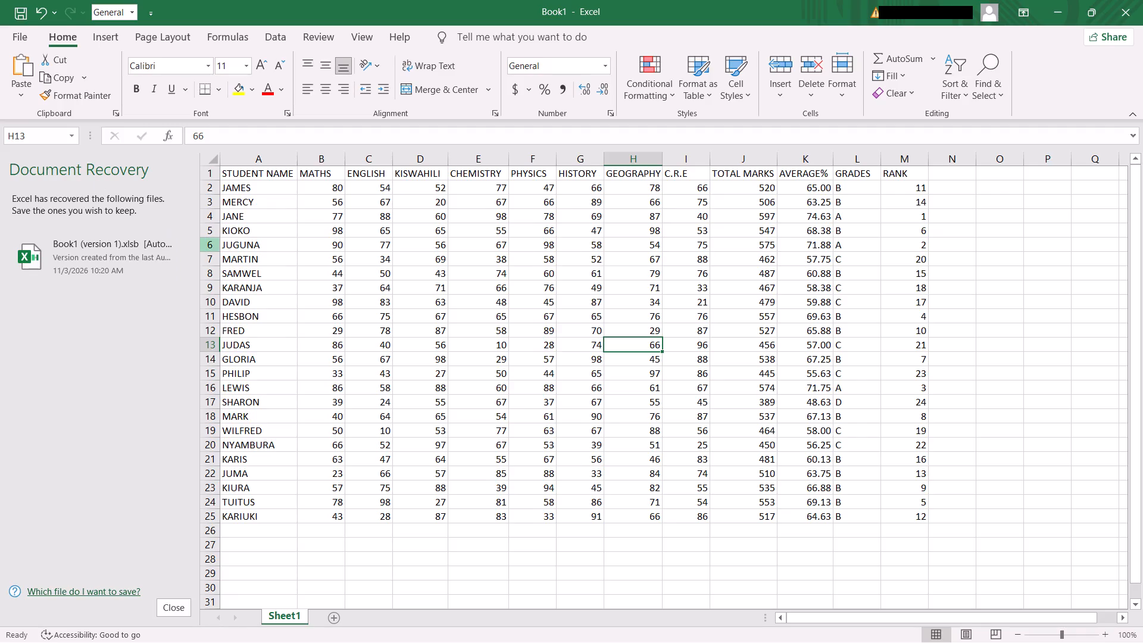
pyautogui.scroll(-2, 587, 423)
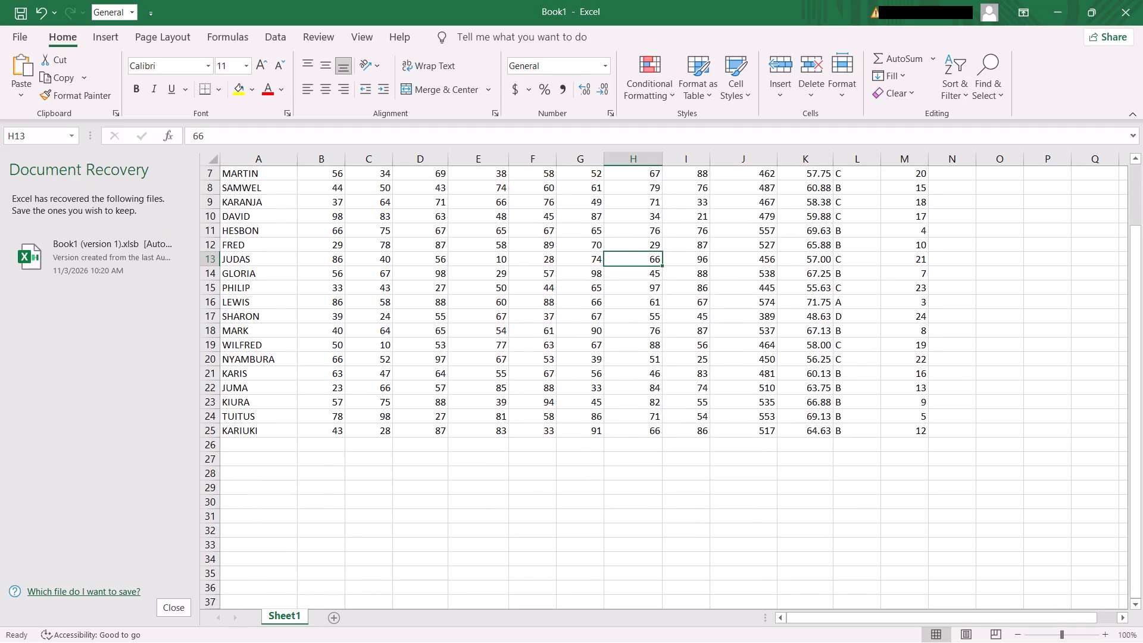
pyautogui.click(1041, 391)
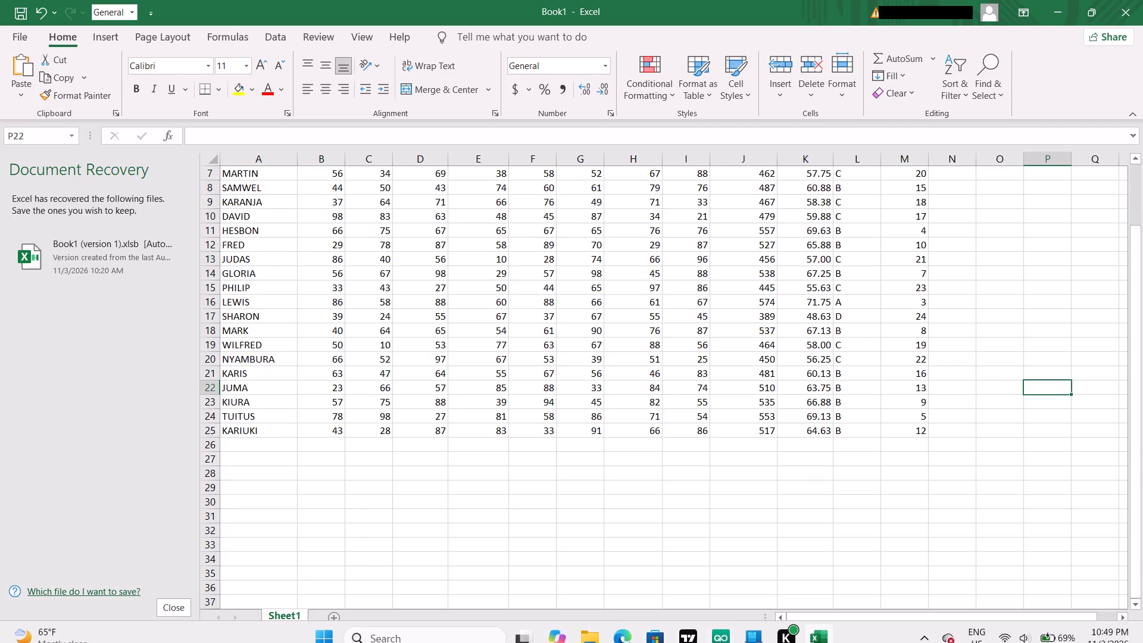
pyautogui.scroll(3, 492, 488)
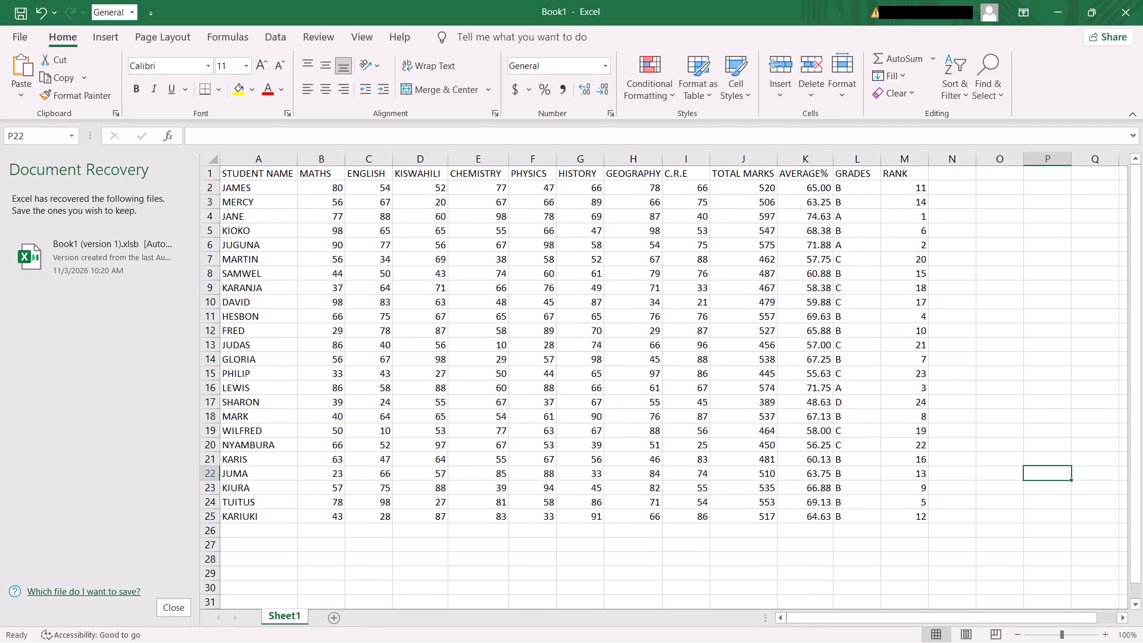